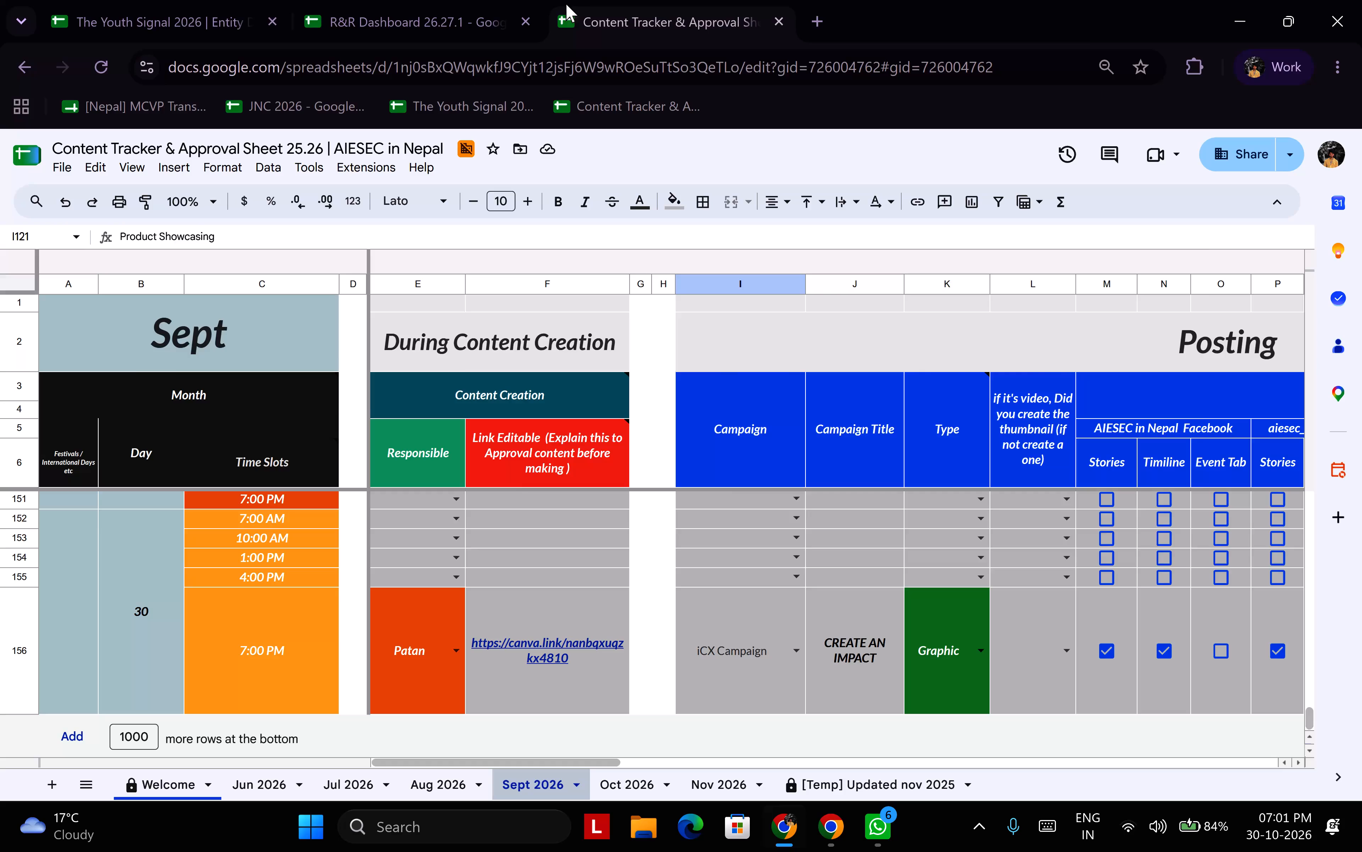
Switch to the AIESEC analytics window and filter the Performance report to the Pokhara entity.
{"action": "key", "text": "alt+Tab"}
{"action": "key", "text": "alt+Tab"}
{"action": "left_click", "coordinate": [220, 0]}
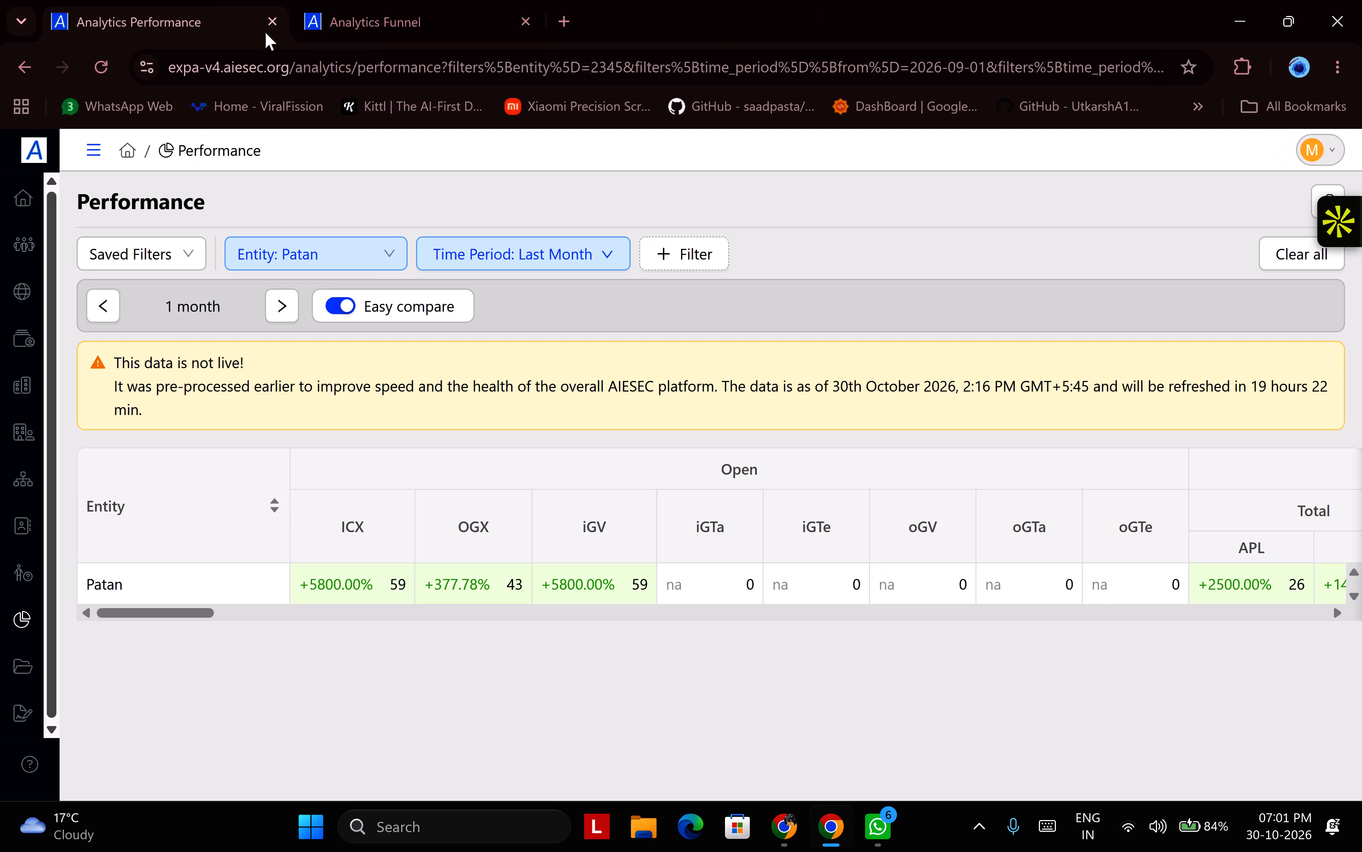
{"action": "left_click", "coordinate": [368, 257]}
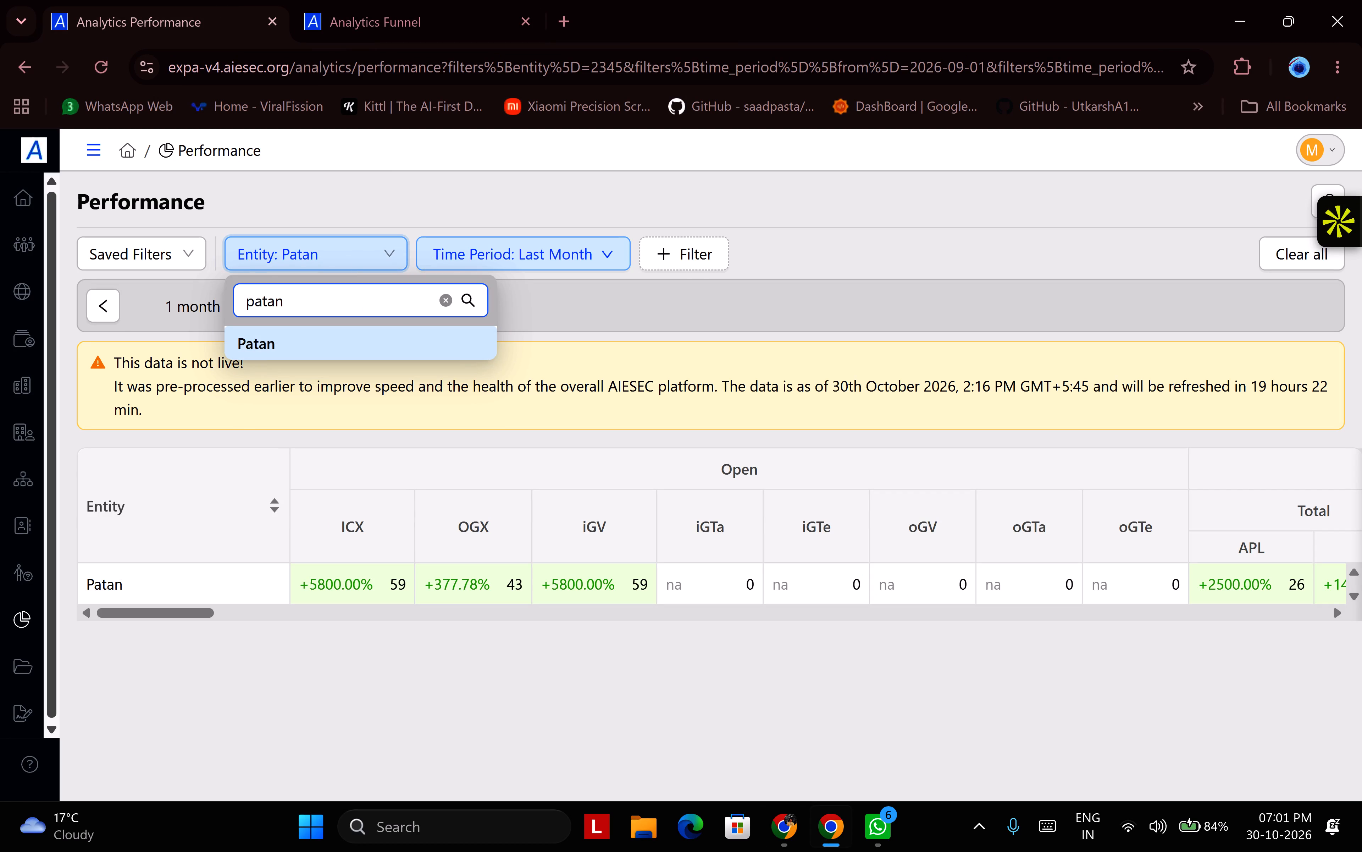
{"action": "left_click", "coordinate": [375, 305]}
{"action": "key", "text": "ctrl+a"}
{"action": "type", "text": "pokha"}
{"action": "key", "text": "BackSpace"}
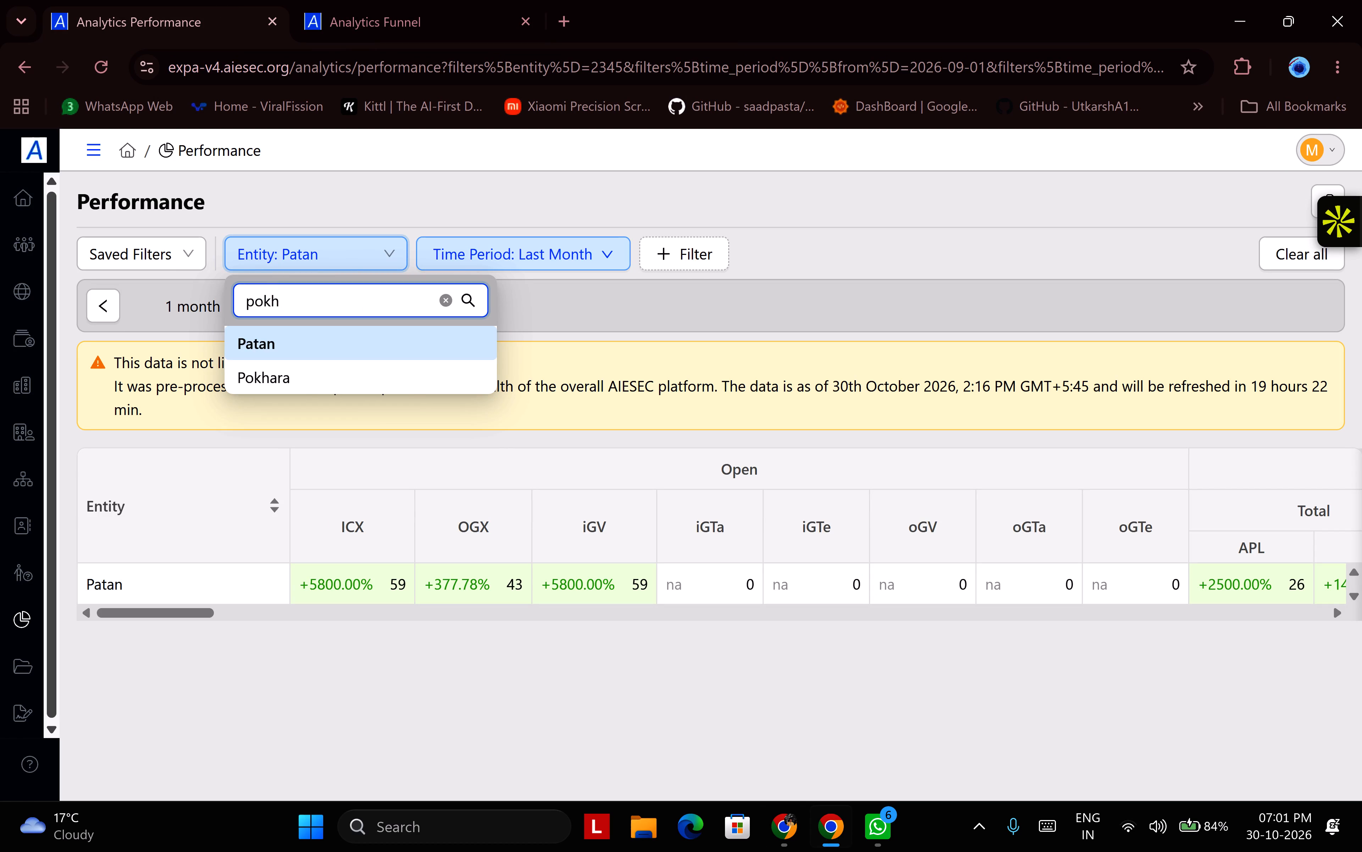
{"action": "key", "text": "Down"}
{"action": "key", "text": "Down"}
{"action": "key", "text": "Return"}
{"action": "key", "text": "Return"}
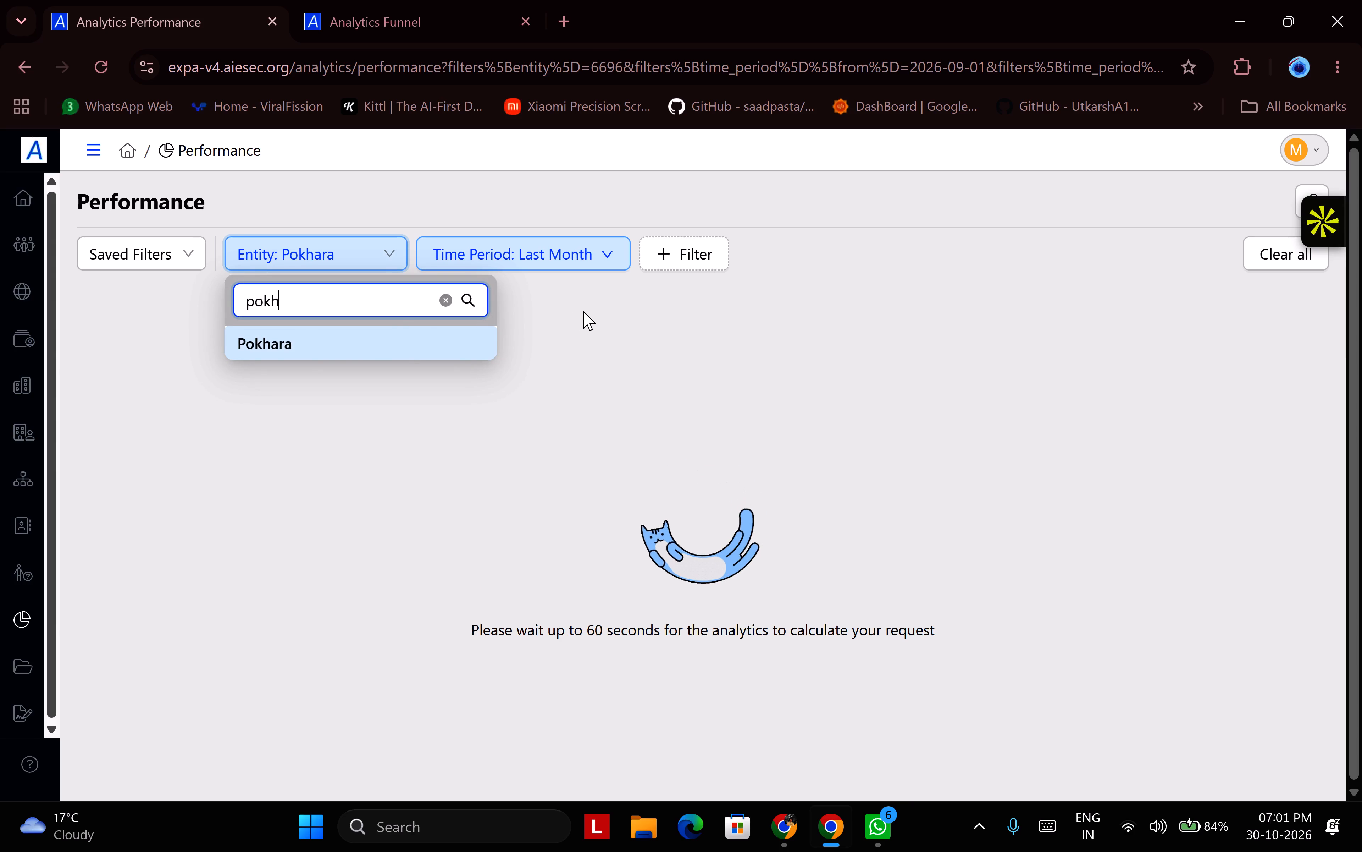
{"action": "left_click", "coordinate": [498, 586]}
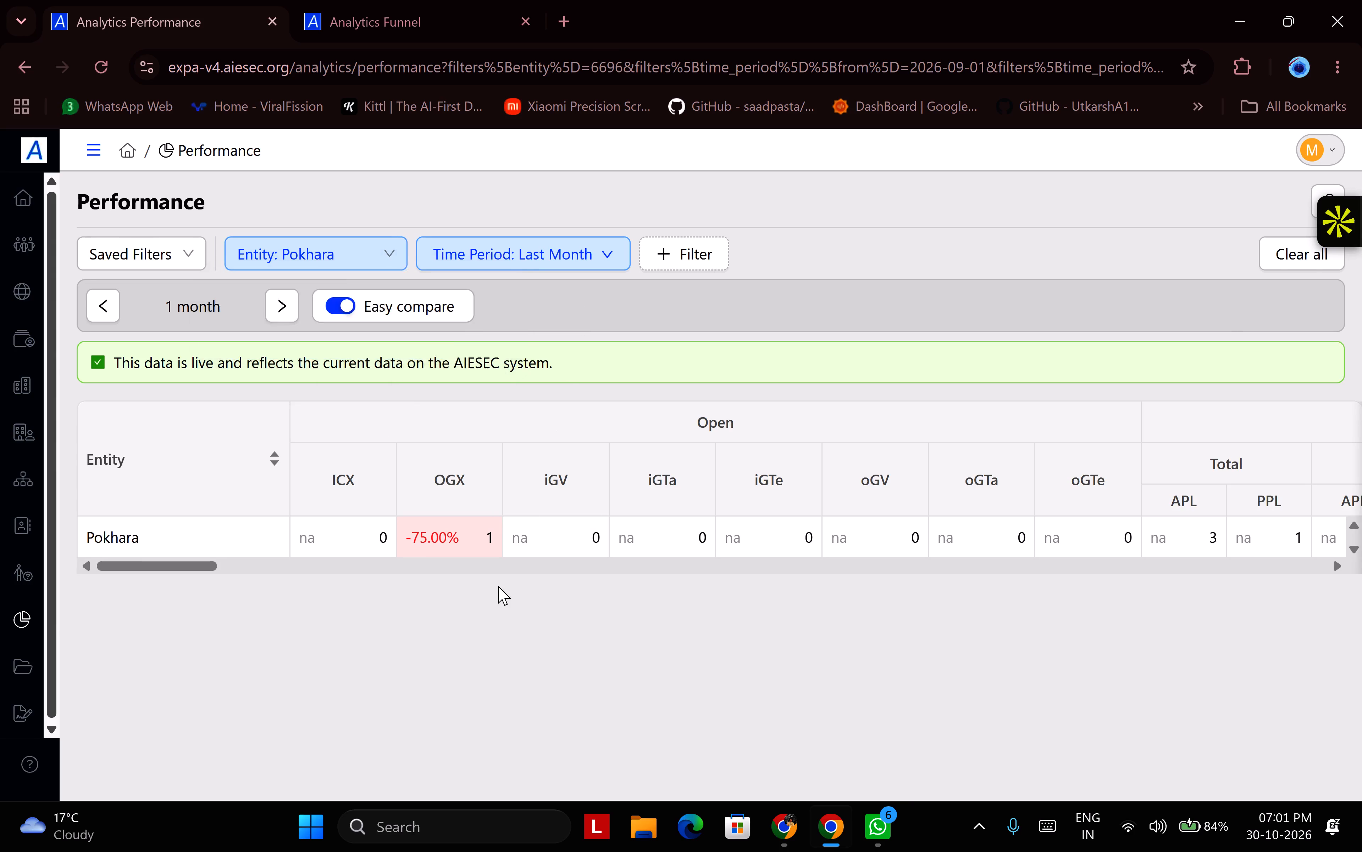
In the R&R Dashboard's AiPokhara sheet, enter September points: 5 for # of SU for oGX, 0 for % of SU Growth, 0 for % Conversion SU to APL.
{"action": "key", "text": "alt+Tab"}
{"action": "key", "text": "alt+Tab"}
{"action": "left_click", "coordinate": [332, 0]}
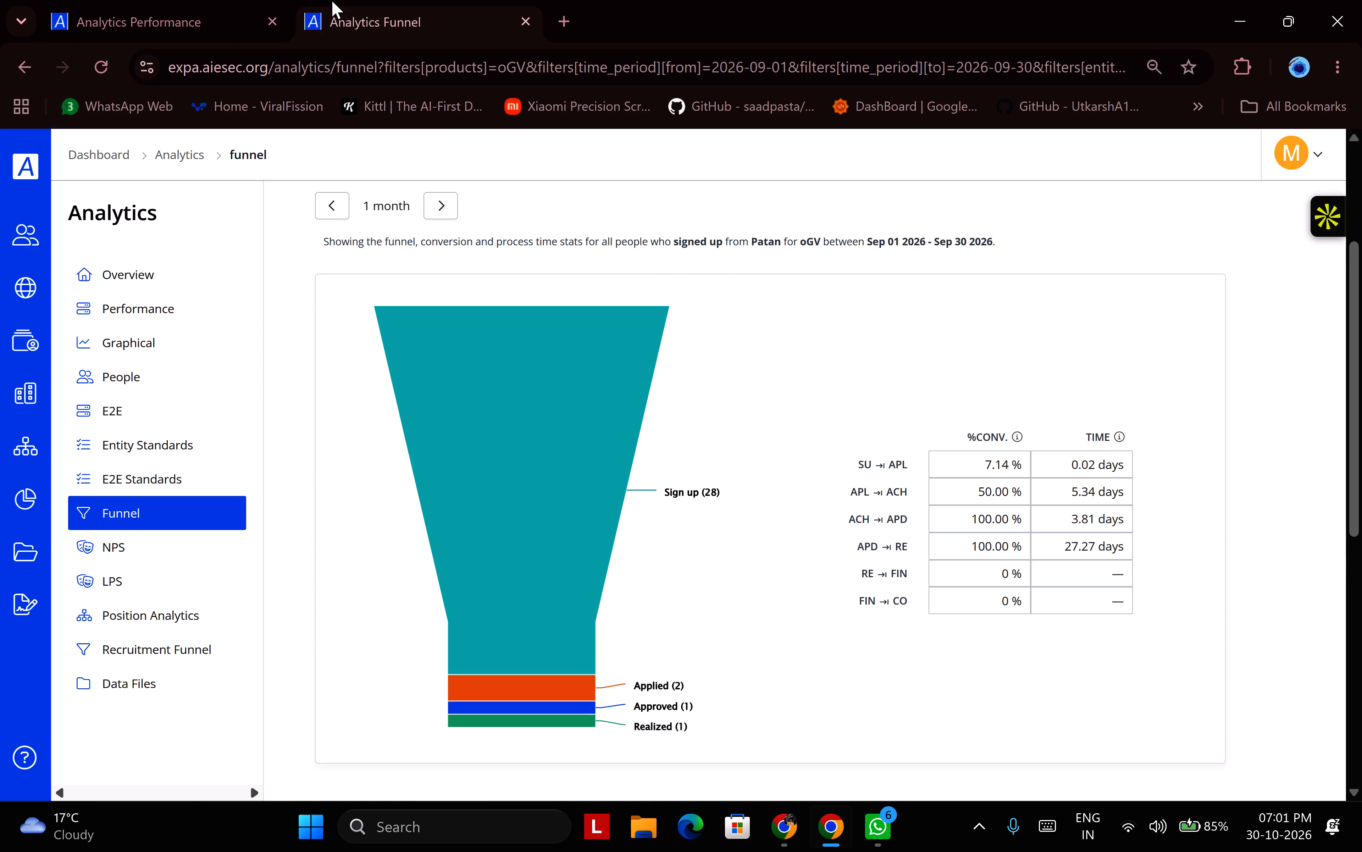
{"action": "left_click", "coordinate": [181, 0]}
{"action": "key", "text": "alt+Tab"}
{"action": "left_click", "coordinate": [462, 0]}
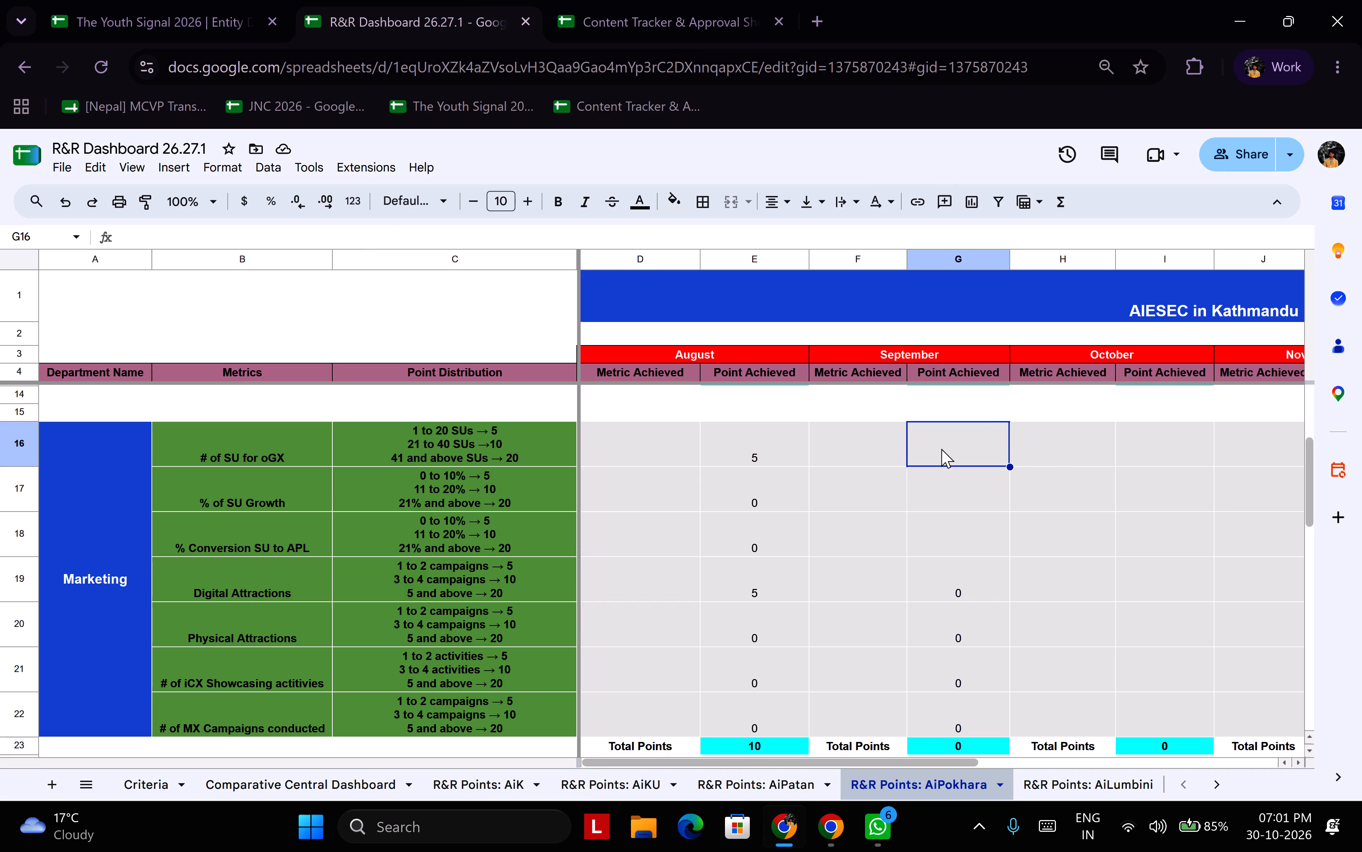
{"action": "key", "text": "5"}
{"action": "key", "text": "Return"}
{"action": "key", "text": "0"}
{"action": "key", "text": "Return"}
{"action": "key", "text": "alt+Tab"}
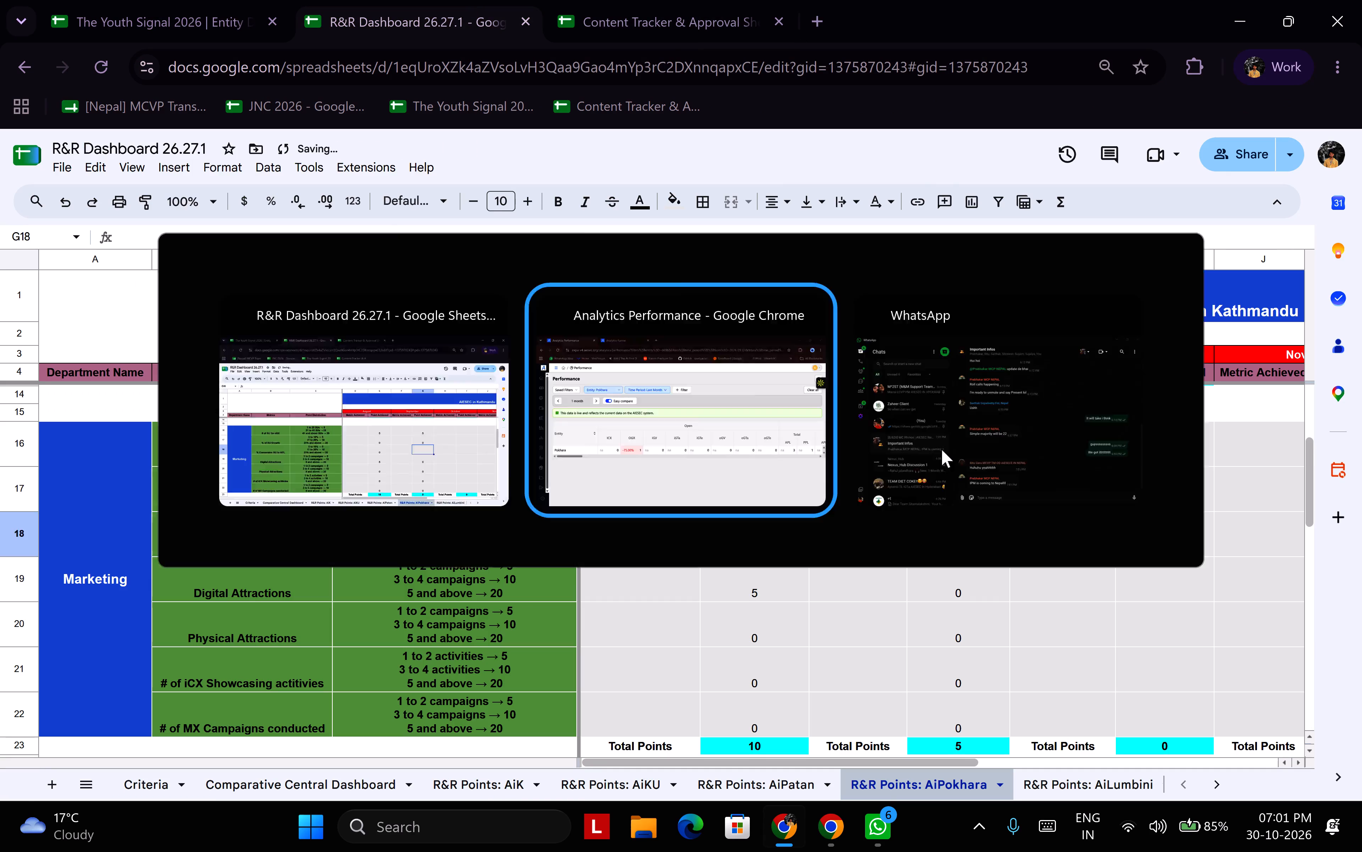
{"action": "key", "text": "alt+Tab"}
{"action": "key", "text": "0"}
{"action": "key", "text": "Return"}
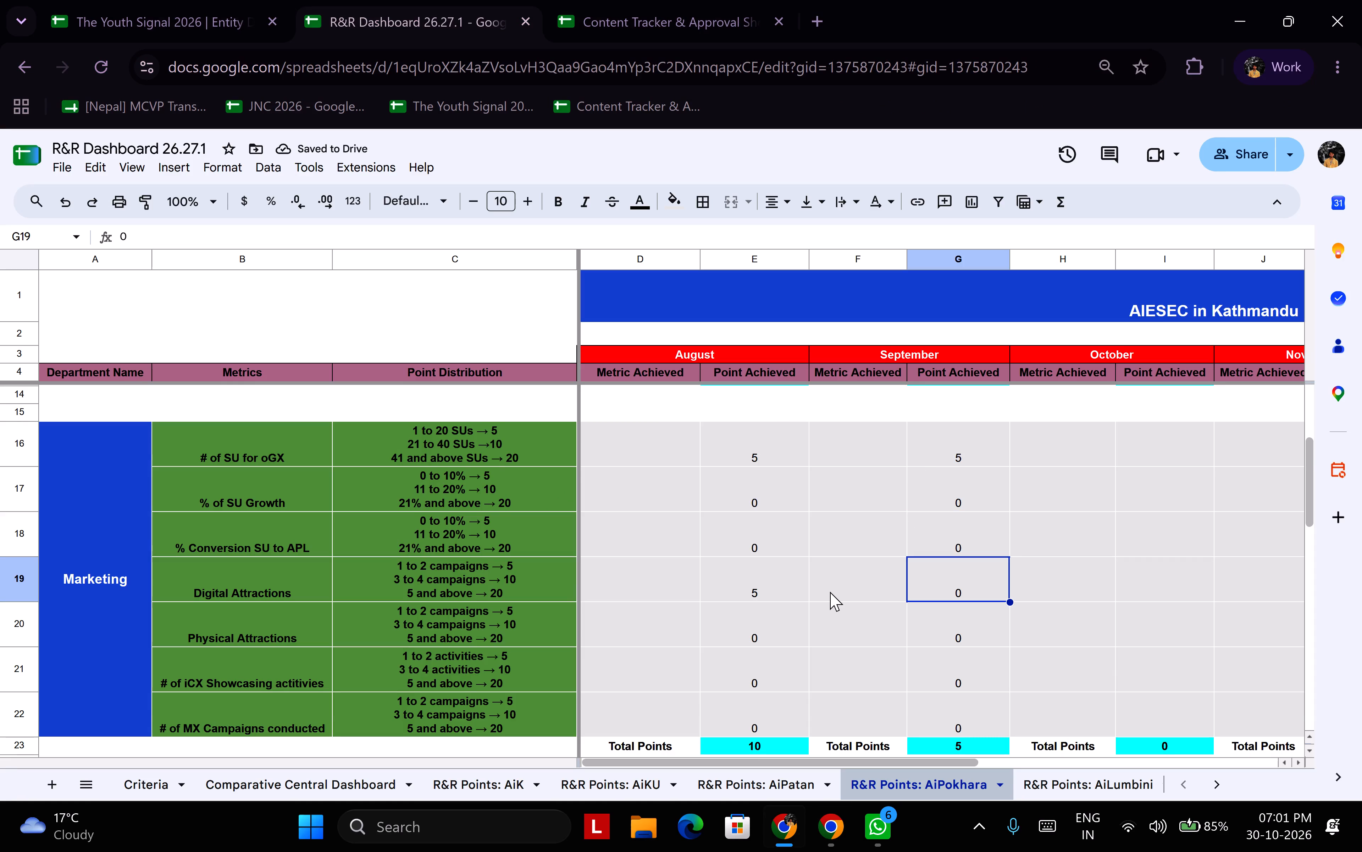
{"action": "scroll", "coordinate": [830, 592], "scroll_direction": "down", "scroll_amount": 1}
{"action": "scroll", "coordinate": [830, 592], "scroll_direction": "up", "scroll_amount": 1}
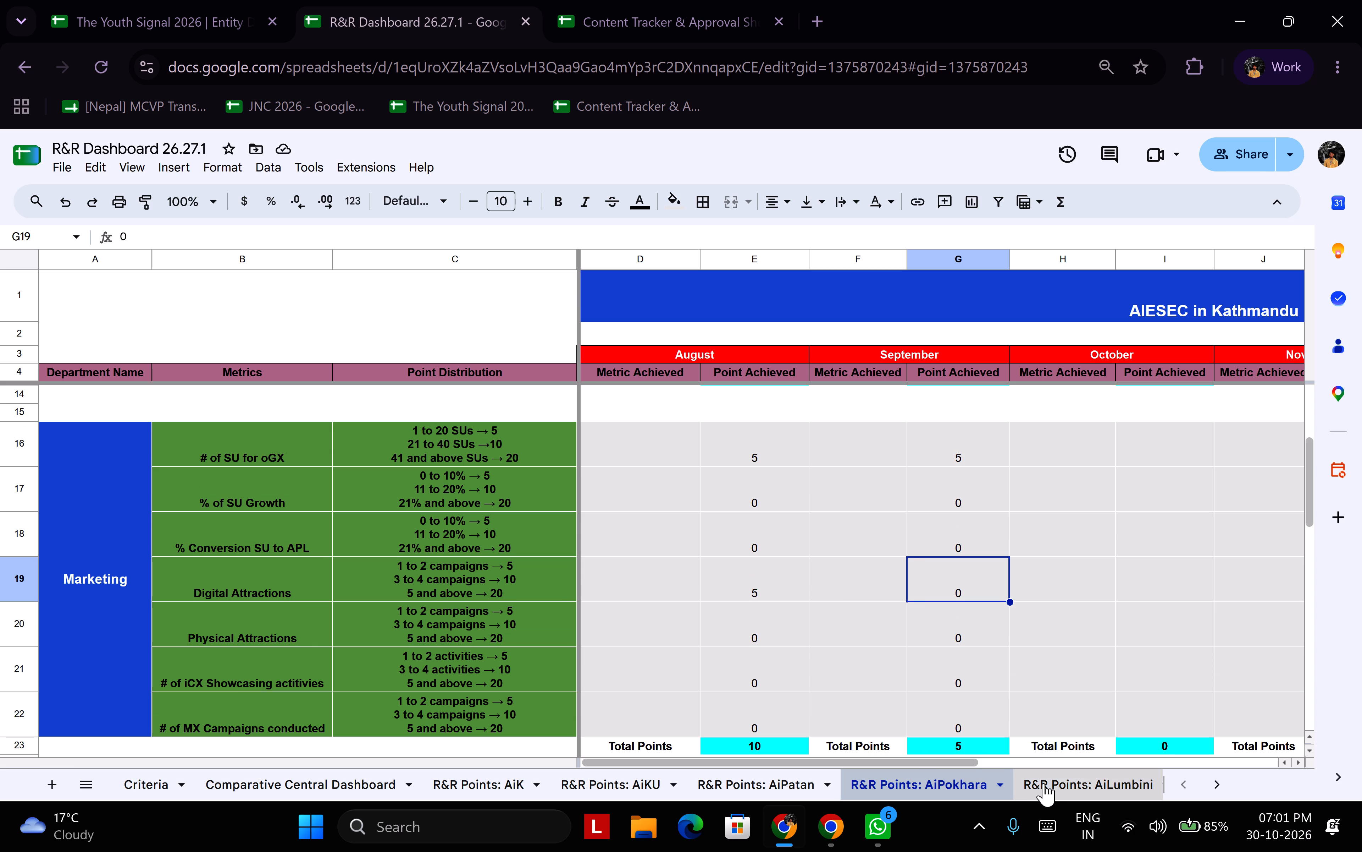
Open the R&R Points: AiLumbini sheet and select September's Point Achieved cell for # of SU for oGX.
{"action": "left_click", "coordinate": [1062, 778]}
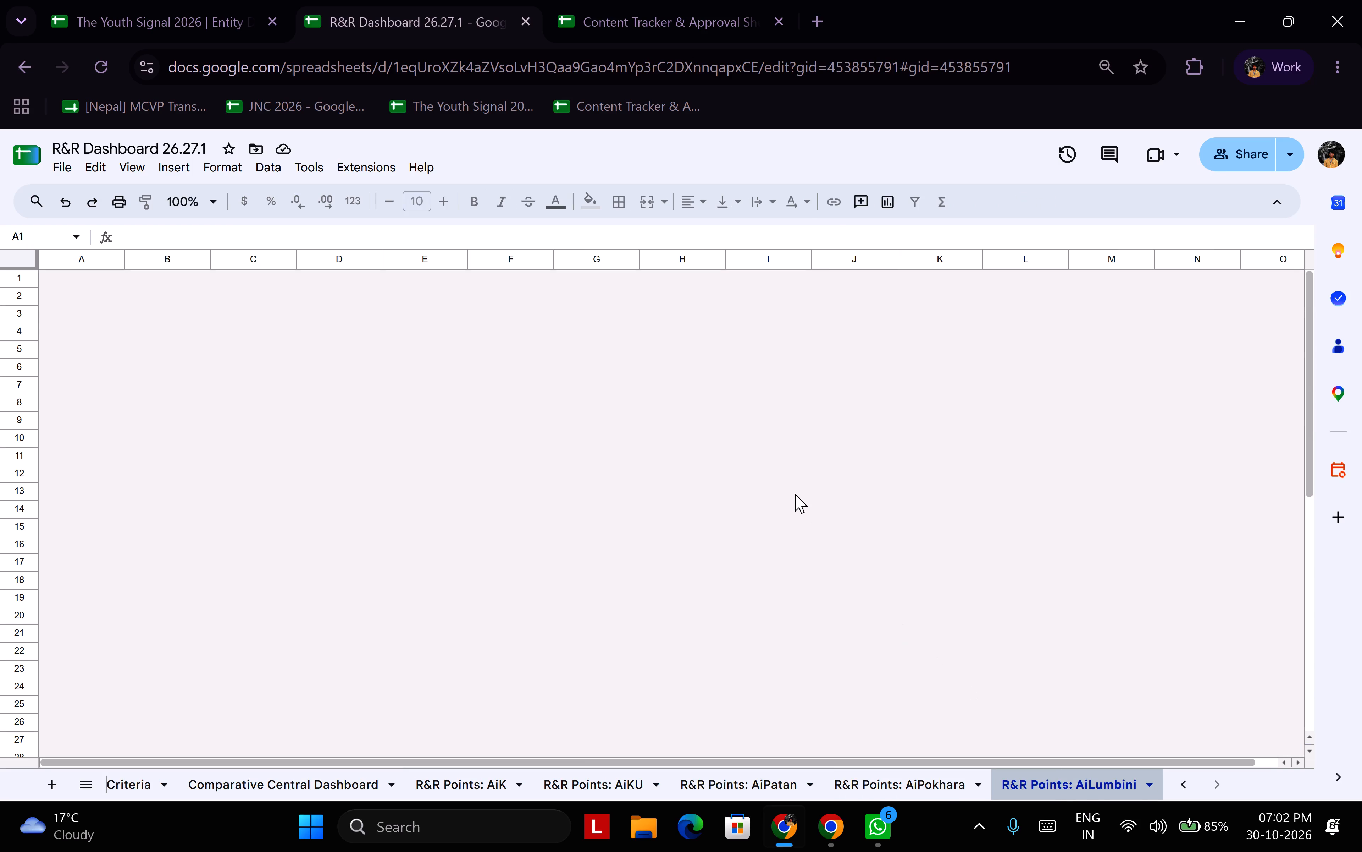
{"action": "scroll", "coordinate": [795, 494], "scroll_direction": "down", "scroll_amount": 1}
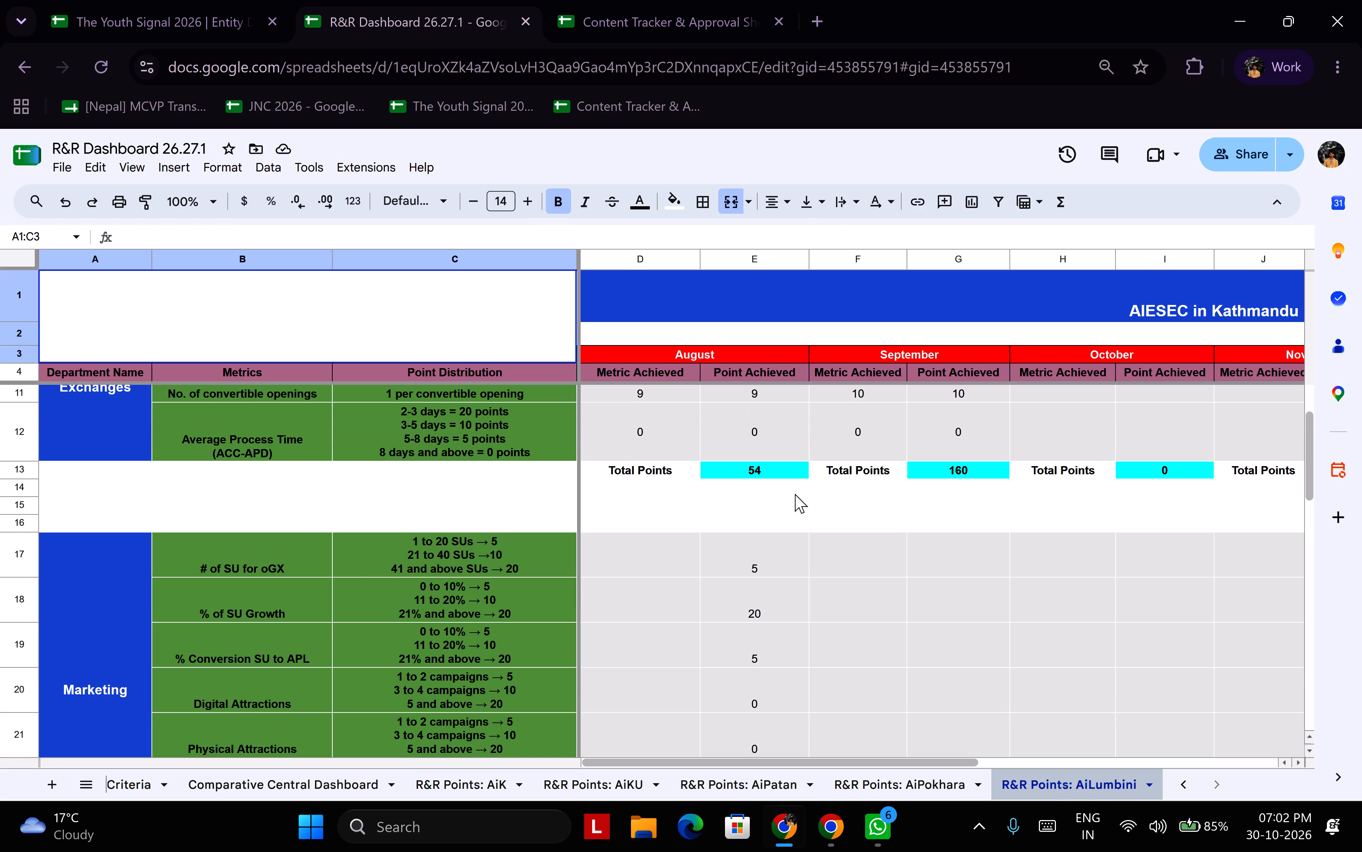
{"action": "left_click", "coordinate": [928, 548]}
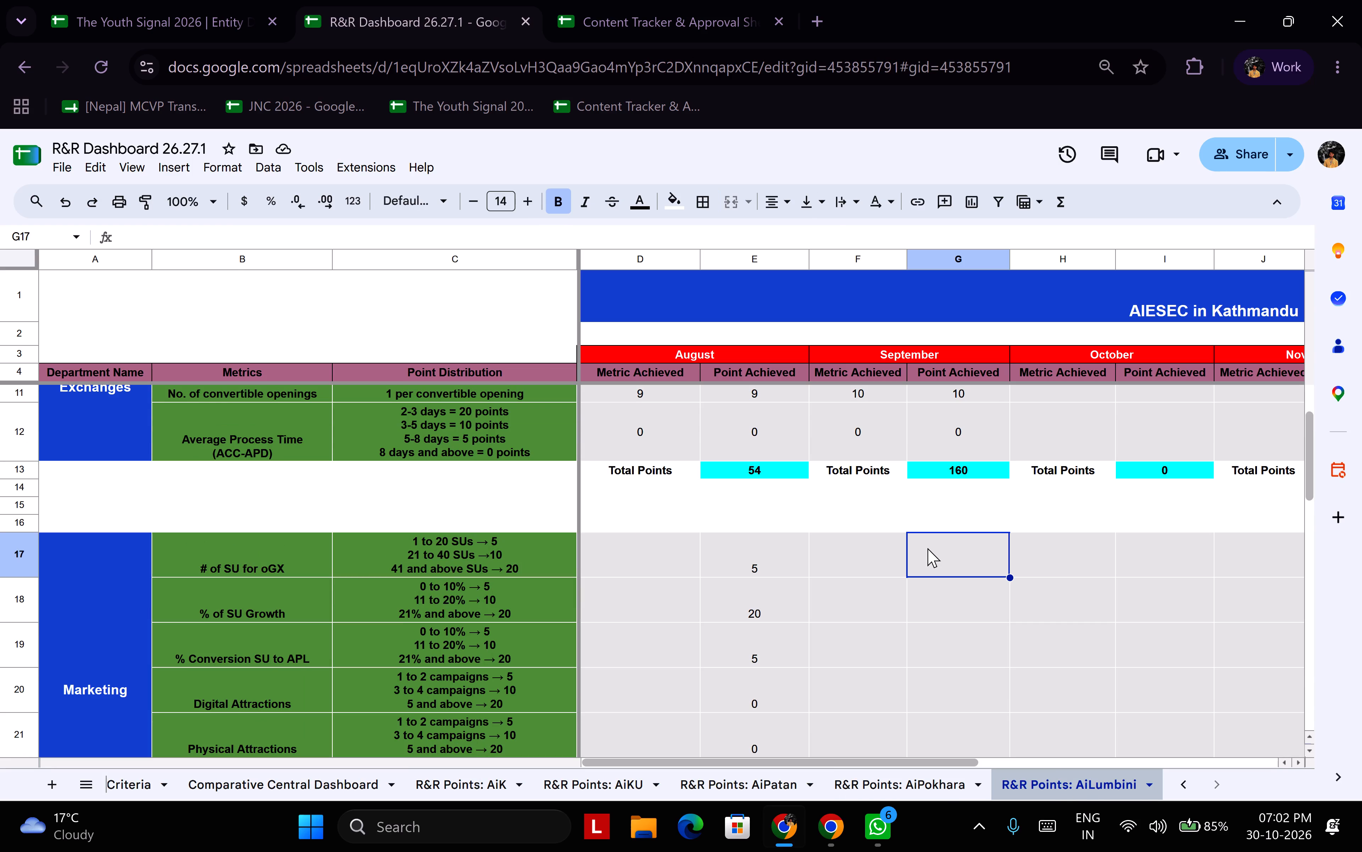
Switch to the AIESEC analytics window and filter the Performance report to the Lumbini entity.
{"action": "key", "text": "alt+Tab"}
{"action": "left_click", "coordinate": [373, 256]}
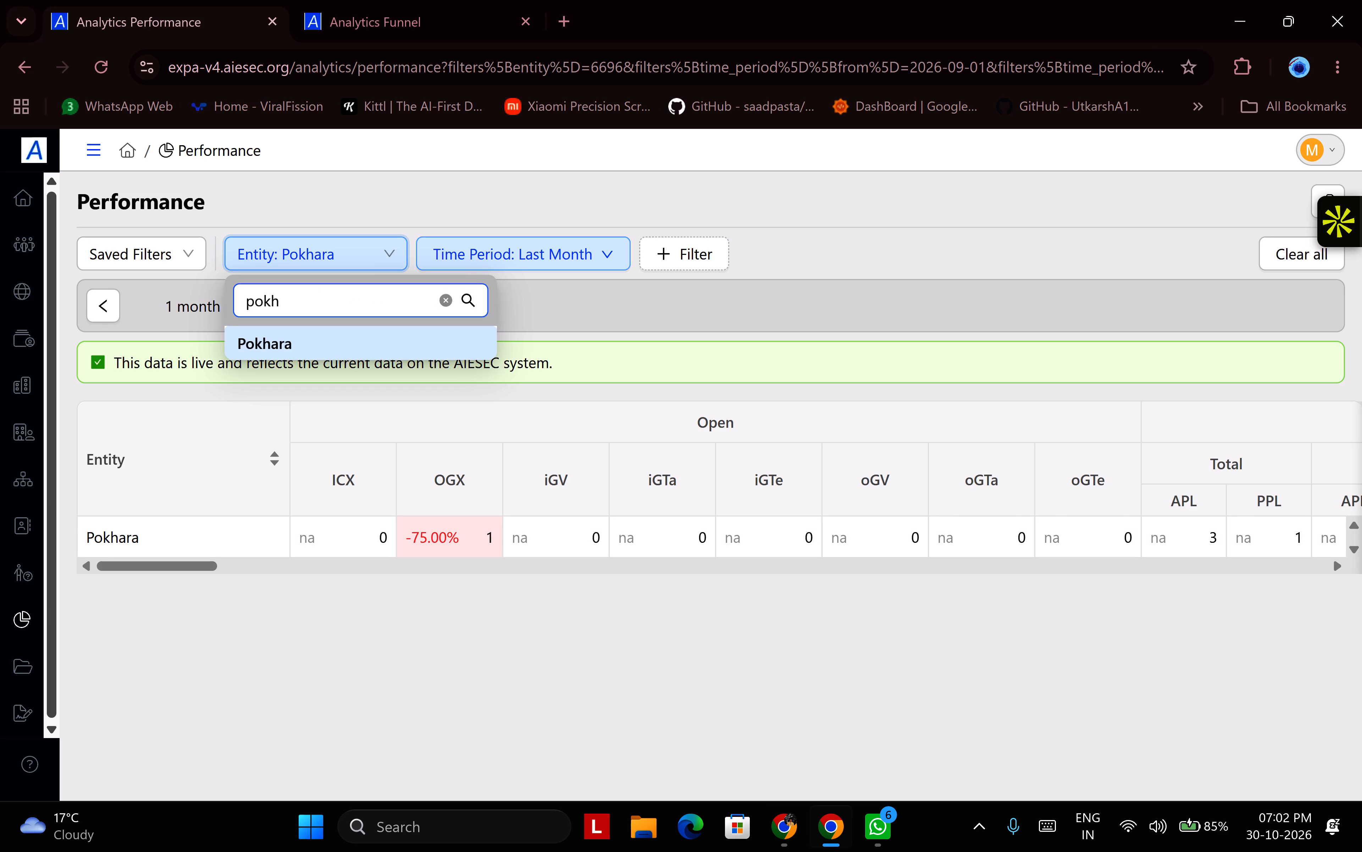
{"action": "left_click", "coordinate": [361, 301]}
{"action": "key", "text": "ctrl+a"}
{"action": "type", "text": "lumbi"}
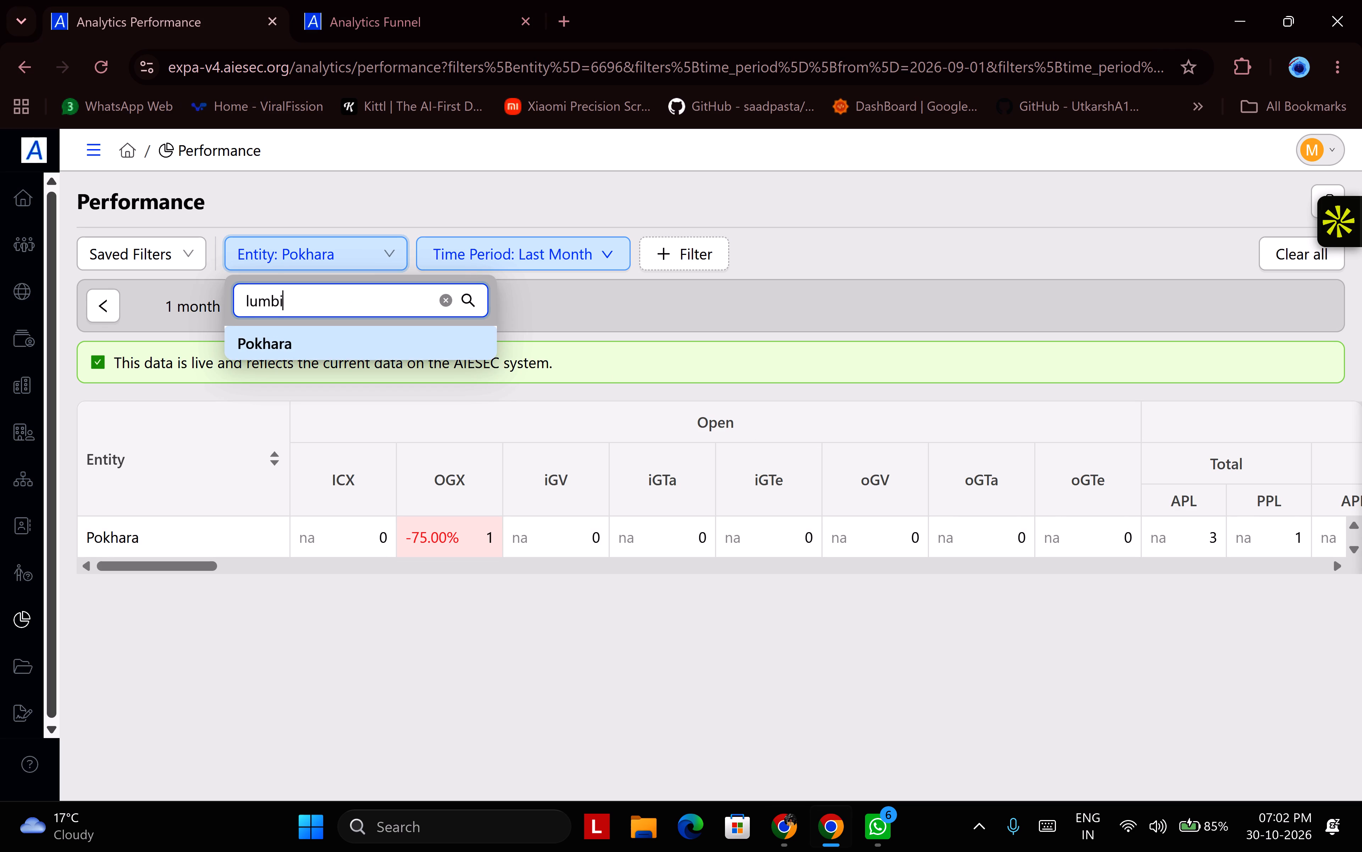
{"action": "key", "text": "Down"}
{"action": "key", "text": "Return"}
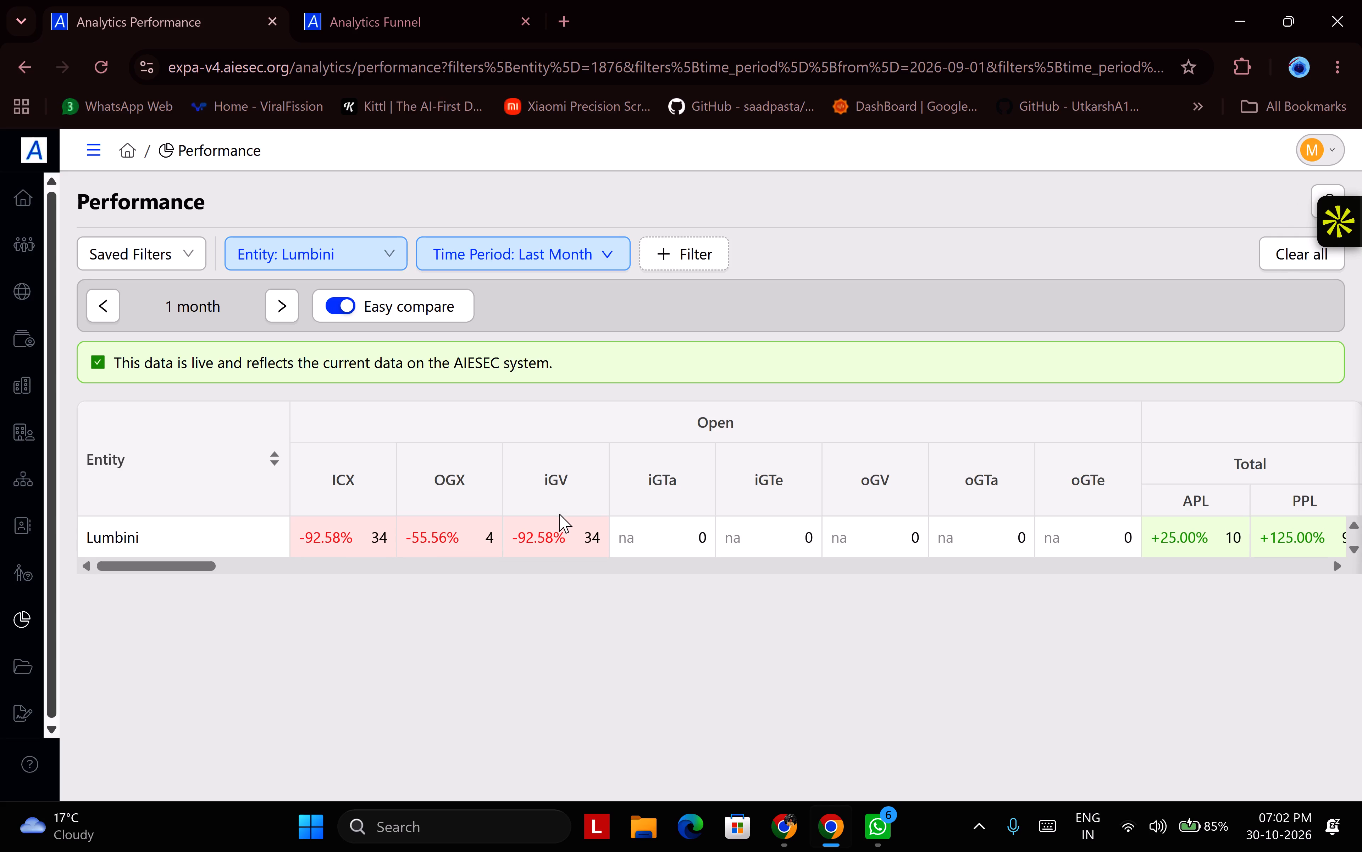
Back in the AiLumbini sheet, enter September points of 5 for # of SU for oGX and 0 for % of SU Growth.
{"action": "key", "text": "alt+Tab"}
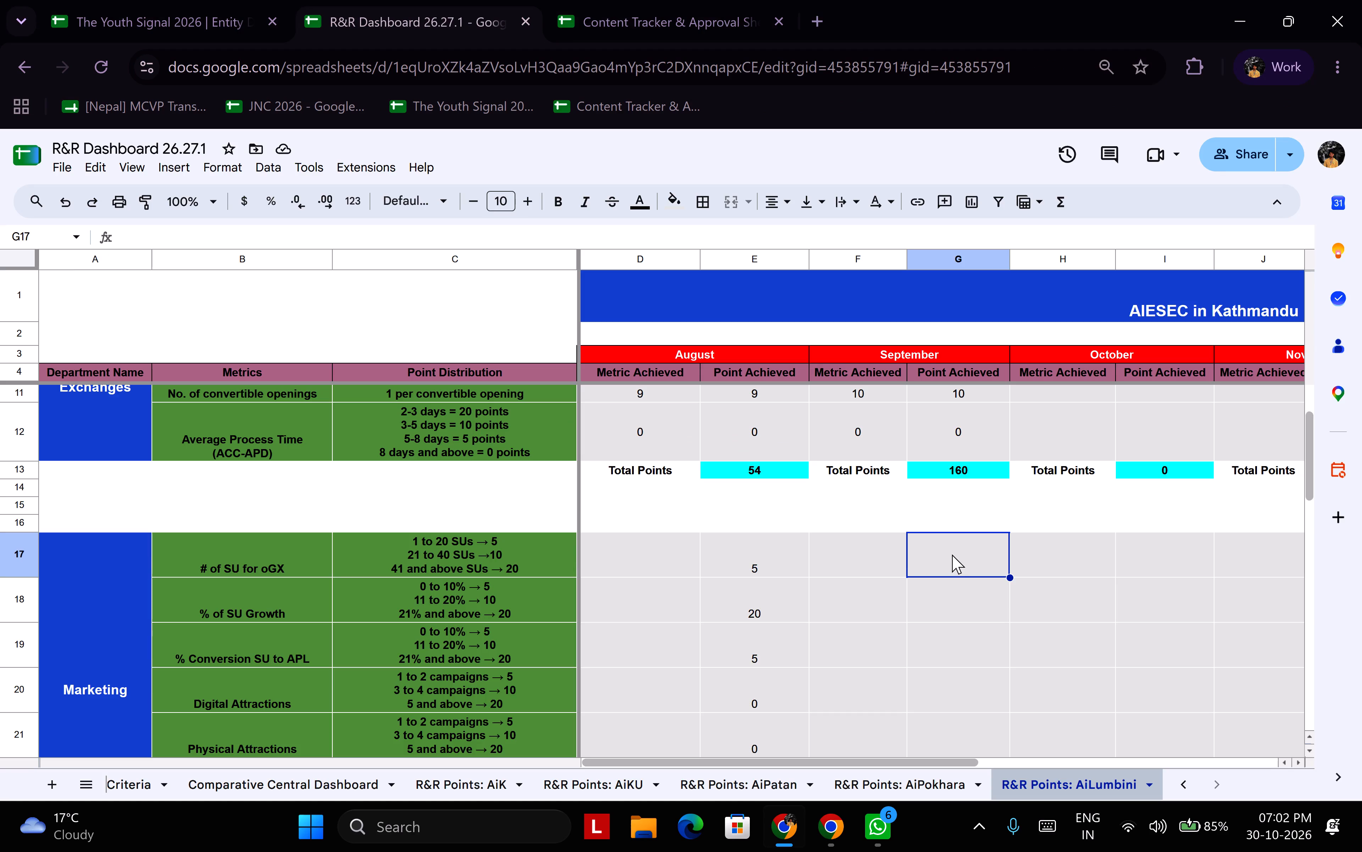
{"action": "key", "text": "5"}
{"action": "key", "text": "Return"}
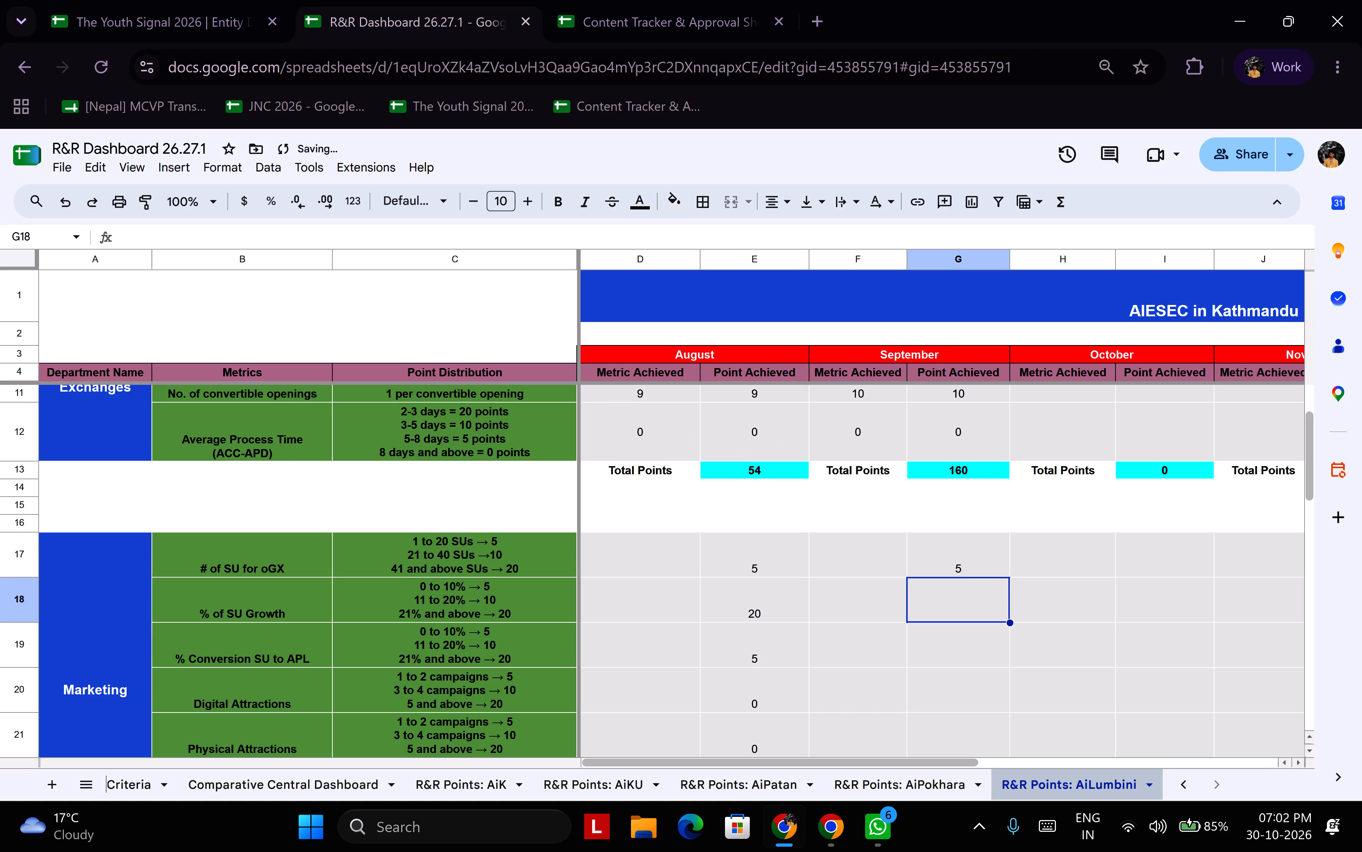
{"action": "key", "text": "alt+Tab"}
{"action": "key", "text": "alt+Tab"}
{"action": "key", "text": "0"}
{"action": "key", "text": "Return"}
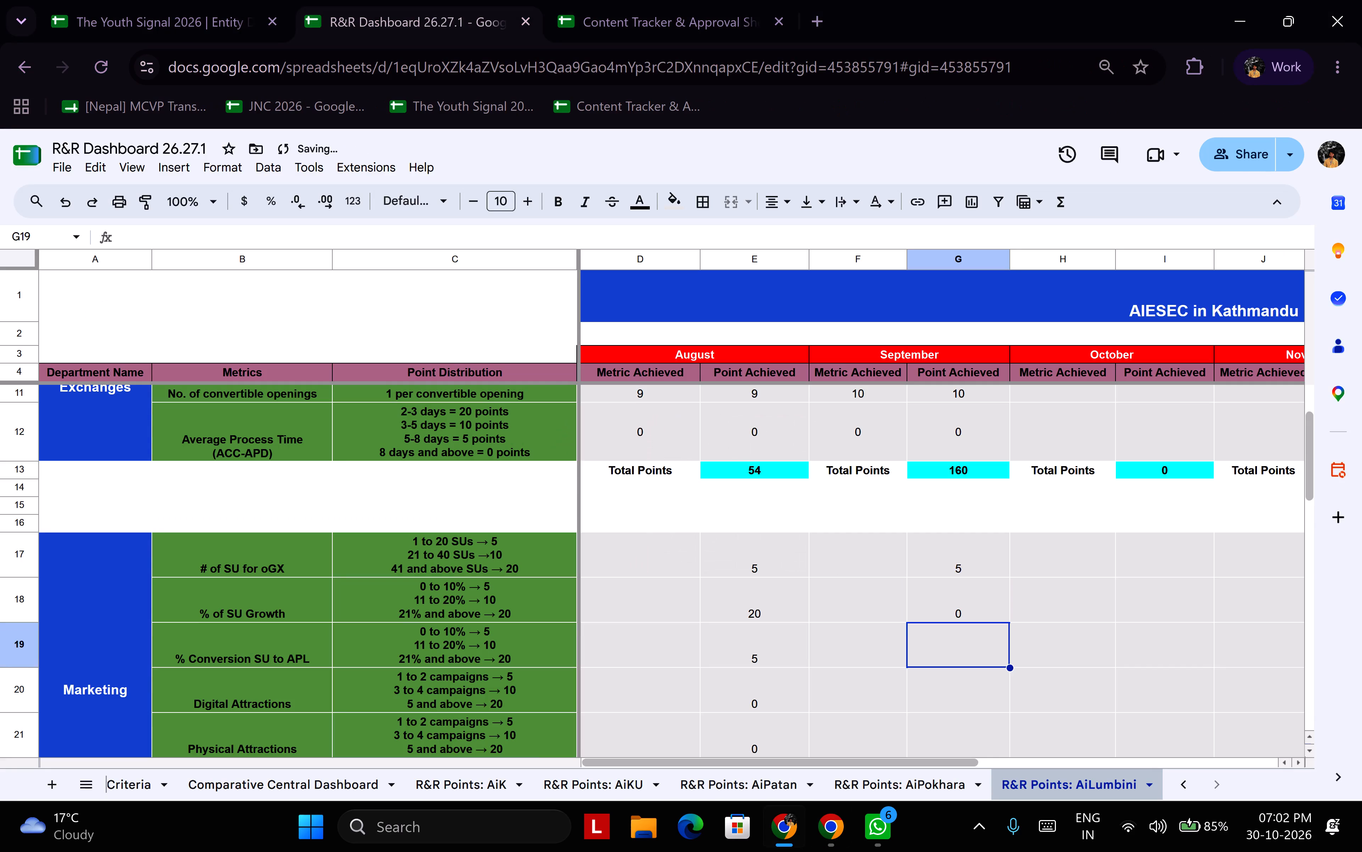
In the analytics window's Funnel report, replace the Patan entity filter with Lumbini.
{"action": "key", "text": "alt+Tab"}
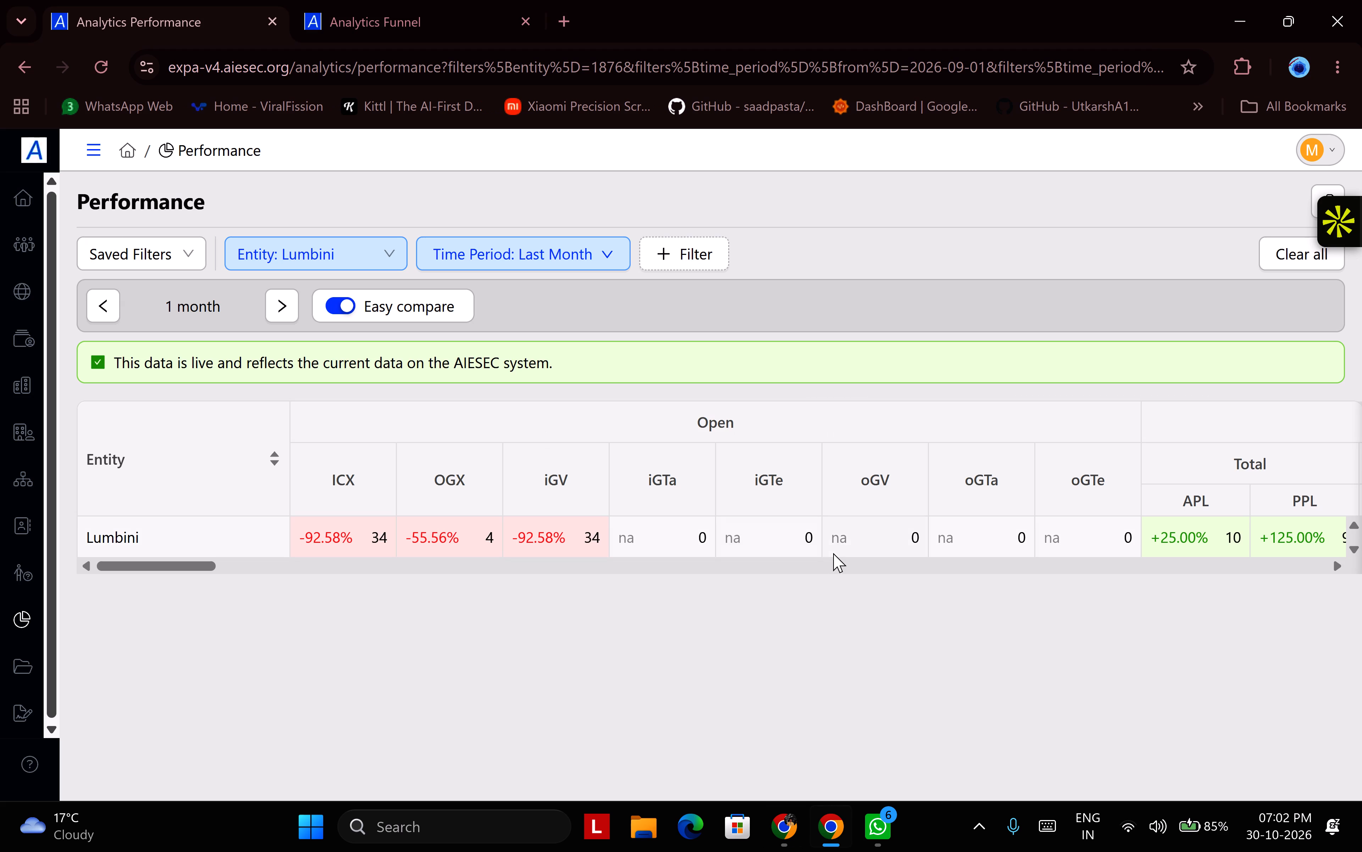
{"action": "left_click", "coordinate": [311, 0]}
{"action": "scroll", "coordinate": [507, 299], "scroll_direction": "up", "scroll_amount": 6}
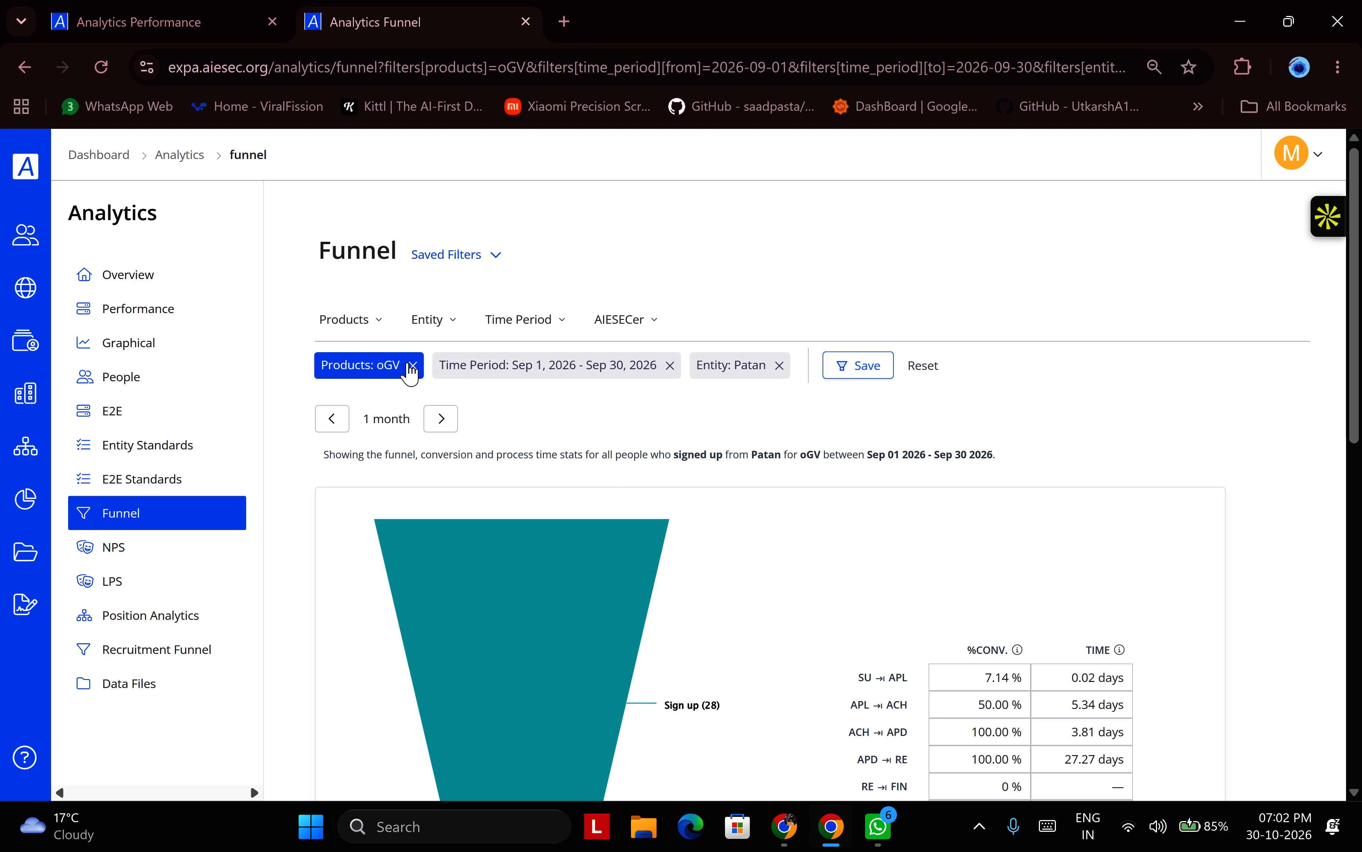
{"action": "left_click", "coordinate": [780, 360]}
{"action": "left_click", "coordinate": [456, 305]}
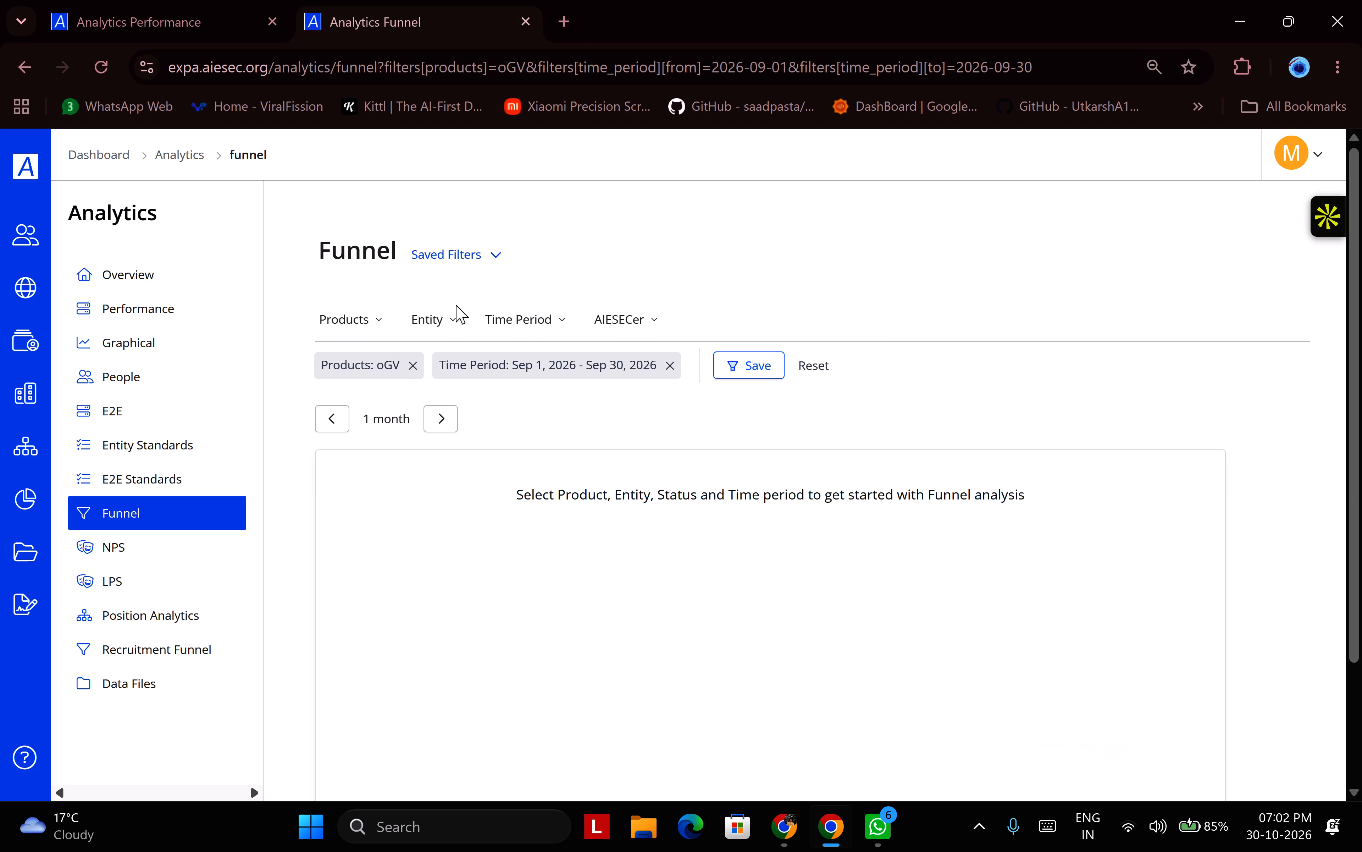
{"action": "left_click", "coordinate": [444, 321]}
{"action": "left_click", "coordinate": [476, 359]}
{"action": "type", "text": "lumbi"}
{"action": "key", "text": "Down"}
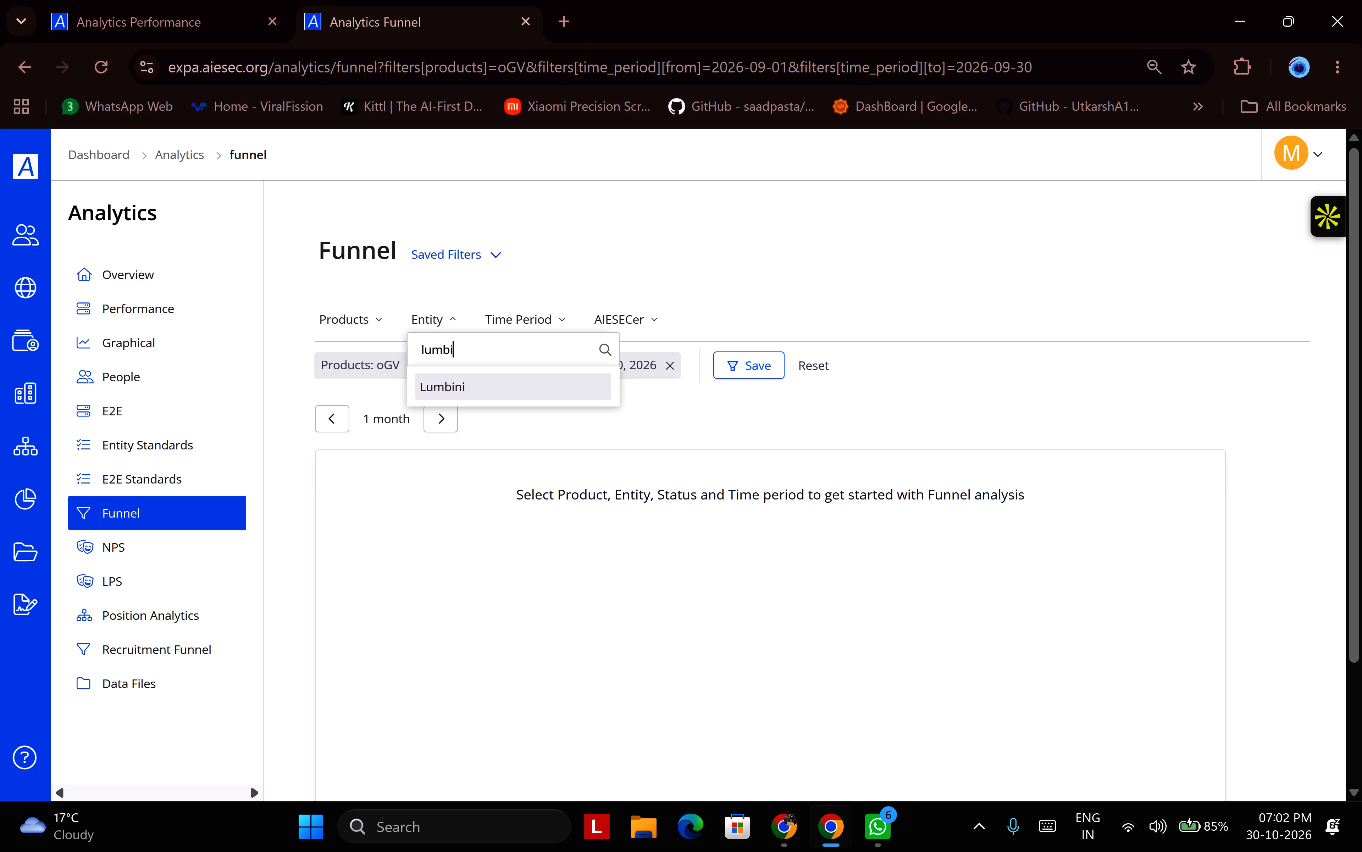
{"action": "key", "text": "Return"}
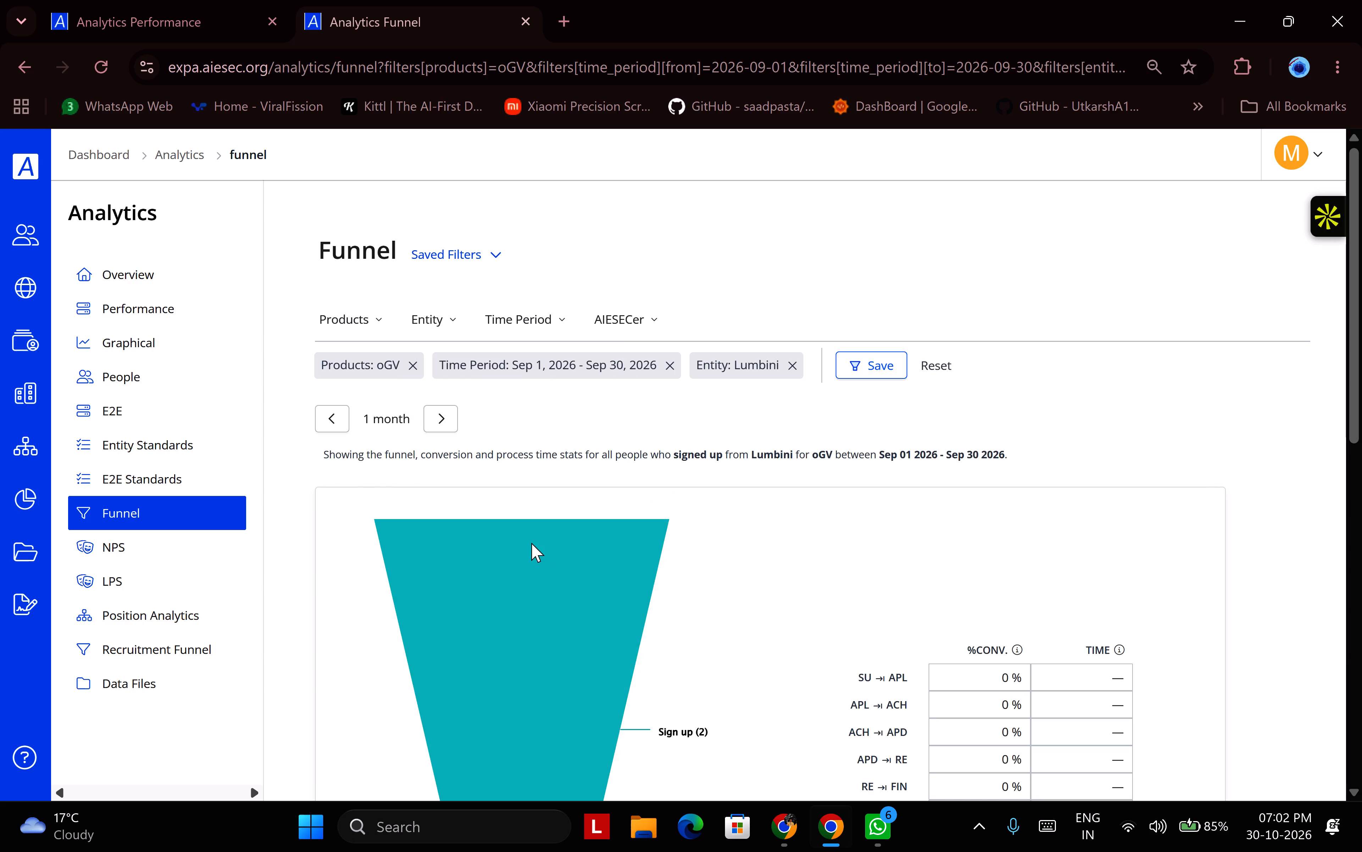
Back in the AiLumbini sheet, enter 0 September points for % Conversion SU to APL.
{"action": "key", "text": "alt+Tab"}
{"action": "key", "text": "0"}
{"action": "key", "text": "Return"}
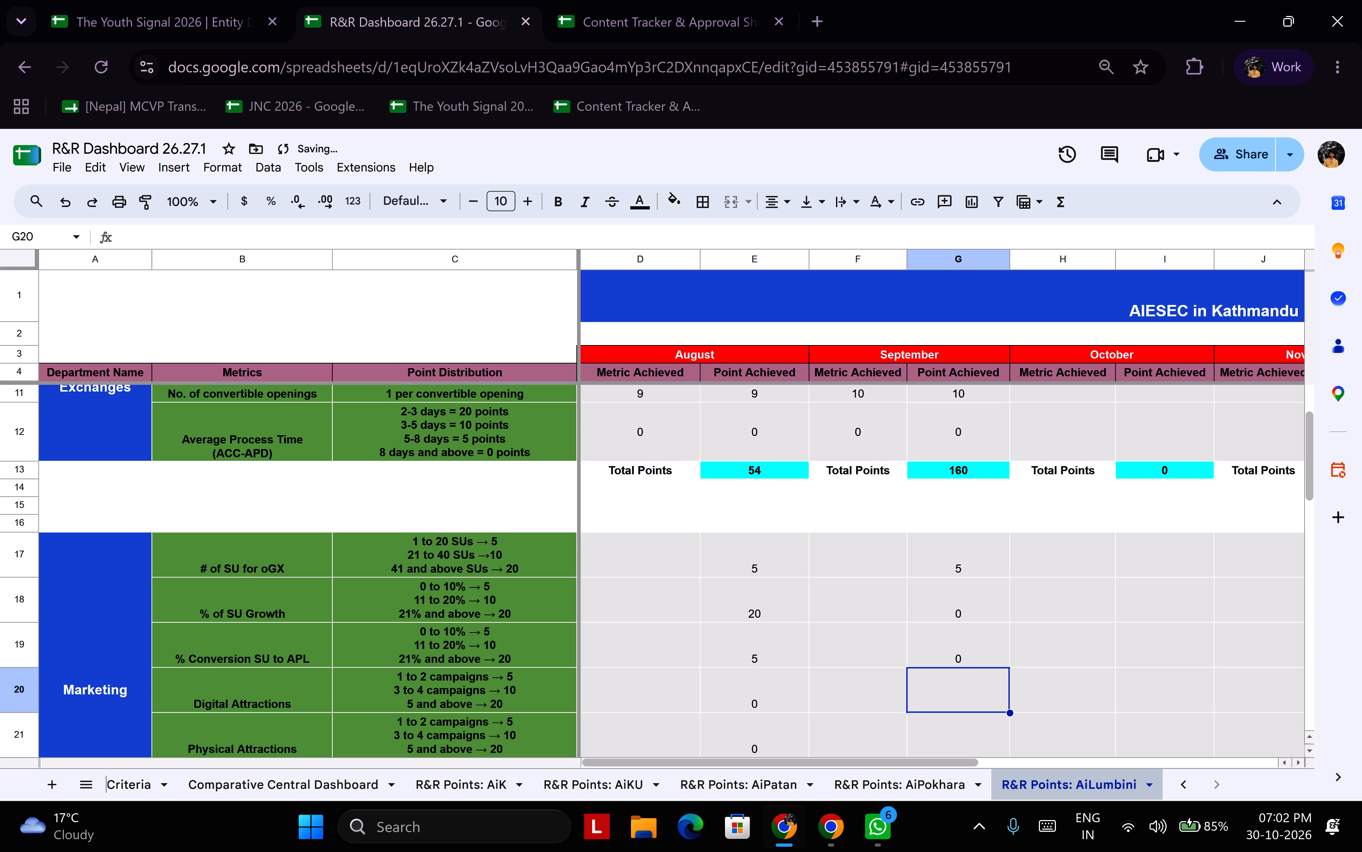
{"action": "scroll", "coordinate": [886, 525], "scroll_direction": "down", "scroll_amount": 1}
Look through the Sept 2026 sheet of the Content Tracker & Approval Sheet for campaigns under Lumbini's responsibility.
{"action": "left_click", "coordinate": [656, 0]}
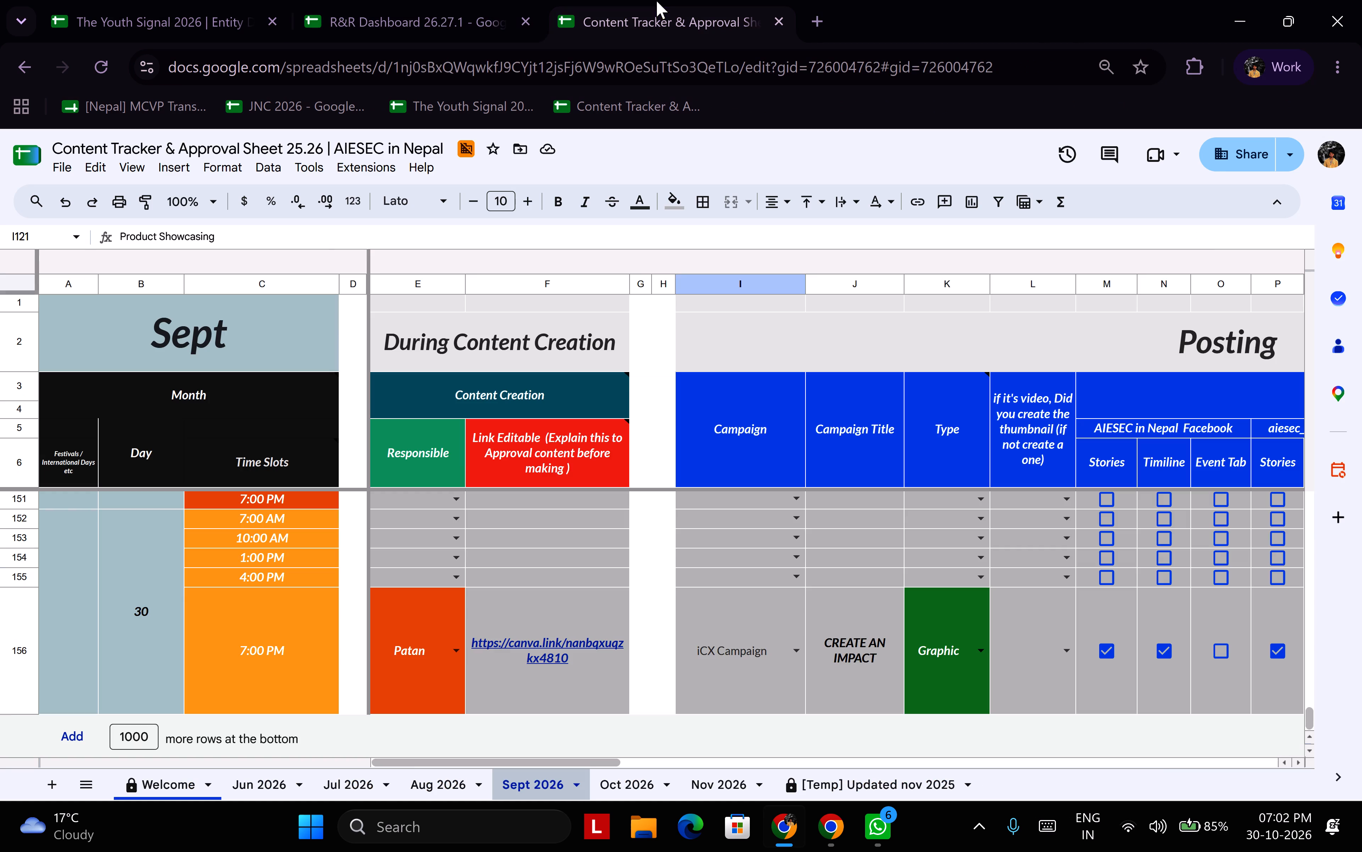
{"action": "scroll", "coordinate": [625, 613], "scroll_direction": "up", "scroll_amount": 20}
{"action": "scroll", "coordinate": [625, 613], "scroll_direction": "up", "scroll_amount": 20}
{"action": "scroll", "coordinate": [625, 613], "scroll_direction": "up", "scroll_amount": 1}
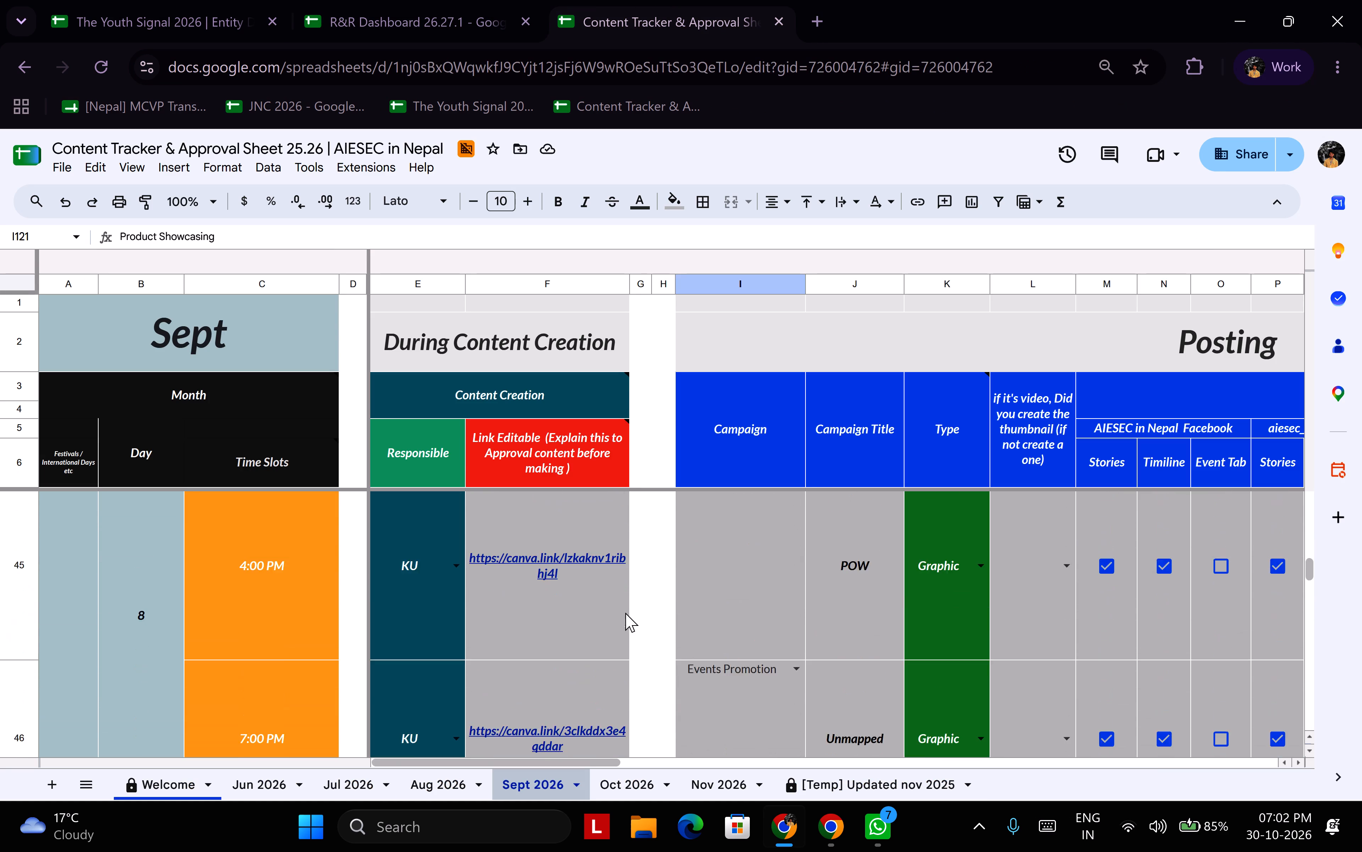
{"action": "scroll", "coordinate": [625, 613], "scroll_direction": "up", "scroll_amount": 20}
{"action": "scroll", "coordinate": [625, 613], "scroll_direction": "up", "scroll_amount": 8}
{"action": "scroll", "coordinate": [625, 613], "scroll_direction": "down", "scroll_amount": 6}
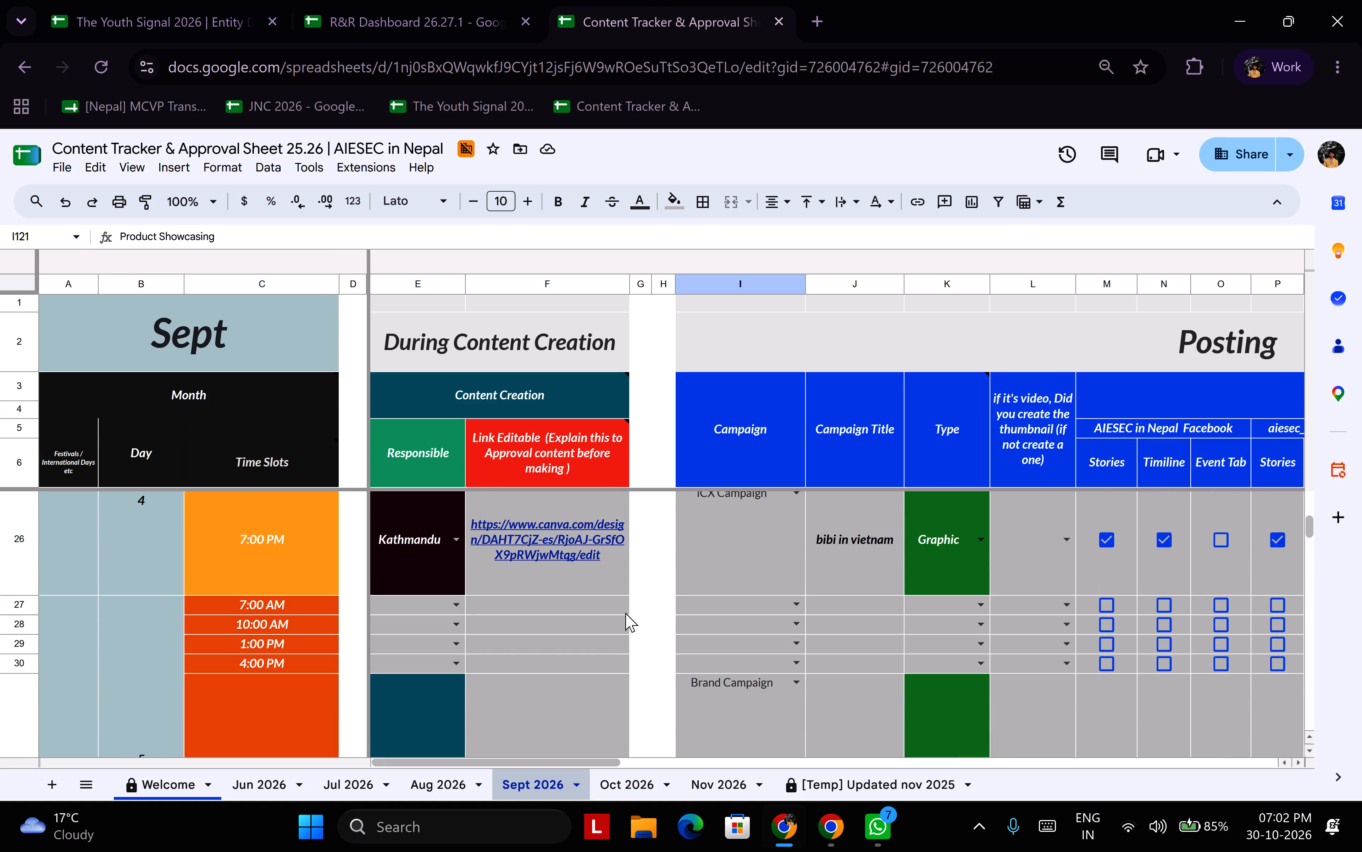
{"action": "scroll", "coordinate": [625, 613], "scroll_direction": "down", "scroll_amount": 11}
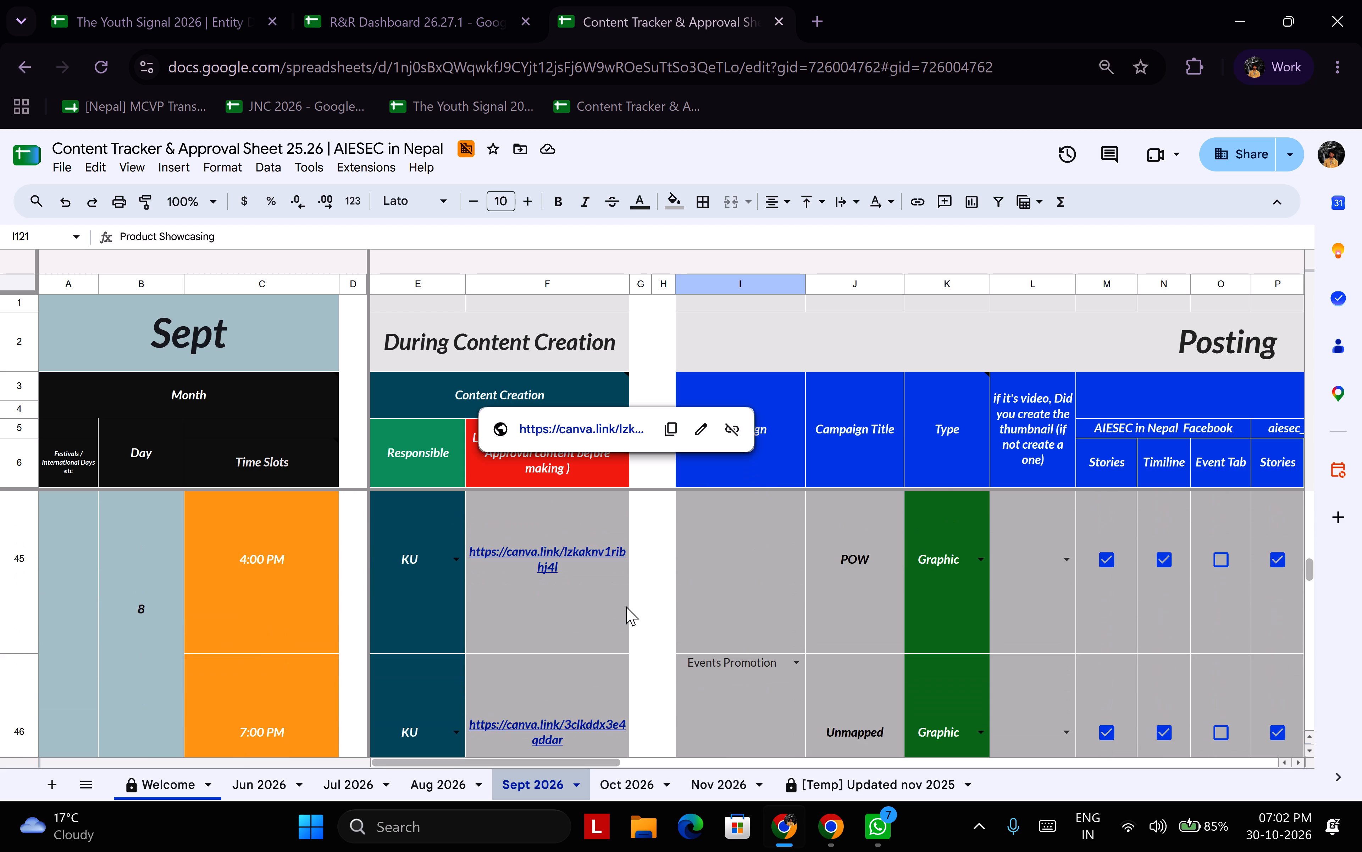
{"action": "scroll", "coordinate": [626, 606], "scroll_direction": "down", "scroll_amount": 7}
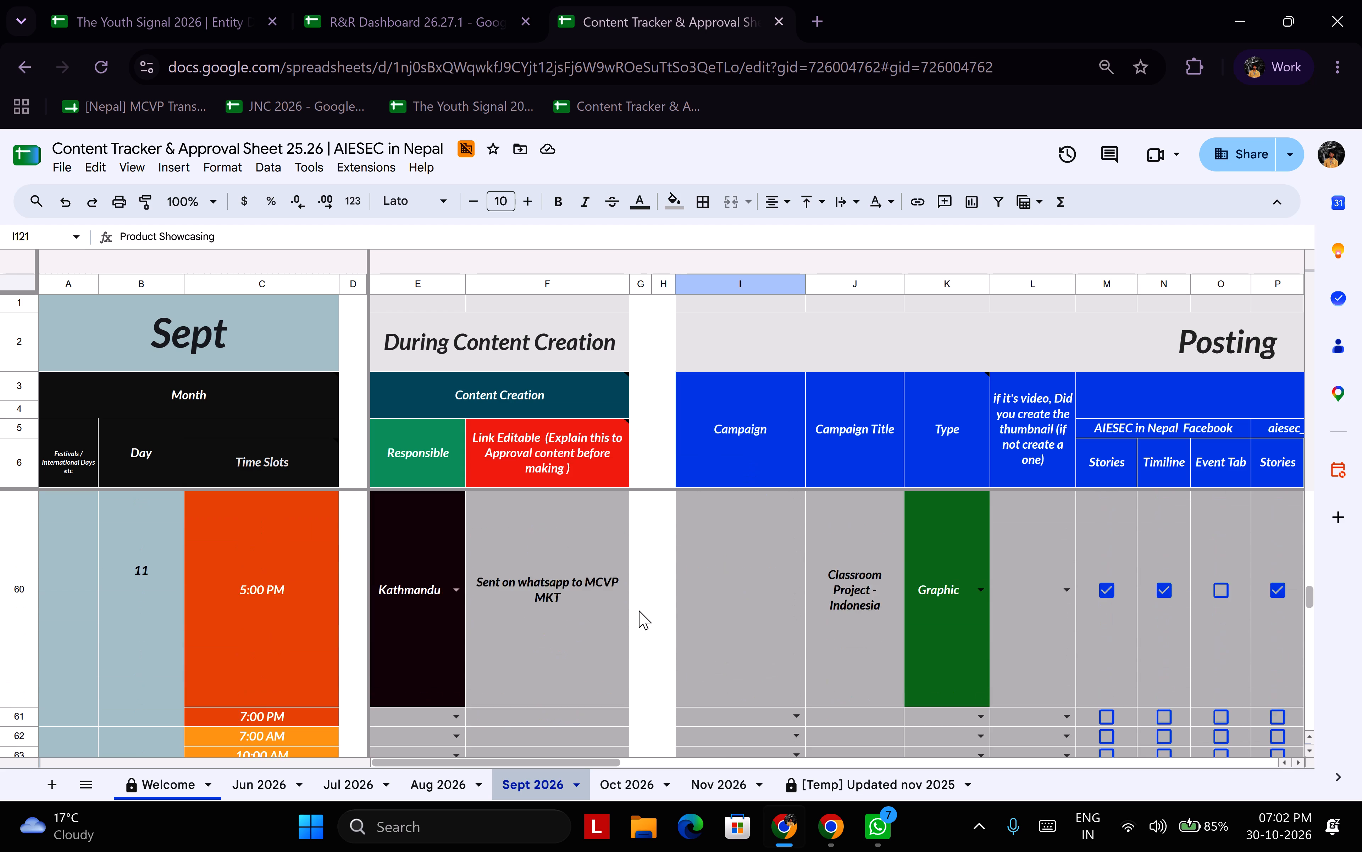
{"action": "scroll", "coordinate": [639, 610], "scroll_direction": "down", "scroll_amount": 20}
{"action": "scroll", "coordinate": [643, 611], "scroll_direction": "down", "scroll_amount": 1}
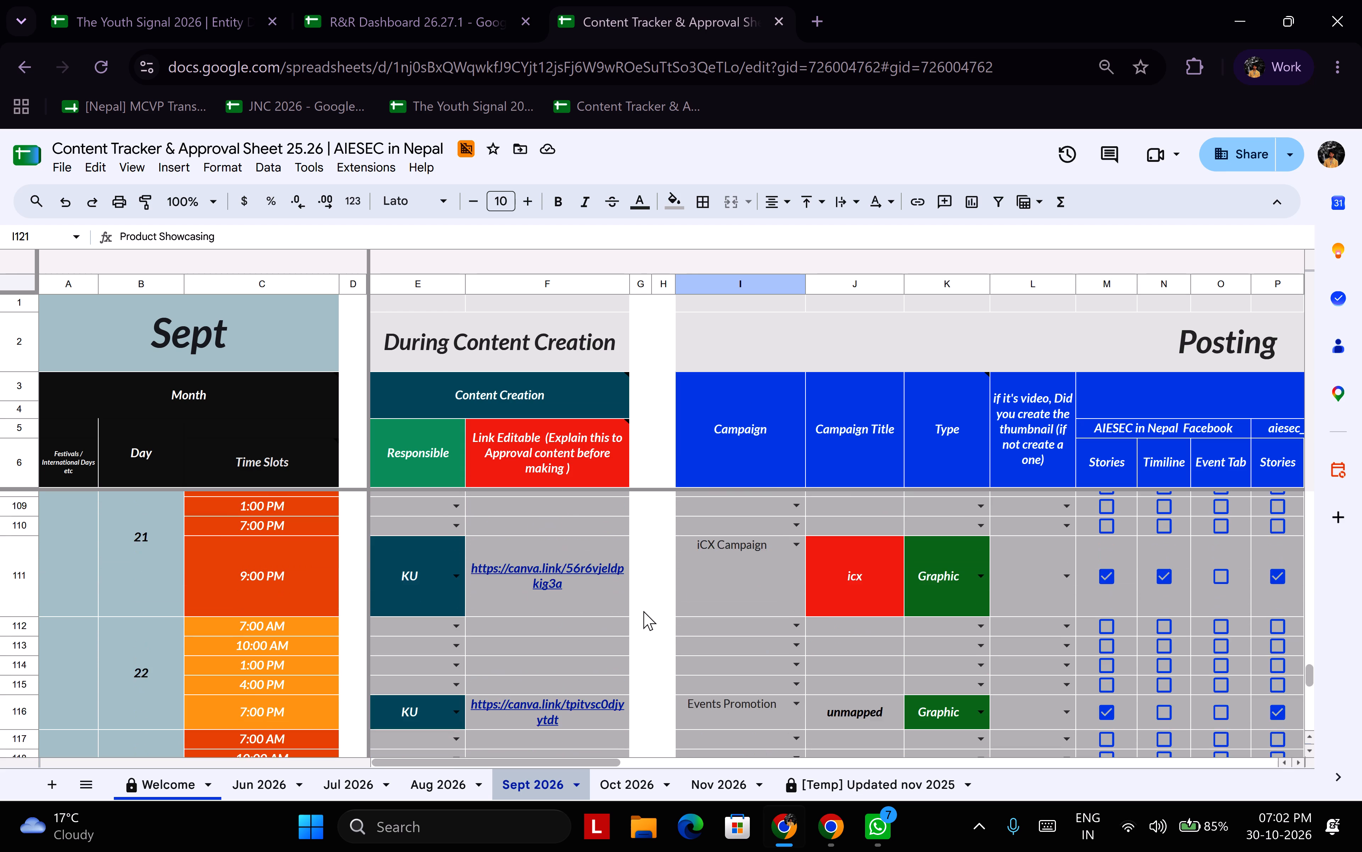
{"action": "scroll", "coordinate": [643, 611], "scroll_direction": "down", "scroll_amount": 10}
{"action": "scroll", "coordinate": [643, 611], "scroll_direction": "up", "scroll_amount": 1}
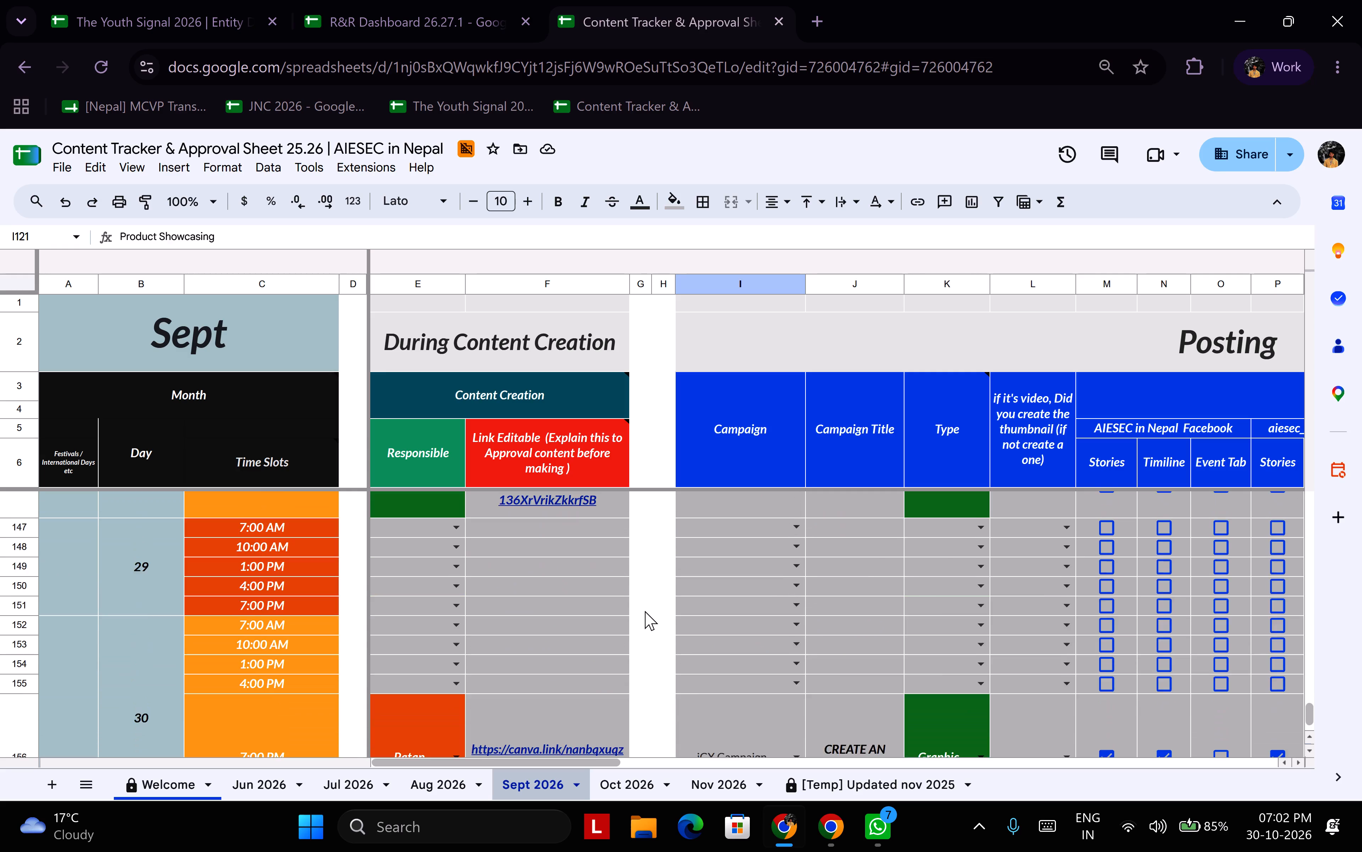
{"action": "scroll", "coordinate": [645, 611], "scroll_direction": "up", "scroll_amount": 2}
Back in the AiLumbini sheet, enter September points: 5 for Digital Attractions and 0 for Physical Attractions, iCX Showcasing activities and MX Campaigns.
{"action": "key", "text": "alt+Tab"}
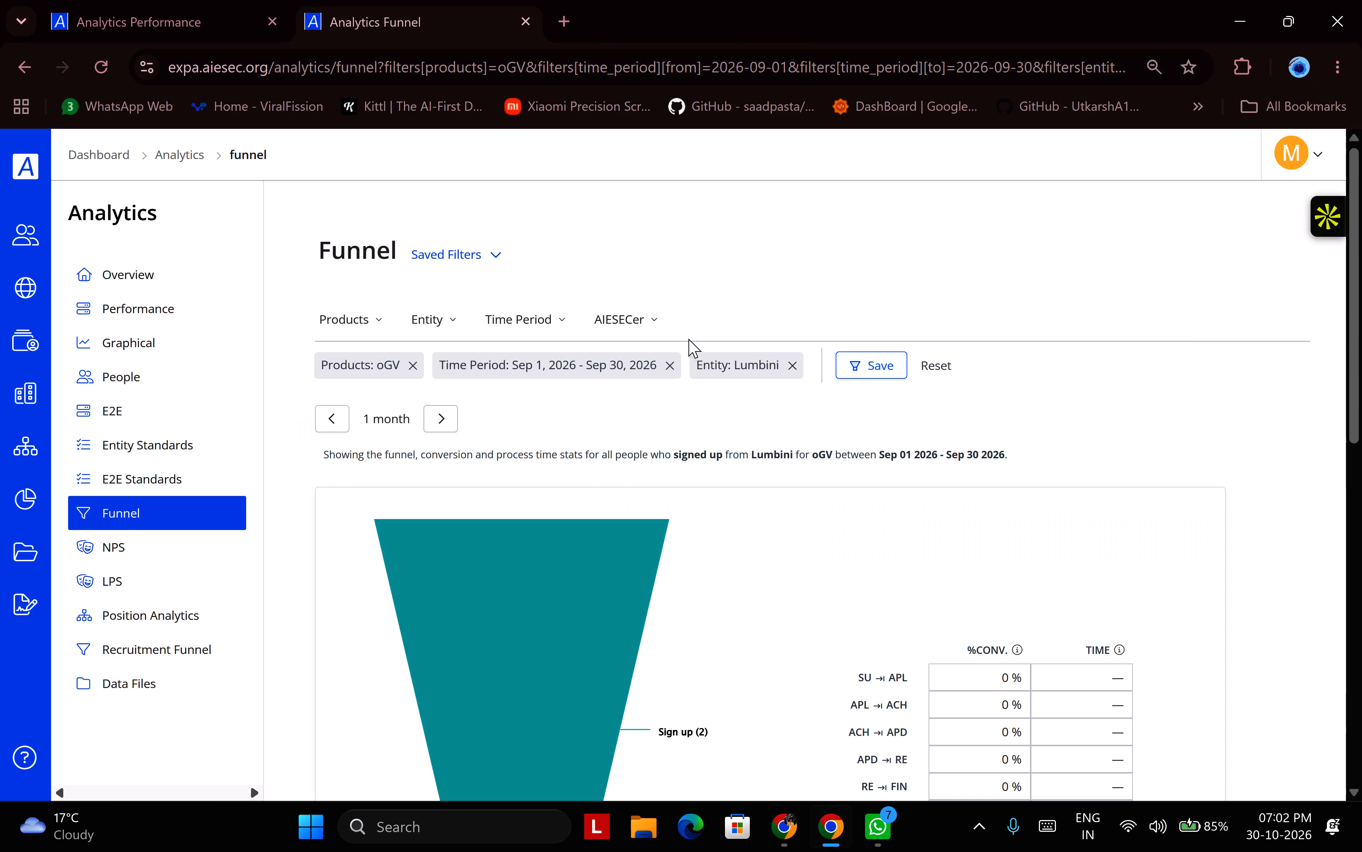
{"action": "key", "text": "alt+Tab"}
{"action": "left_click", "coordinate": [451, 0]}
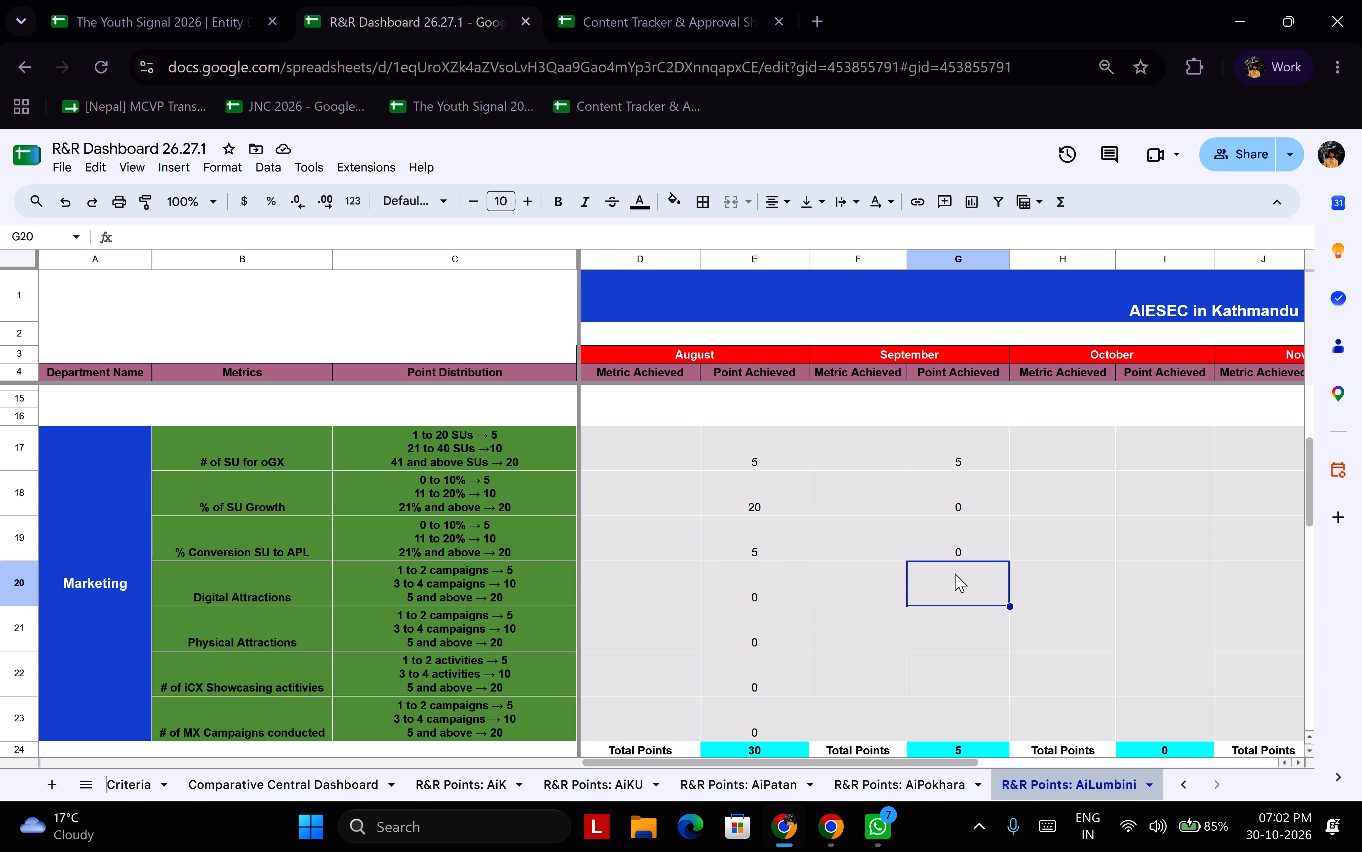
{"action": "key", "text": "5"}
{"action": "key", "text": "Return"}
{"action": "key", "text": "0"}
{"action": "key", "text": "Return"}
{"action": "key", "text": "0"}
{"action": "key", "text": "Return"}
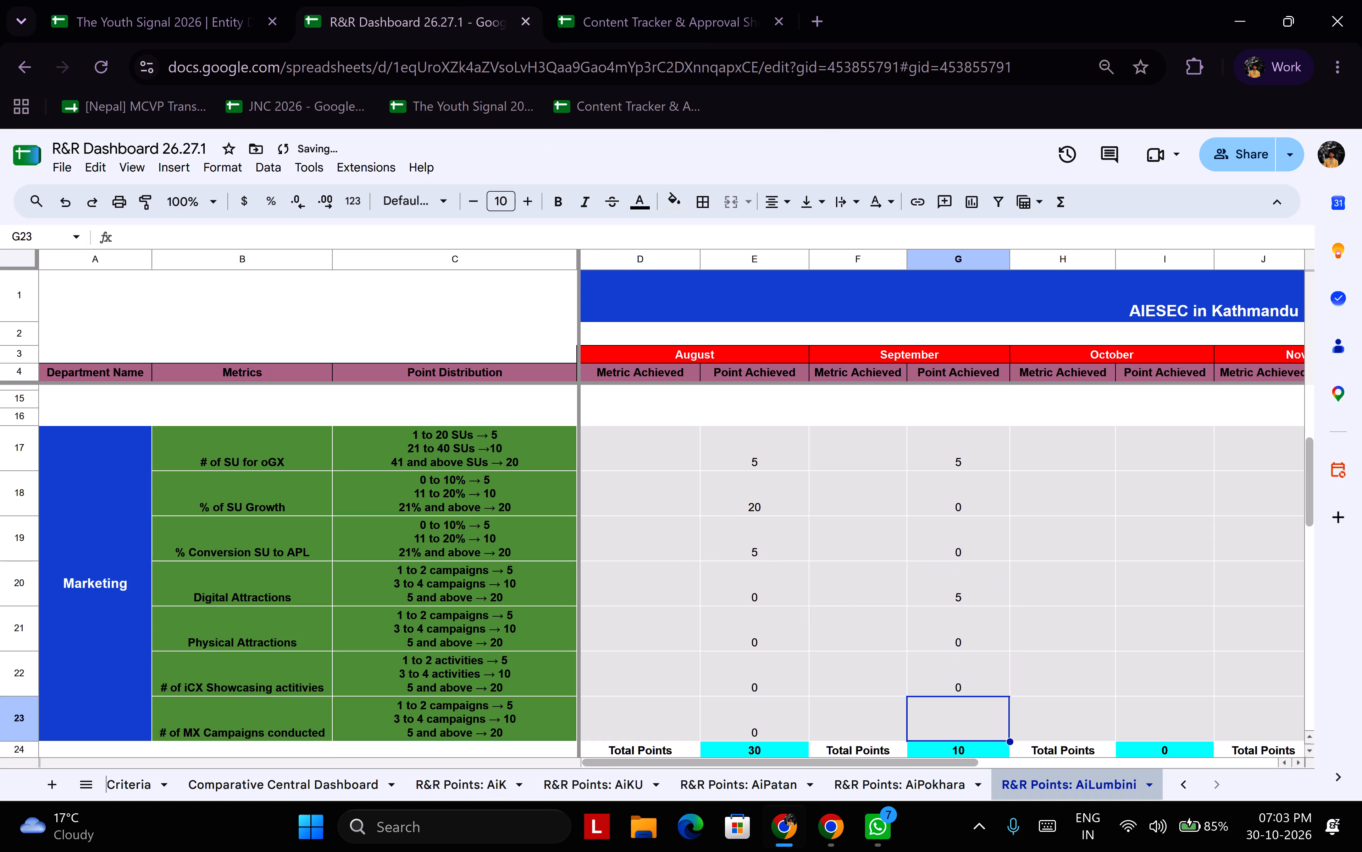
{"action": "key", "text": "0"}
{"action": "key", "text": "Return"}
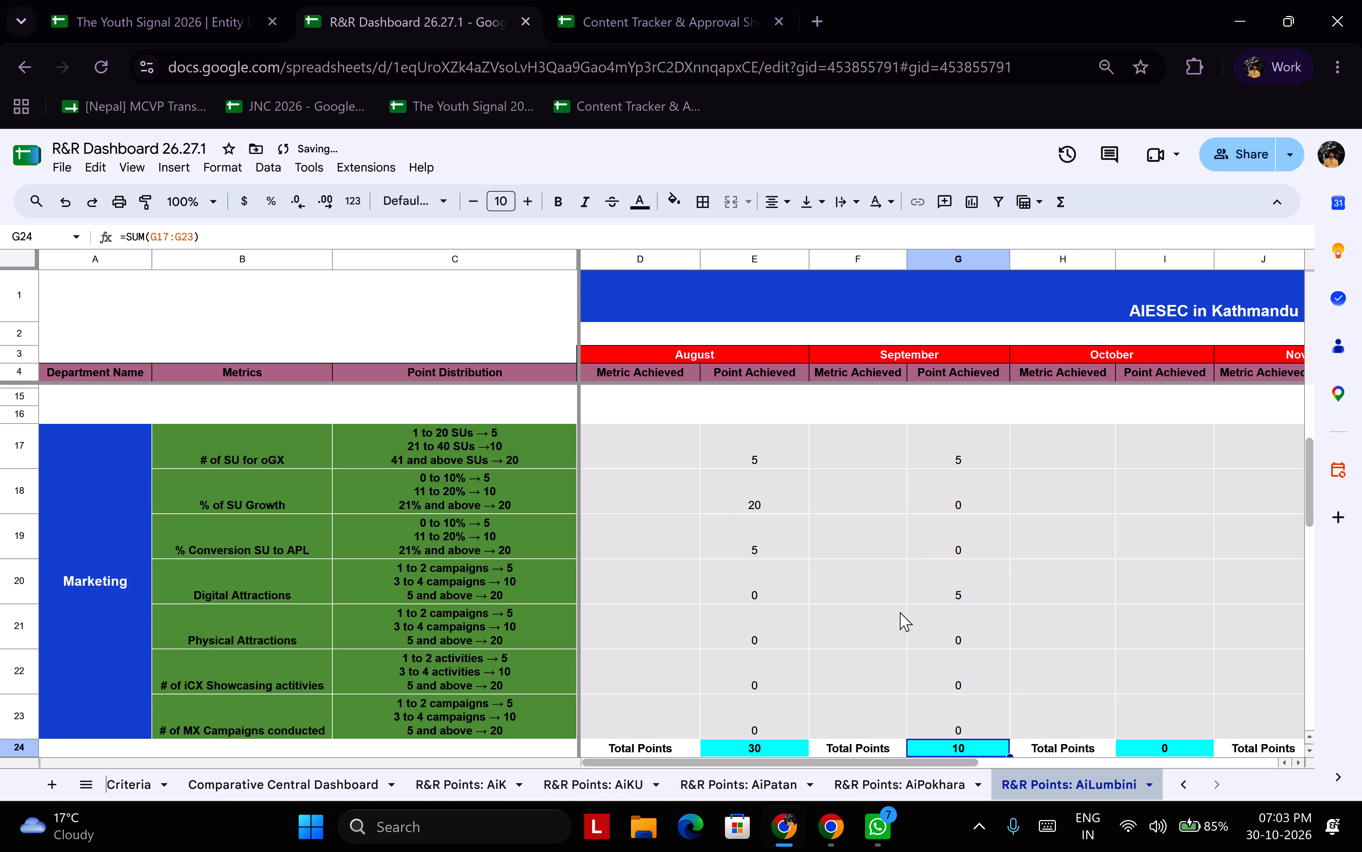
{"action": "scroll", "coordinate": [910, 784], "scroll_direction": "down", "scroll_amount": 4, "text": "shift"}
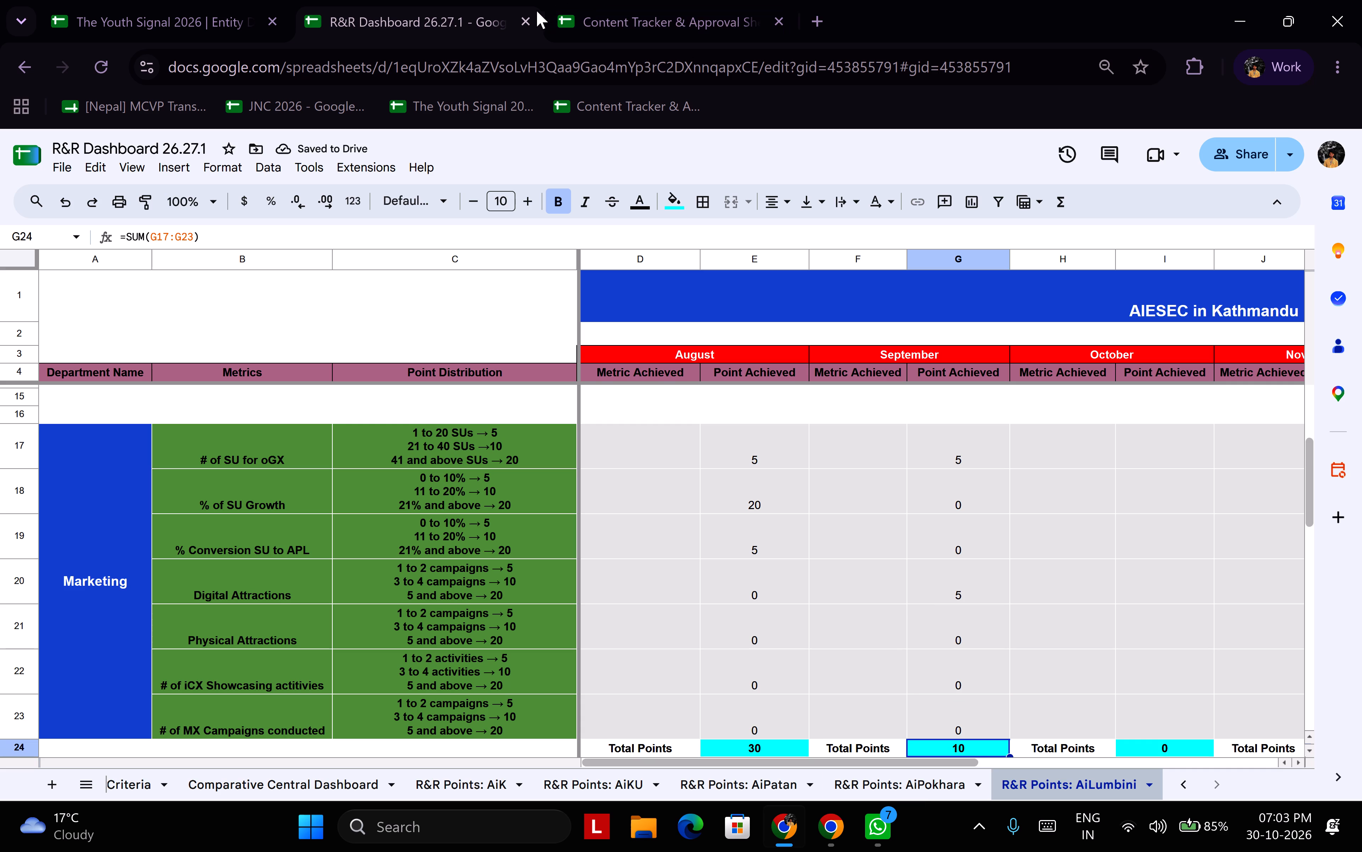
Close the R&R Dashboard, Content Tracker and Youth Signal sheets, and open the Nepal NTT spreadsheet from the recent Drive files.
{"action": "left_click", "coordinate": [521, 17]}
{"action": "left_click", "coordinate": [521, 17]}
{"action": "left_click", "coordinate": [308, 18]}
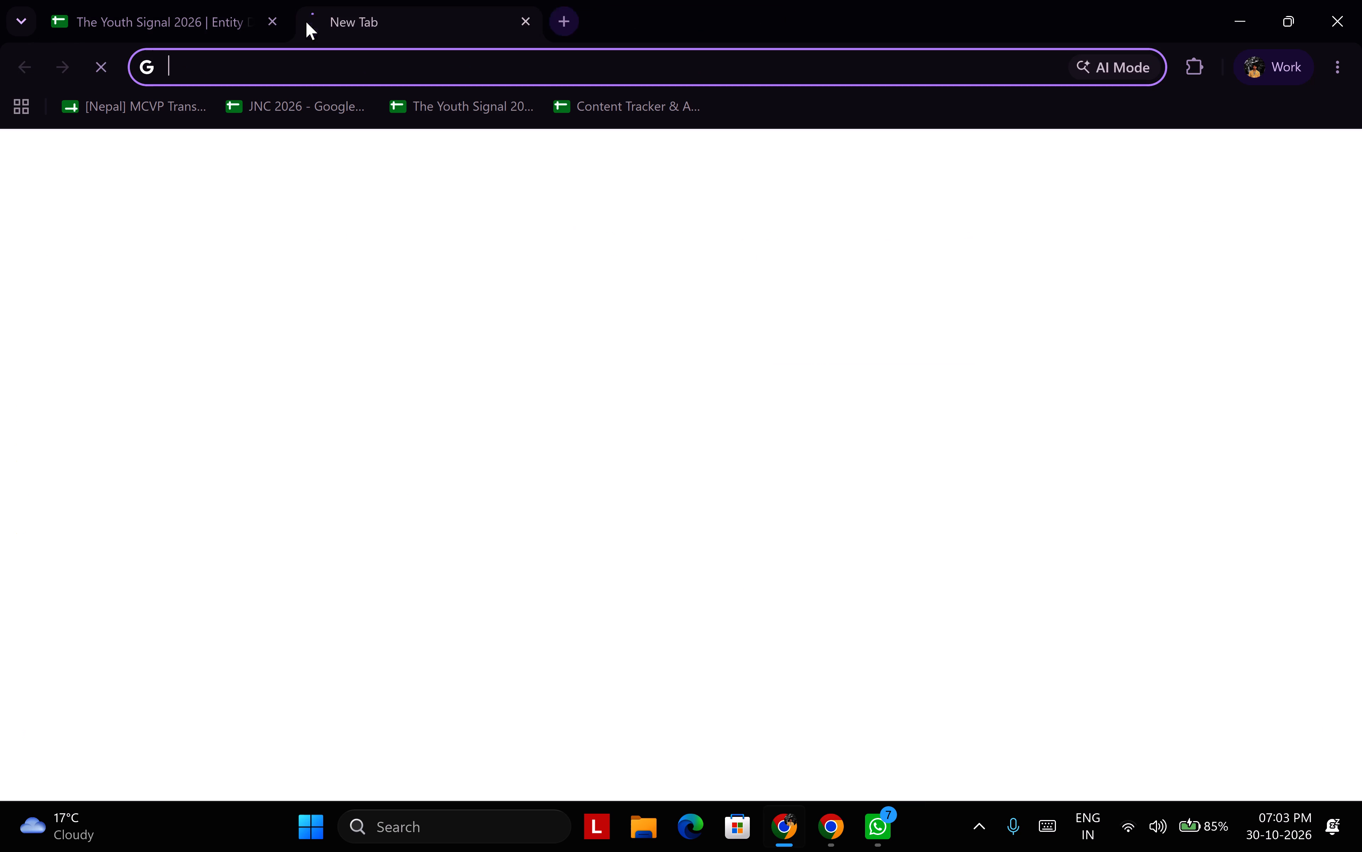
{"action": "left_click", "coordinate": [271, 16]}
{"action": "left_click", "coordinate": [465, 209]}
{"action": "scroll", "coordinate": [880, 382], "scroll_direction": "down", "scroll_amount": 5}
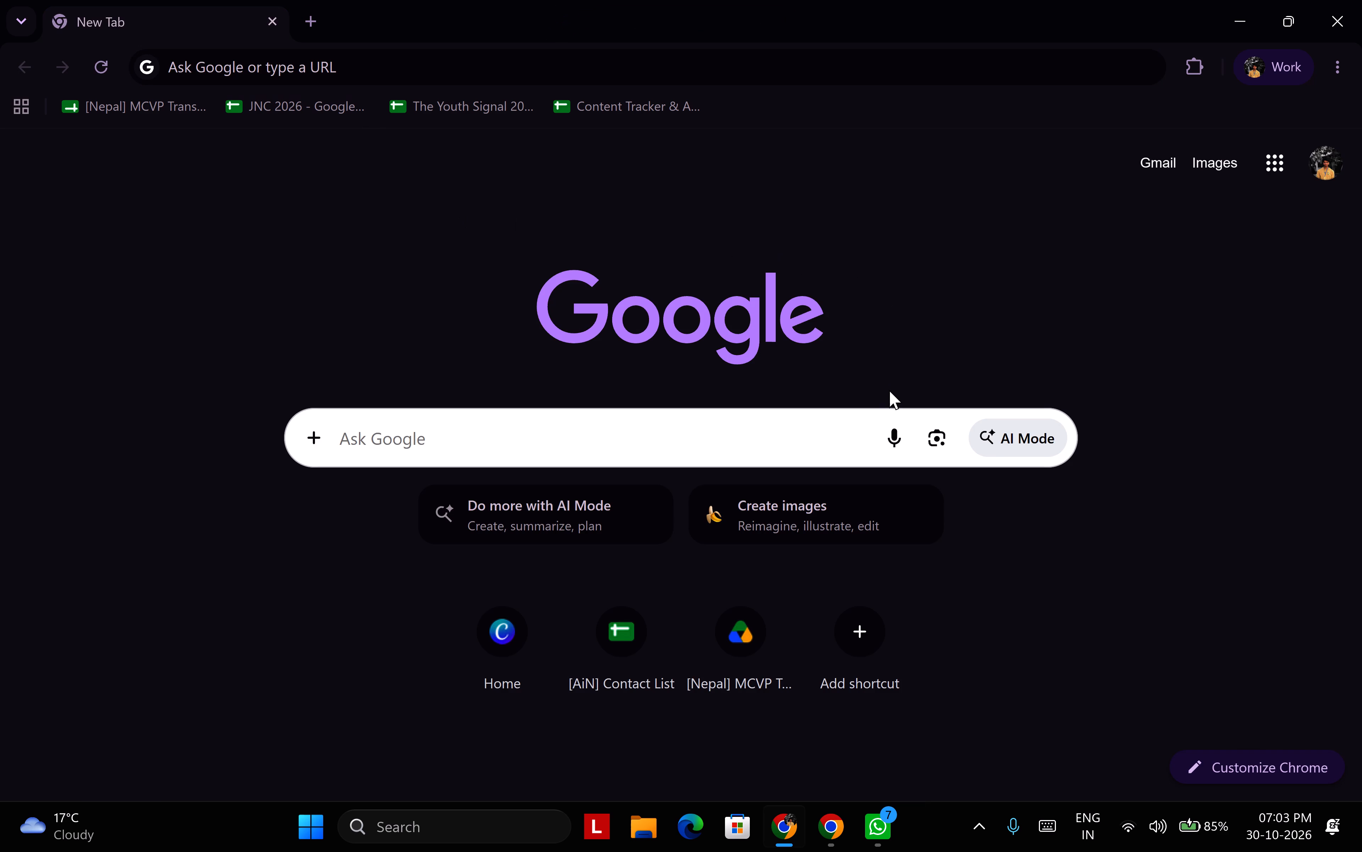
{"action": "scroll", "coordinate": [1116, 349], "scroll_direction": "down", "scroll_amount": 6}
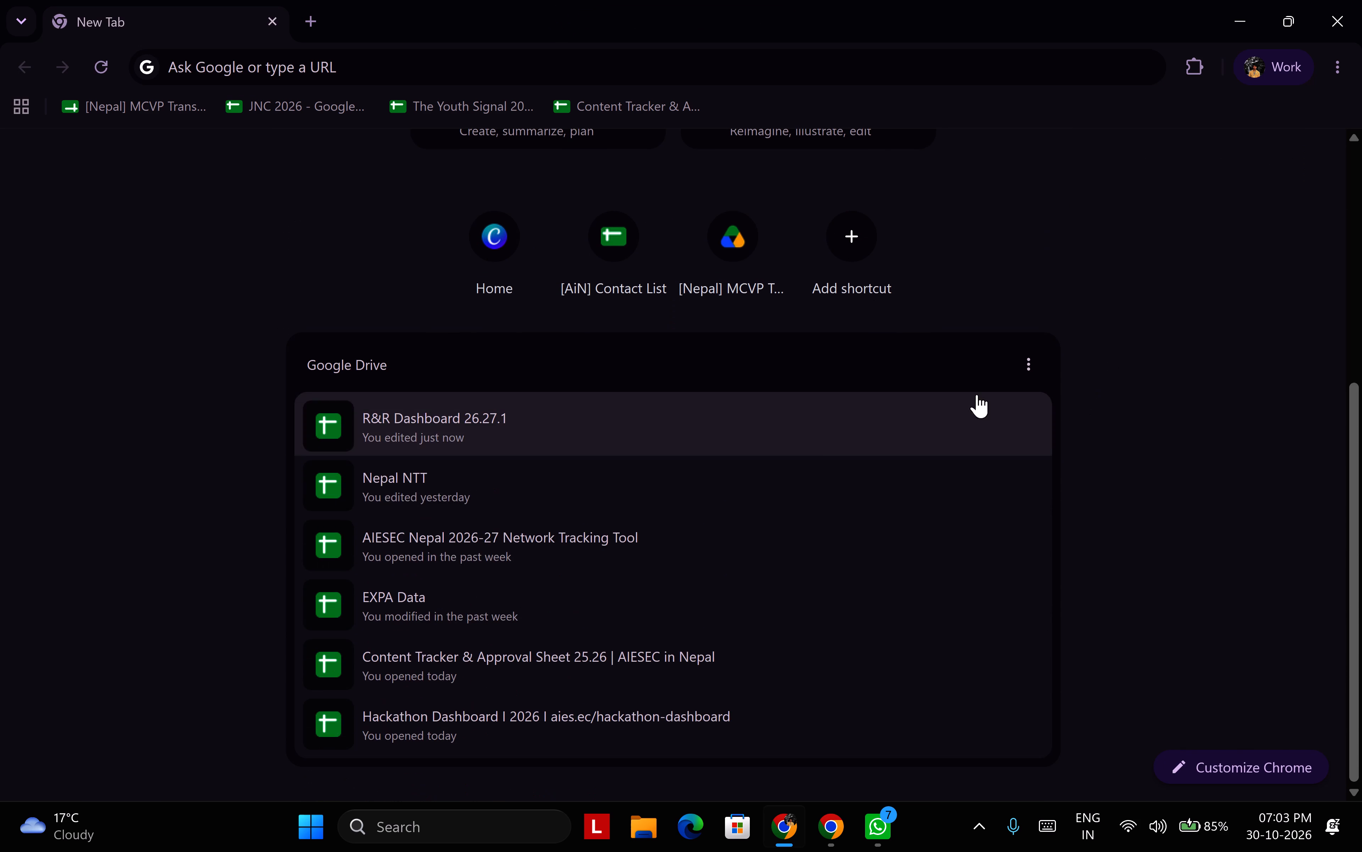
{"action": "left_click", "coordinate": [563, 494]}
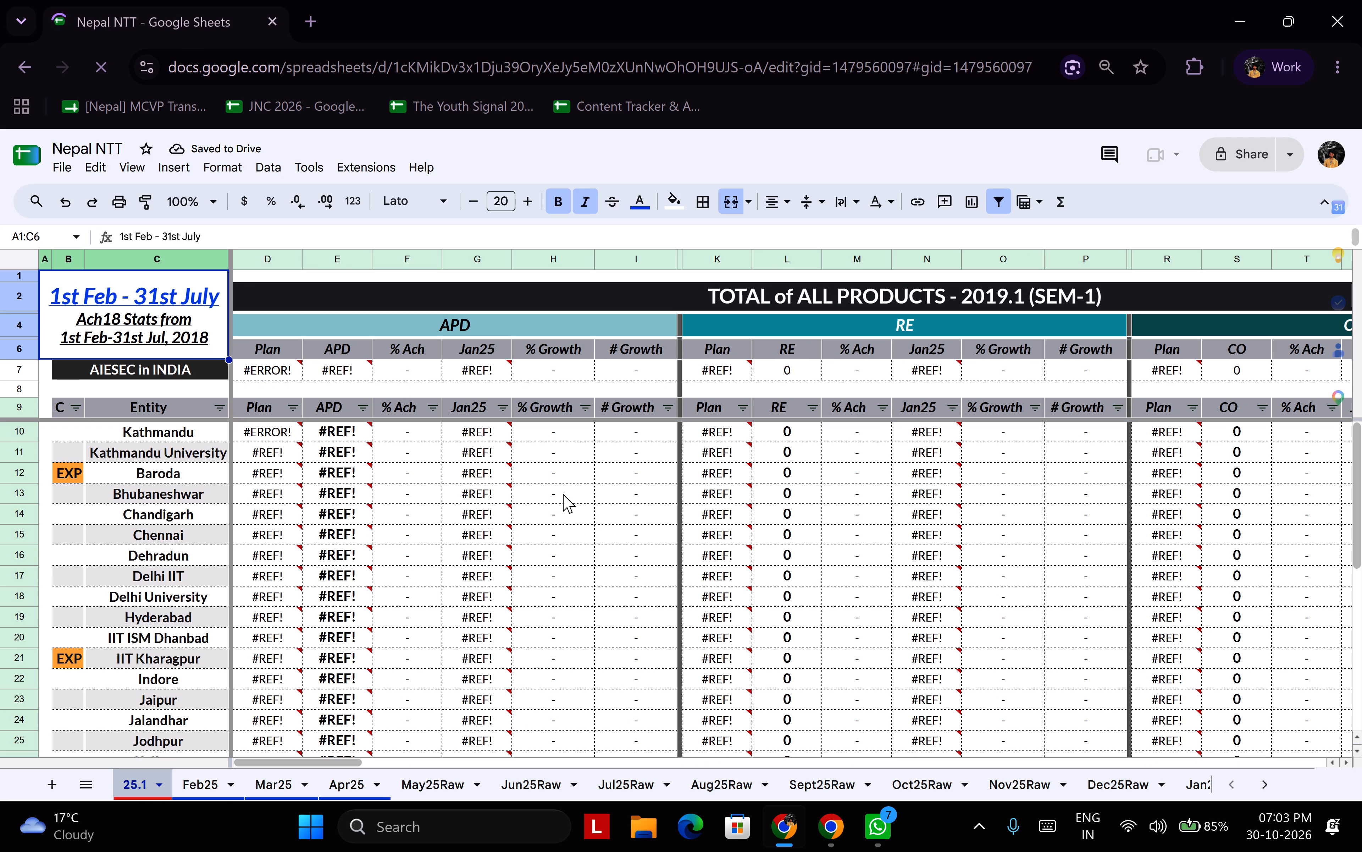
Look through the Feb25, Mar25 and Apr25 sheets, examining Apr25's product sections and the Jan25 formulas under OGT RE.
{"action": "left_click", "coordinate": [209, 785]}
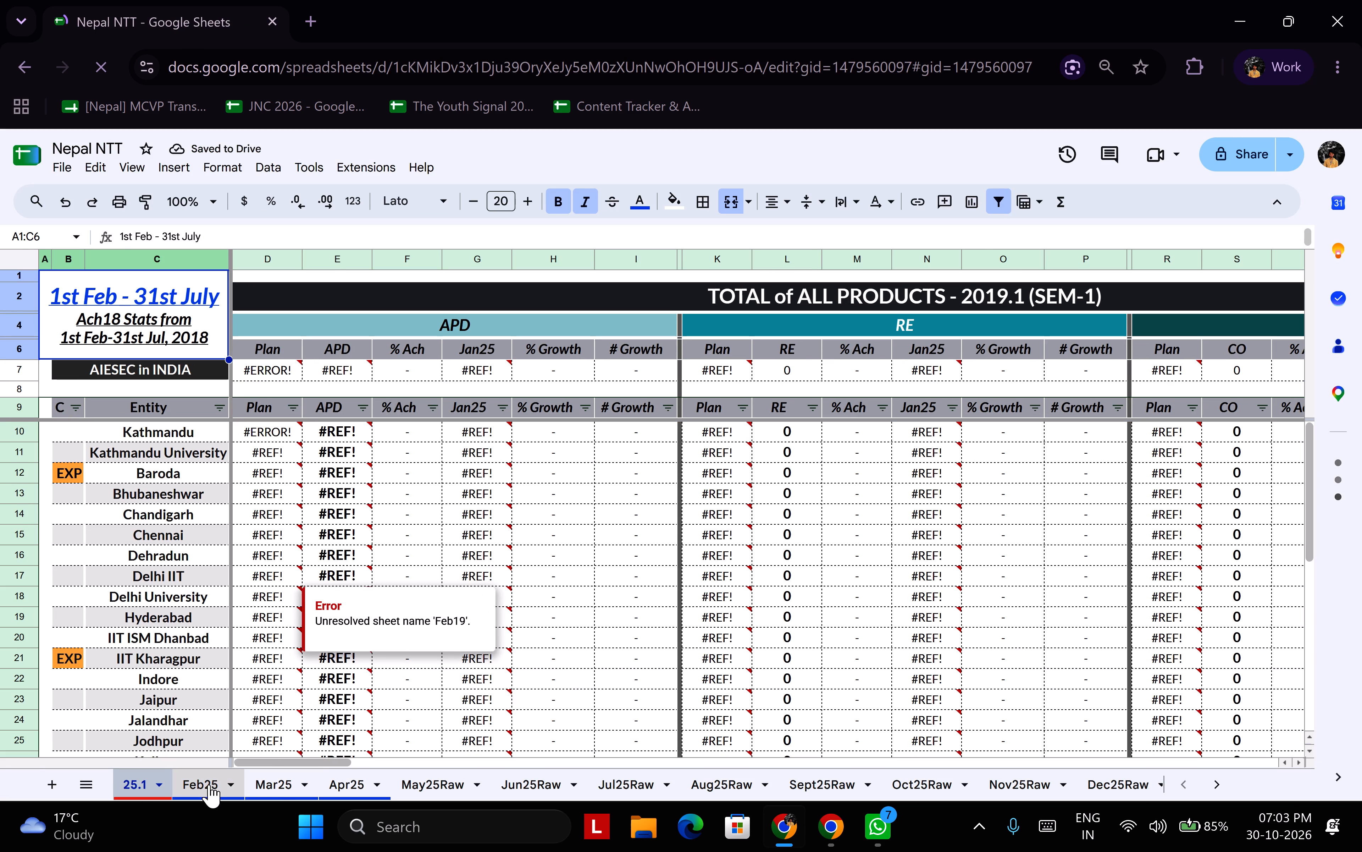
{"action": "left_click", "coordinate": [276, 785]}
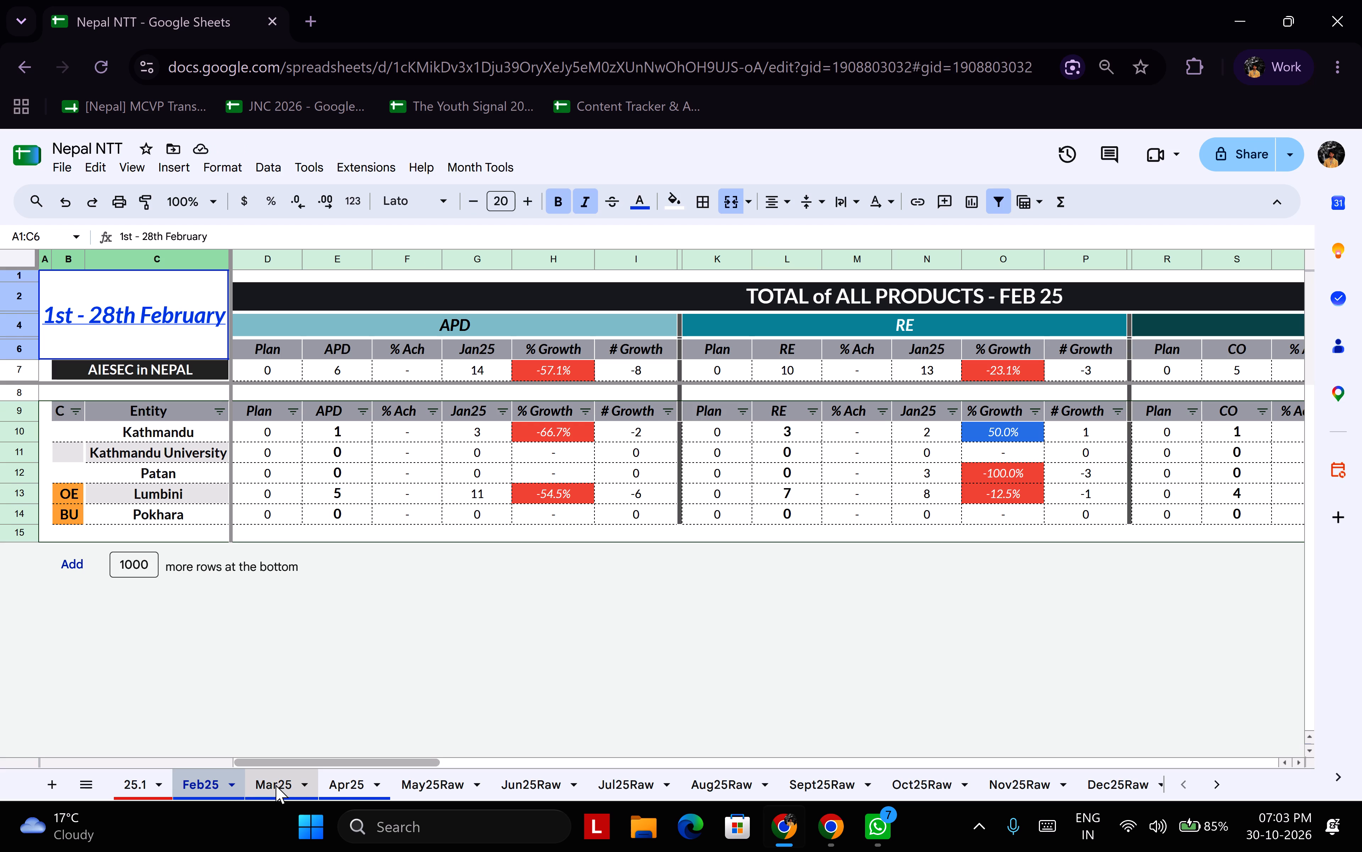
{"action": "left_click", "coordinate": [367, 793]}
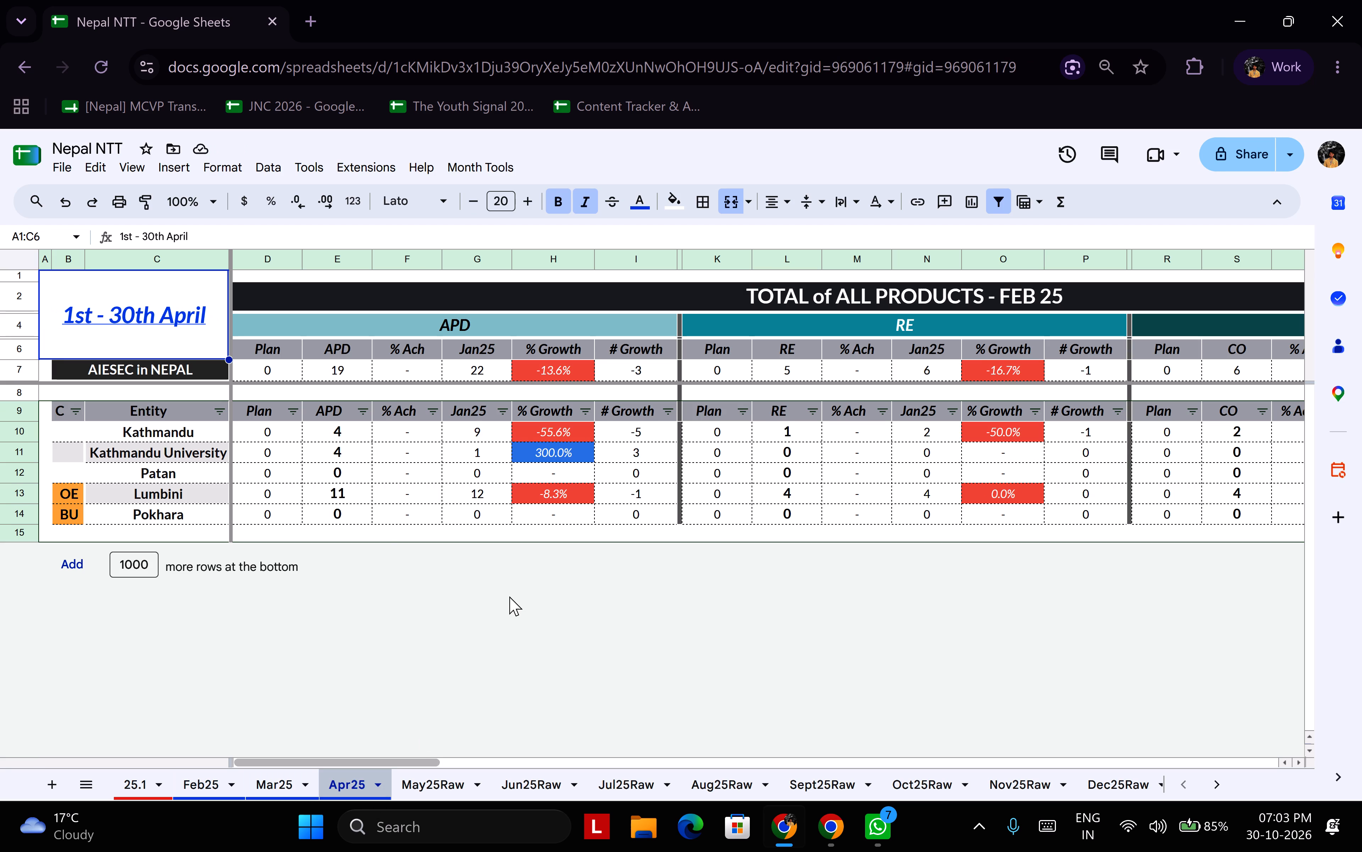
{"action": "scroll", "coordinate": [511, 578], "scroll_direction": "down", "scroll_amount": 20, "text": "shift"}
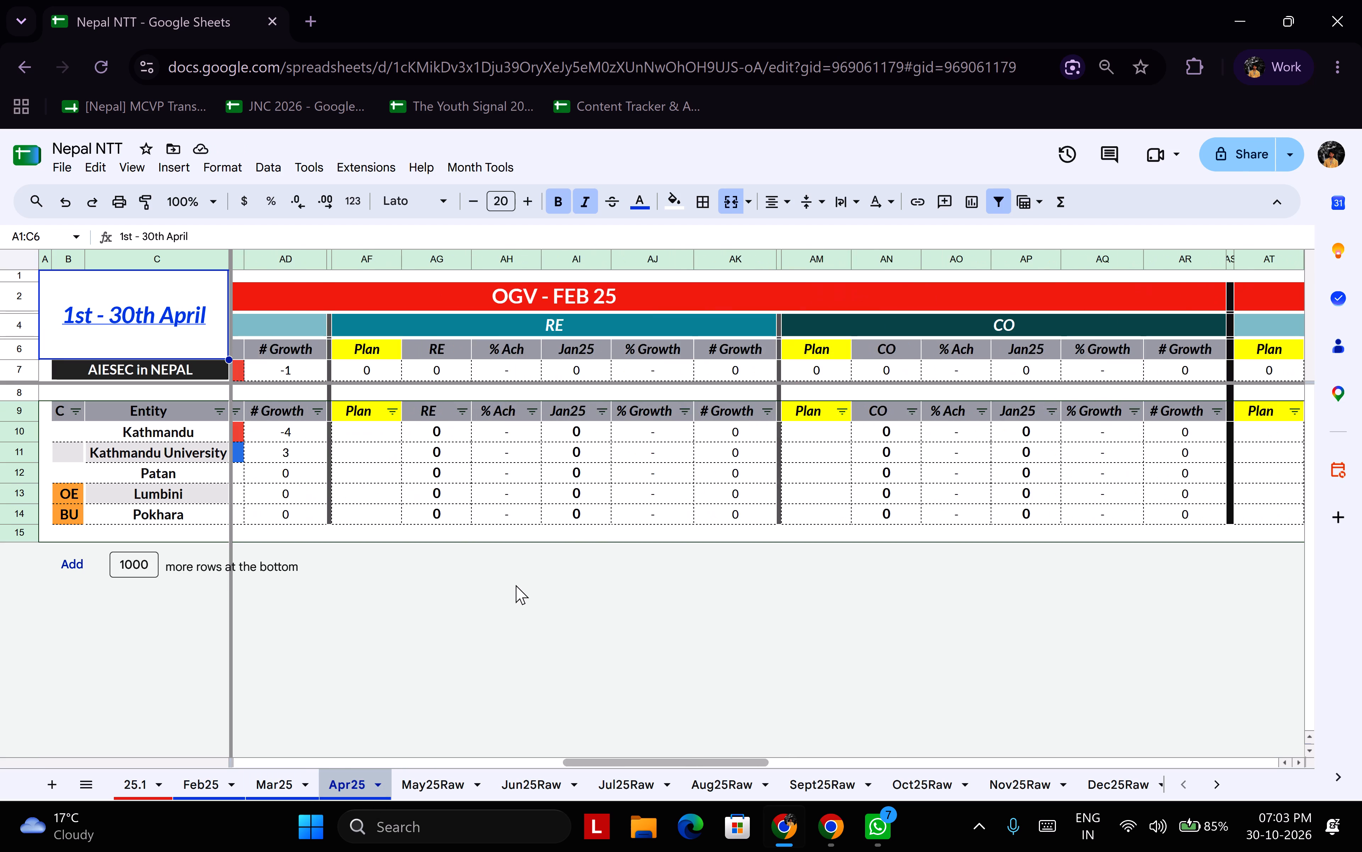
{"action": "scroll", "coordinate": [516, 585], "scroll_direction": "down", "scroll_amount": 19, "text": "shift"}
{"action": "scroll", "coordinate": [516, 585], "scroll_direction": "down", "scroll_amount": 5, "text": "shift"}
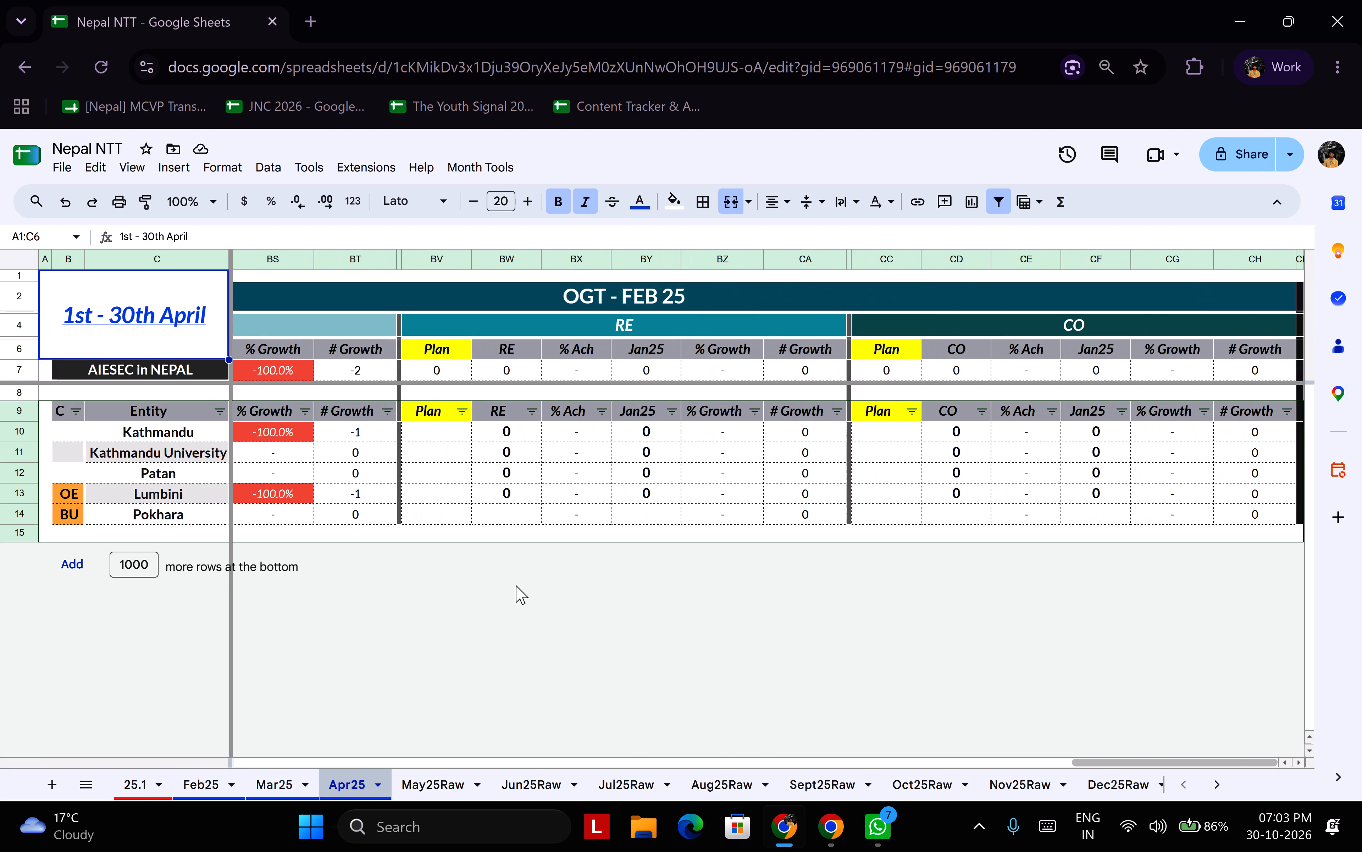
{"action": "left_click", "coordinate": [667, 435]}
{"action": "left_click", "coordinate": [648, 471]}
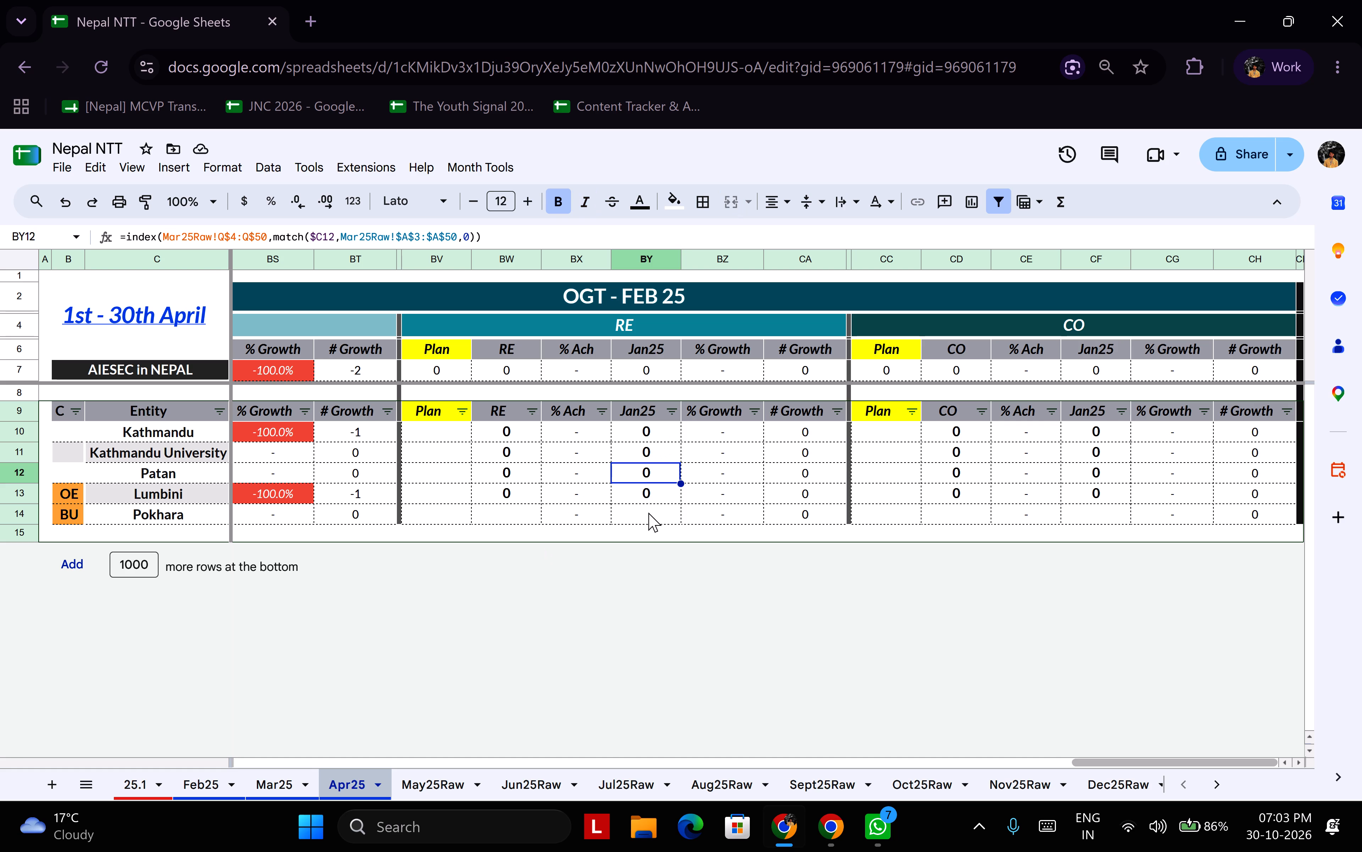
{"action": "left_click", "coordinate": [648, 513]}
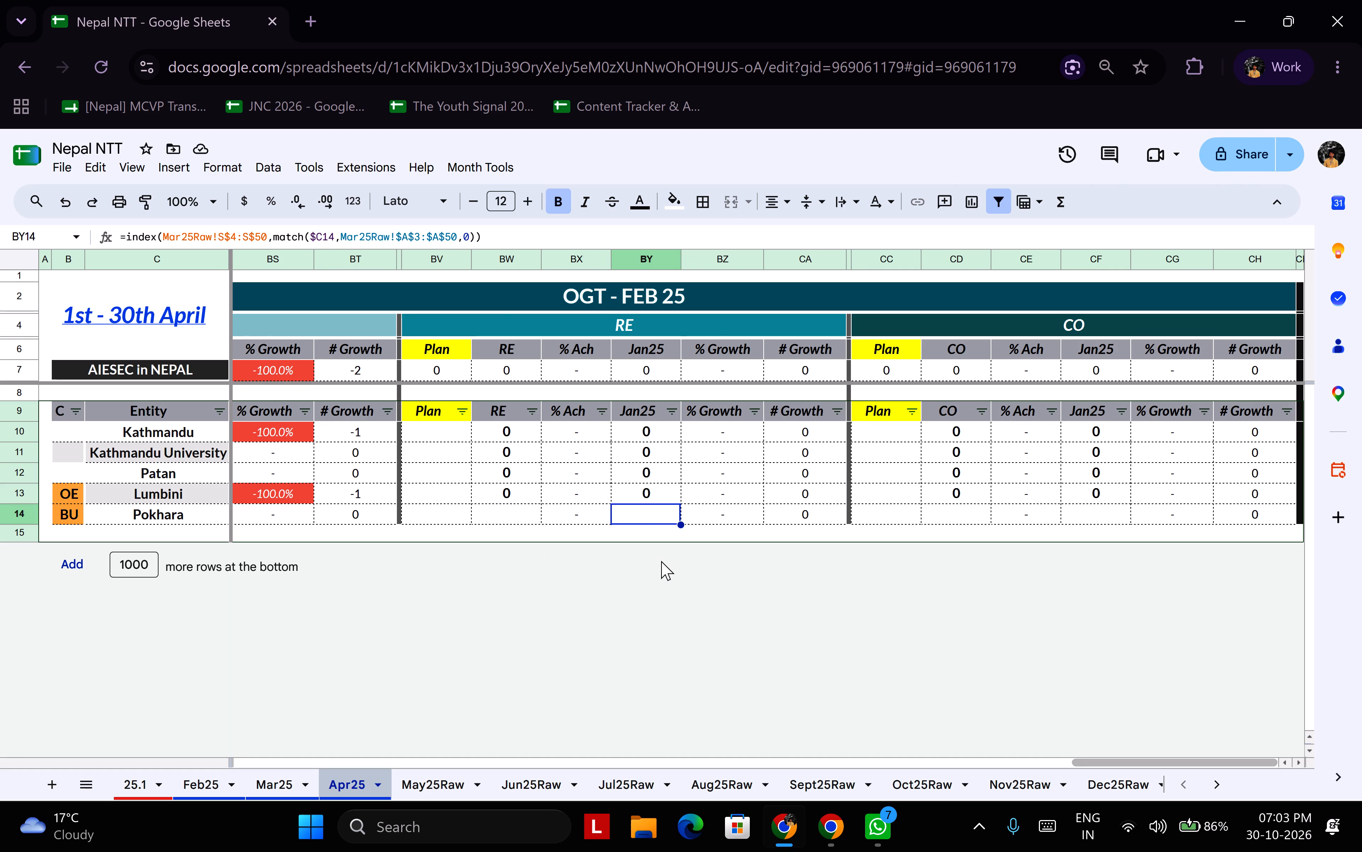
{"action": "scroll", "coordinate": [661, 561], "scroll_direction": "up", "scroll_amount": 8, "text": "shift"}
{"action": "scroll", "coordinate": [661, 561], "scroll_direction": "up", "scroll_amount": 20, "text": "shift"}
{"action": "scroll", "coordinate": [661, 561], "scroll_direction": "up", "scroll_amount": 19, "text": "shift"}
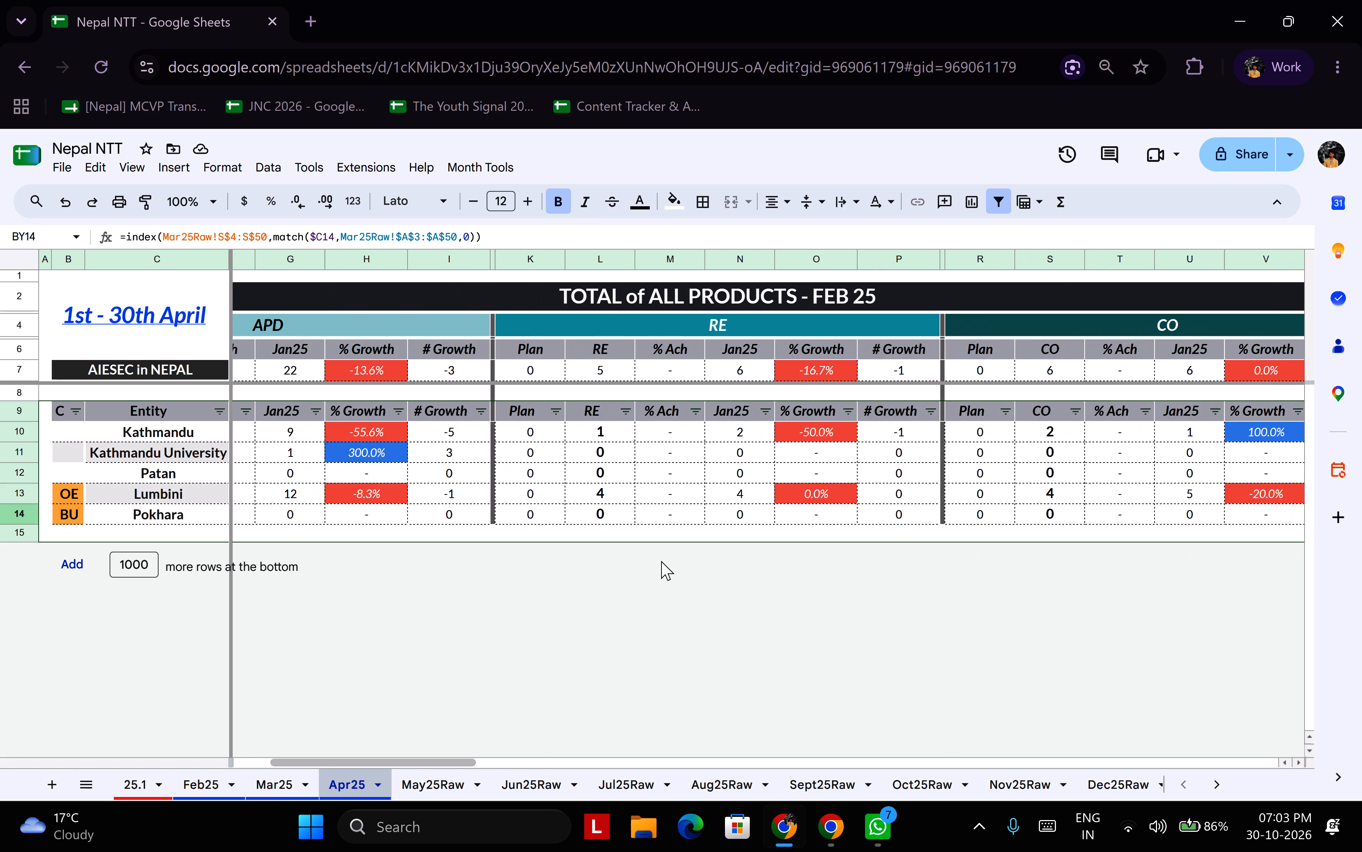
{"action": "scroll", "coordinate": [661, 561], "scroll_direction": "up", "scroll_amount": 18, "text": "shift"}
In the Mar25 sheet, change the all-products section heading to "TOTAL of ALL PRODUCTS - MAR 25".
{"action": "left_click", "coordinate": [199, 785]}
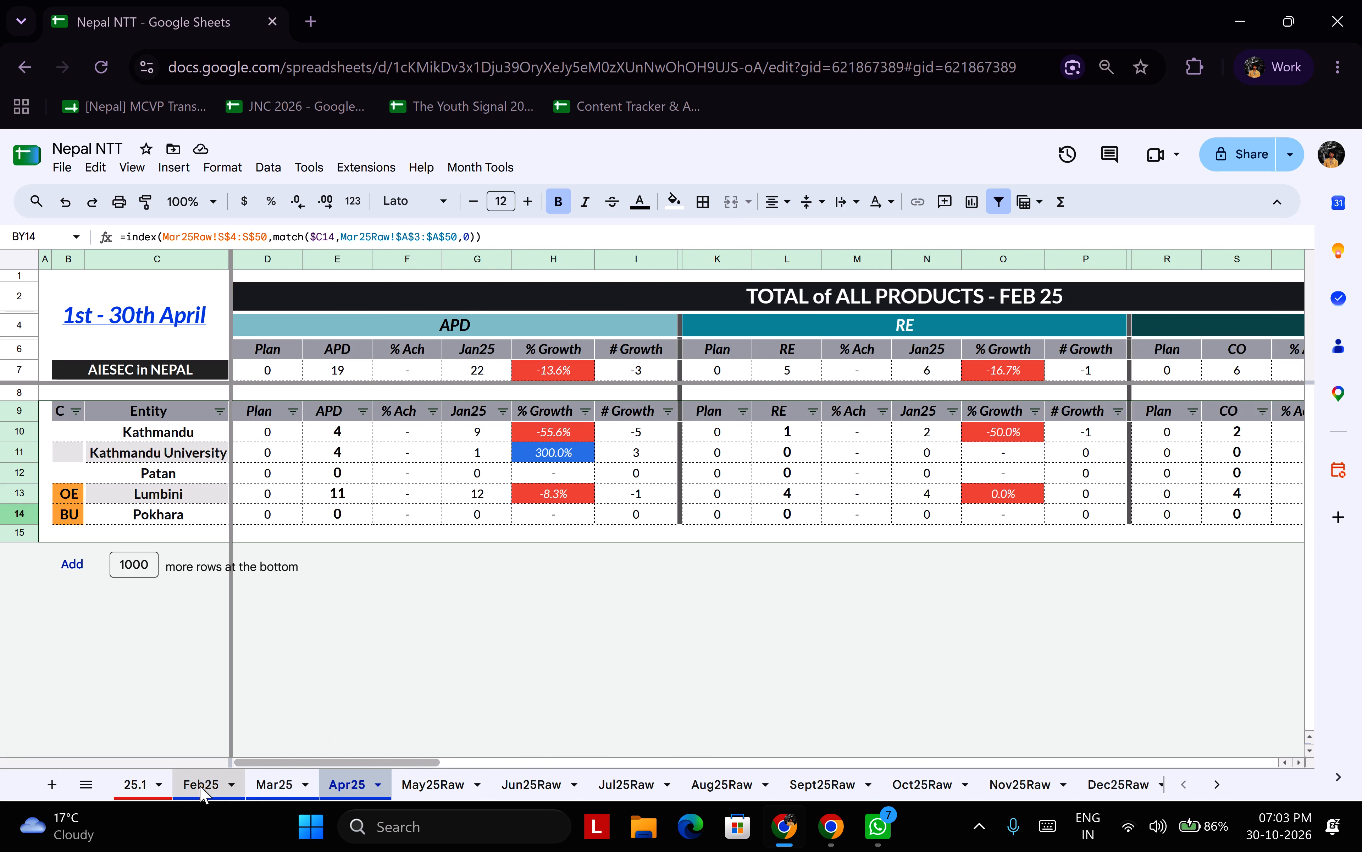
{"action": "left_click", "coordinate": [276, 775]}
{"action": "double_click", "coordinate": [1032, 289]}
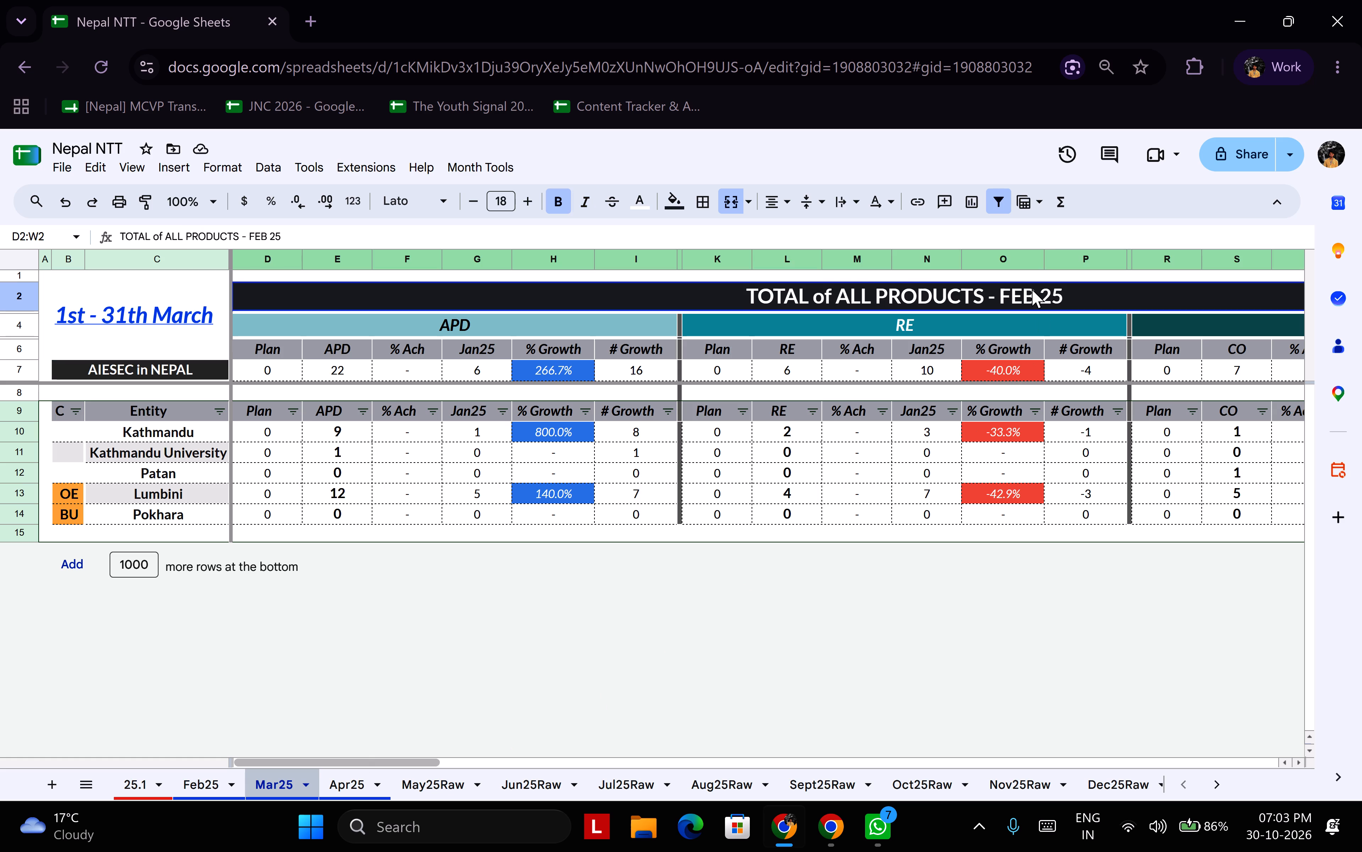
{"action": "double_click", "coordinate": [893, 290]}
{"action": "left_click", "coordinate": [880, 296]}
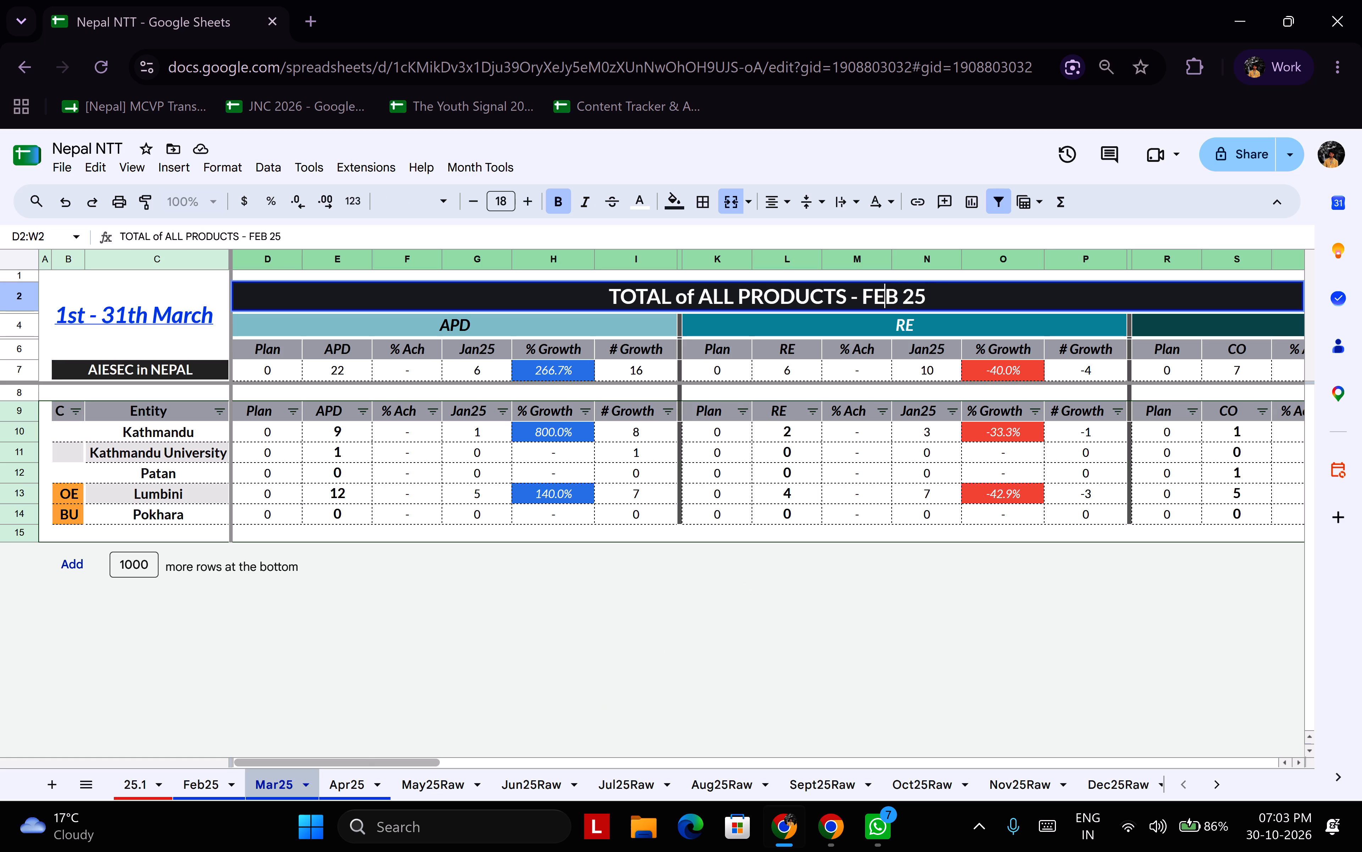
{"action": "left_click_drag", "start_coordinate": [893, 295], "coordinate": [865, 306]}
{"action": "type", "text": "MAR"}
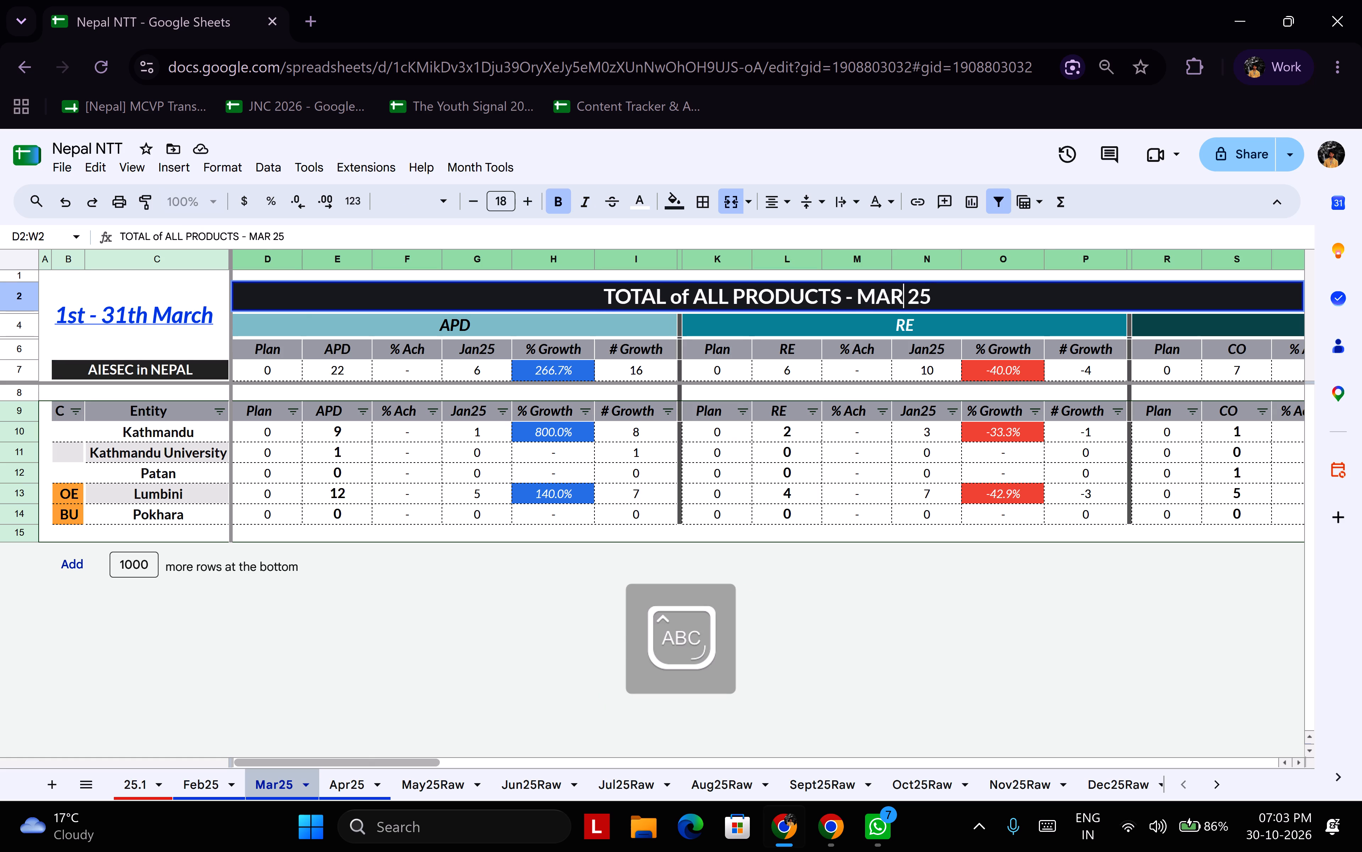
{"action": "key", "text": "Return"}
{"action": "key", "text": "Up"}
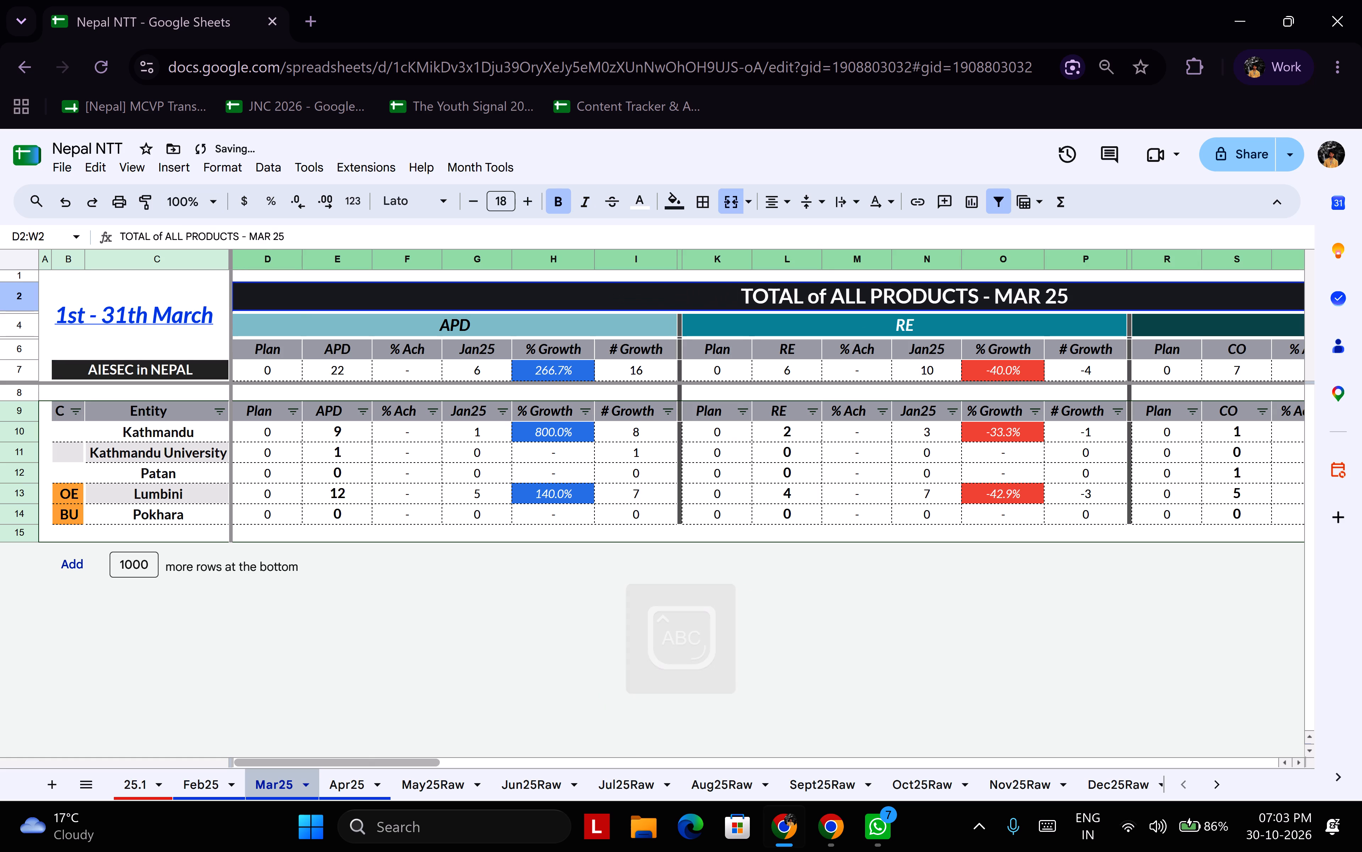
Change the OGV section heading in the Mar25 sheet to "OGV - MAR 25".
{"action": "scroll", "coordinate": [769, 367], "scroll_direction": "down", "scroll_amount": 16, "text": "shift"}
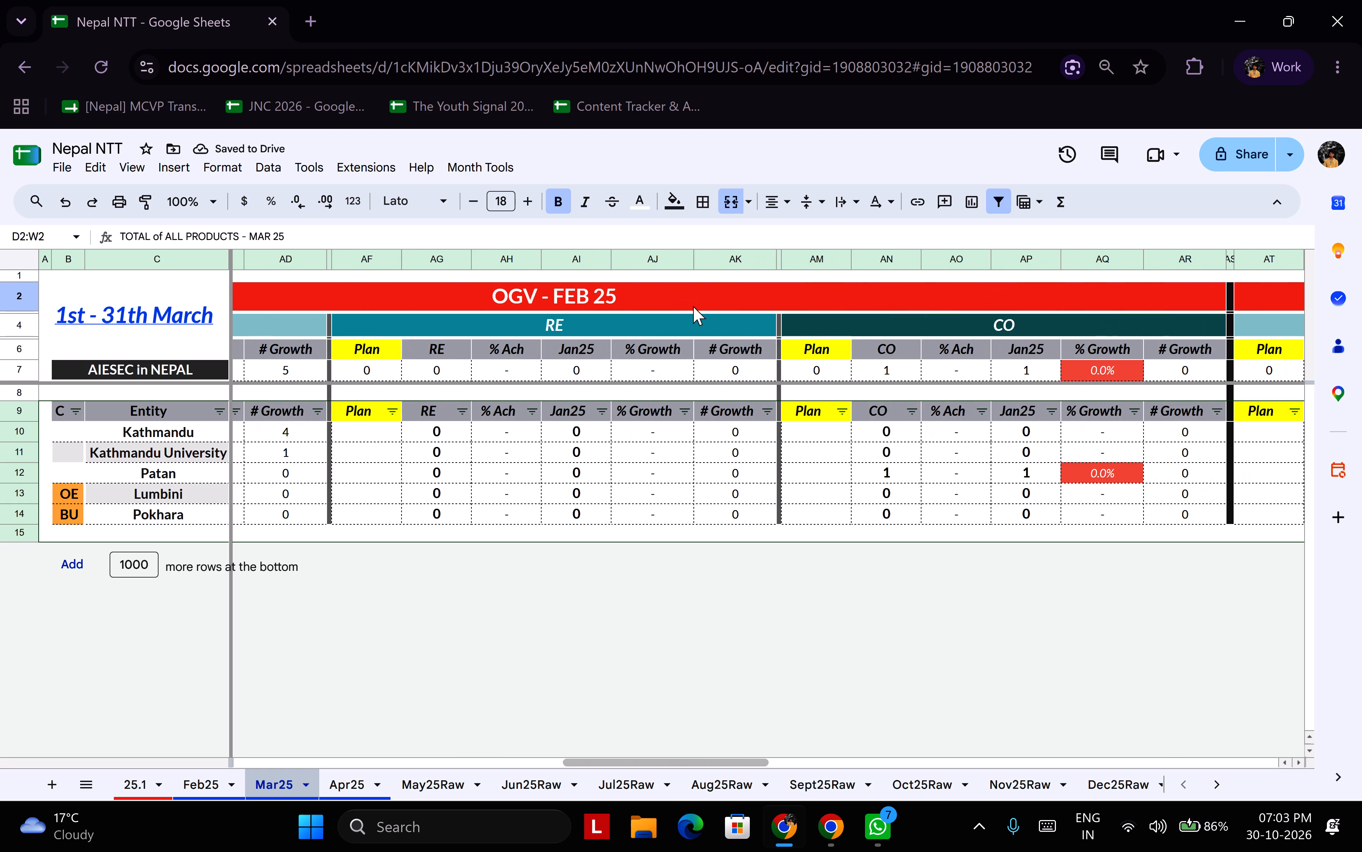
{"action": "double_click", "coordinate": [679, 296]}
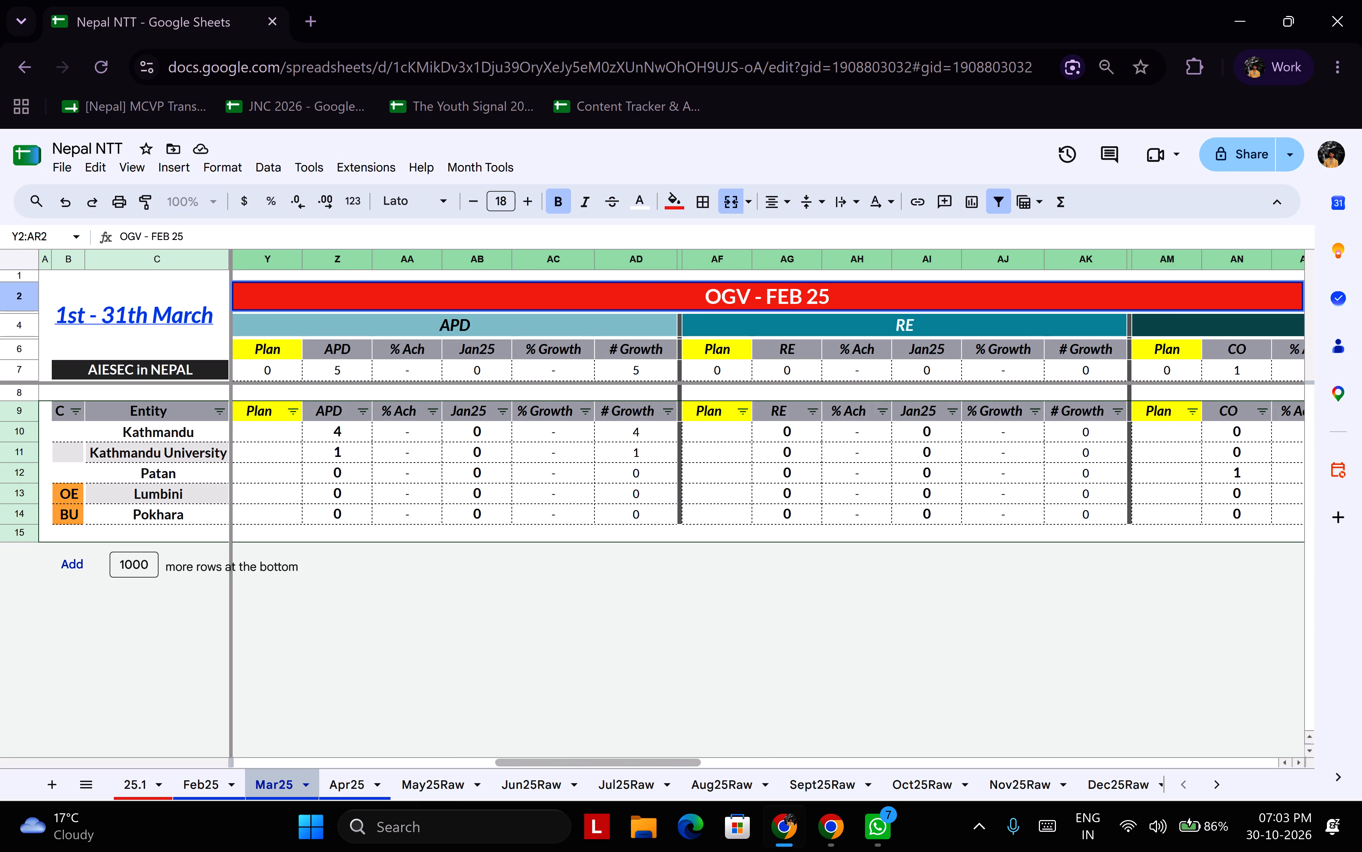
{"action": "left_click_drag", "start_coordinate": [802, 302], "coordinate": [769, 306]}
{"action": "type", "text": "MAR"}
{"action": "key", "text": "Return"}
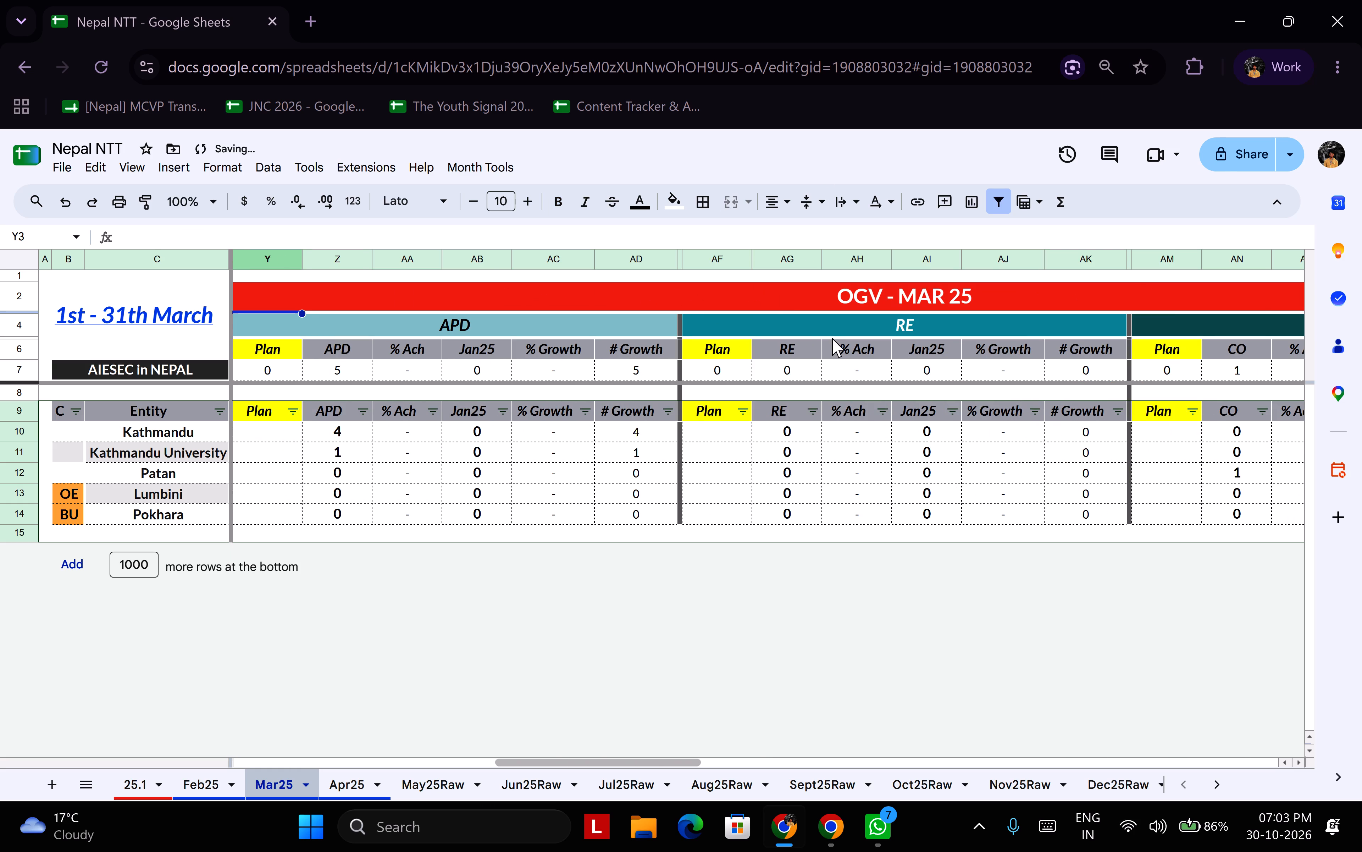
Change the IGV section heading in the Mar25 sheet to "IGV - MAR 25".
{"action": "scroll", "coordinate": [832, 338], "scroll_direction": "down", "scroll_amount": 14, "text": "shift"}
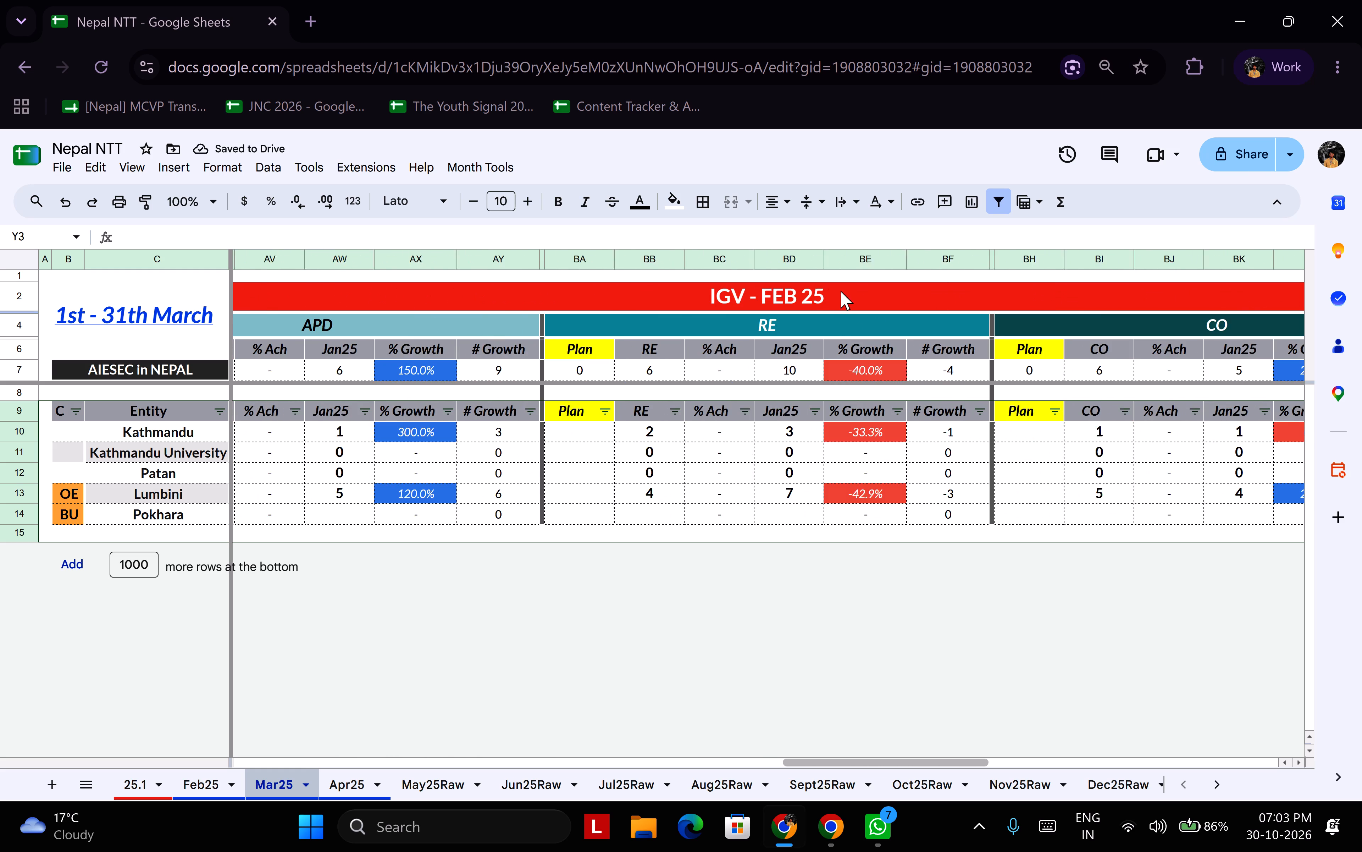
{"action": "double_click", "coordinate": [841, 291]}
{"action": "left_click", "coordinate": [796, 295]}
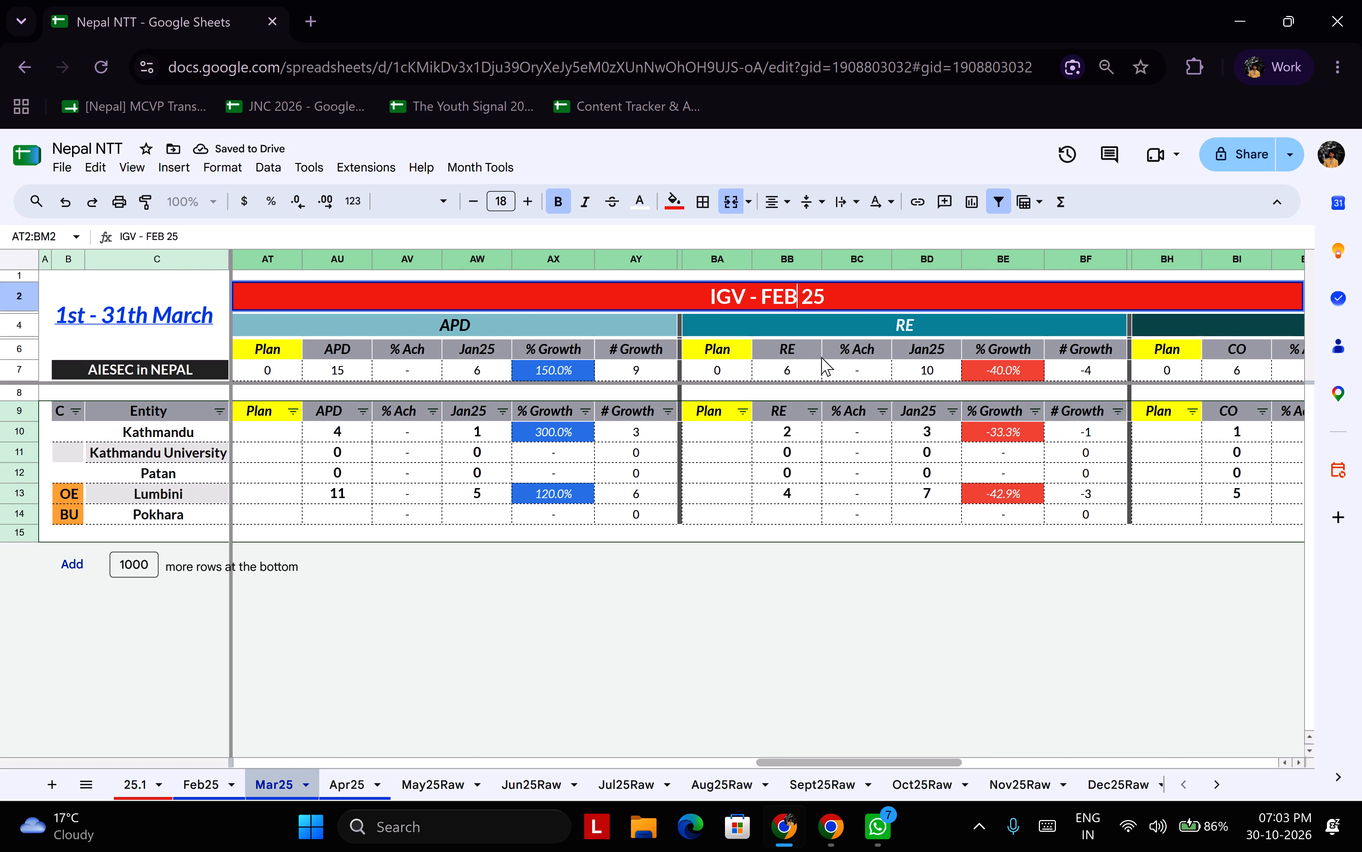
{"action": "key", "text": "BackSpace"}
{"action": "key", "text": "BackSpace"}
{"action": "key", "text": "BackSpace"}
{"action": "type", "text": "MAR"}
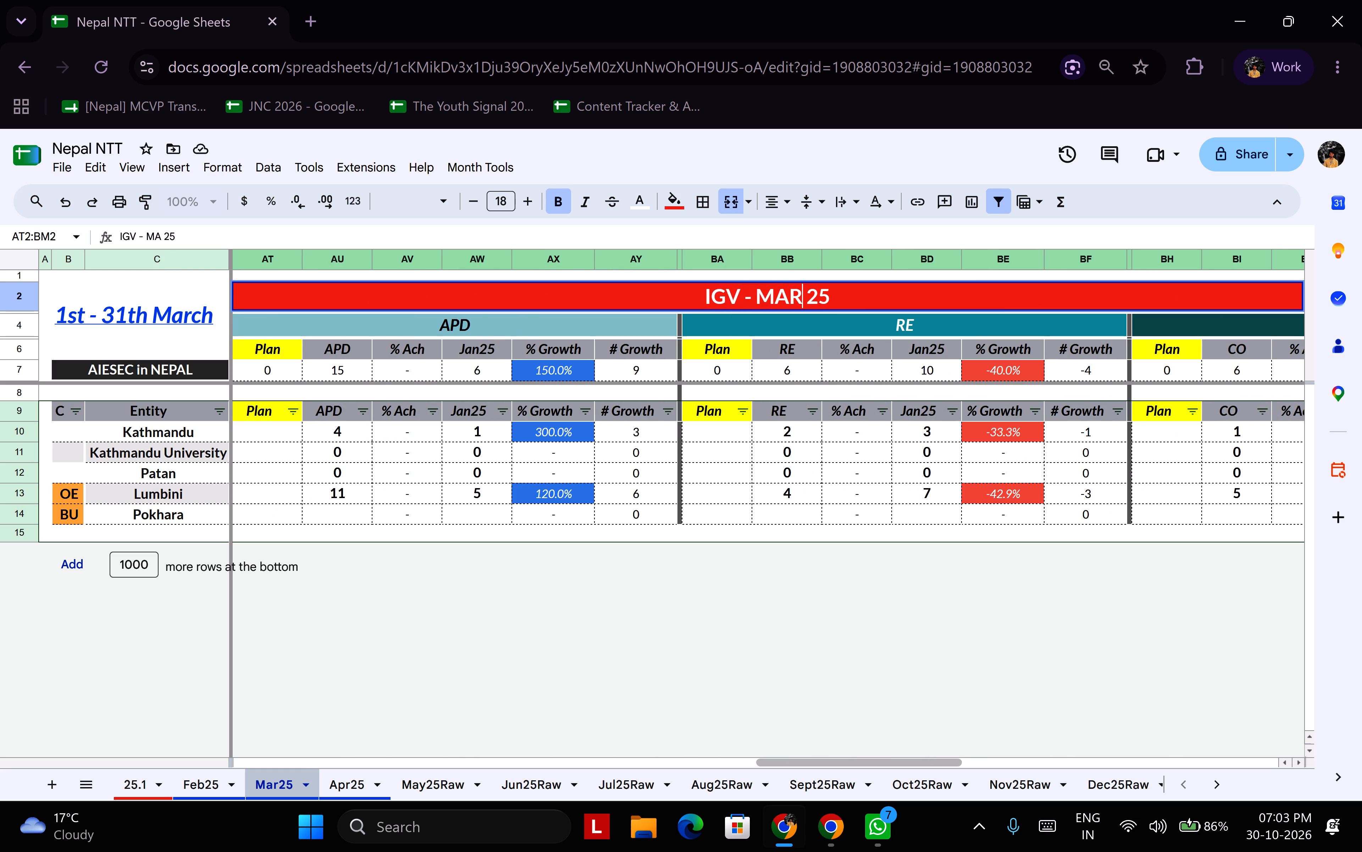
{"action": "key", "text": "Return"}
Change the OGT section heading in the Mar25 sheet to "OGT - MAR 25".
{"action": "scroll", "coordinate": [558, 425], "scroll_direction": "down", "scroll_amount": 9, "text": "shift"}
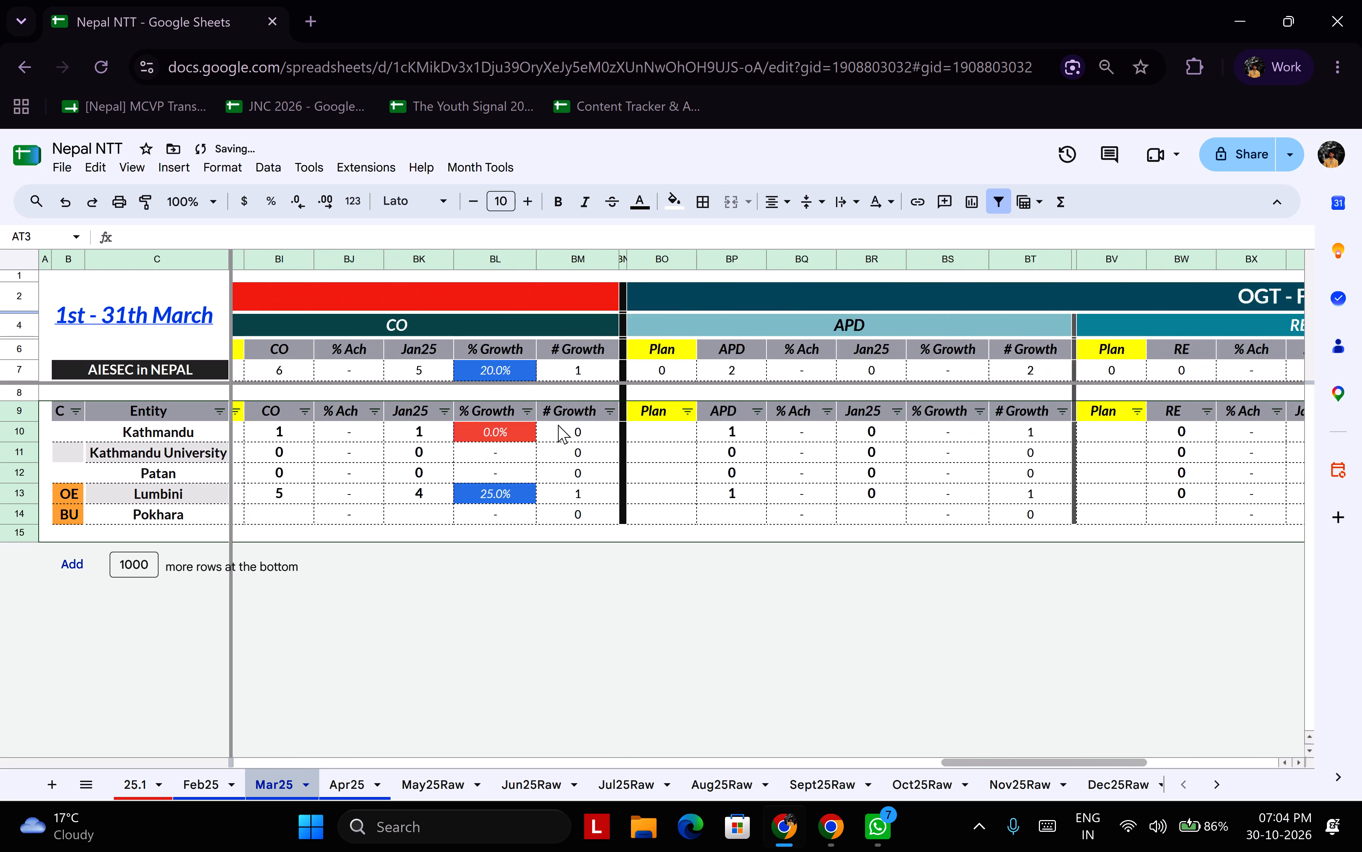
{"action": "scroll", "coordinate": [558, 425], "scroll_direction": "down", "scroll_amount": 2, "text": "shift"}
{"action": "scroll", "coordinate": [598, 426], "scroll_direction": "down", "scroll_amount": 1, "text": "shift"}
{"action": "double_click", "coordinate": [1008, 291]}
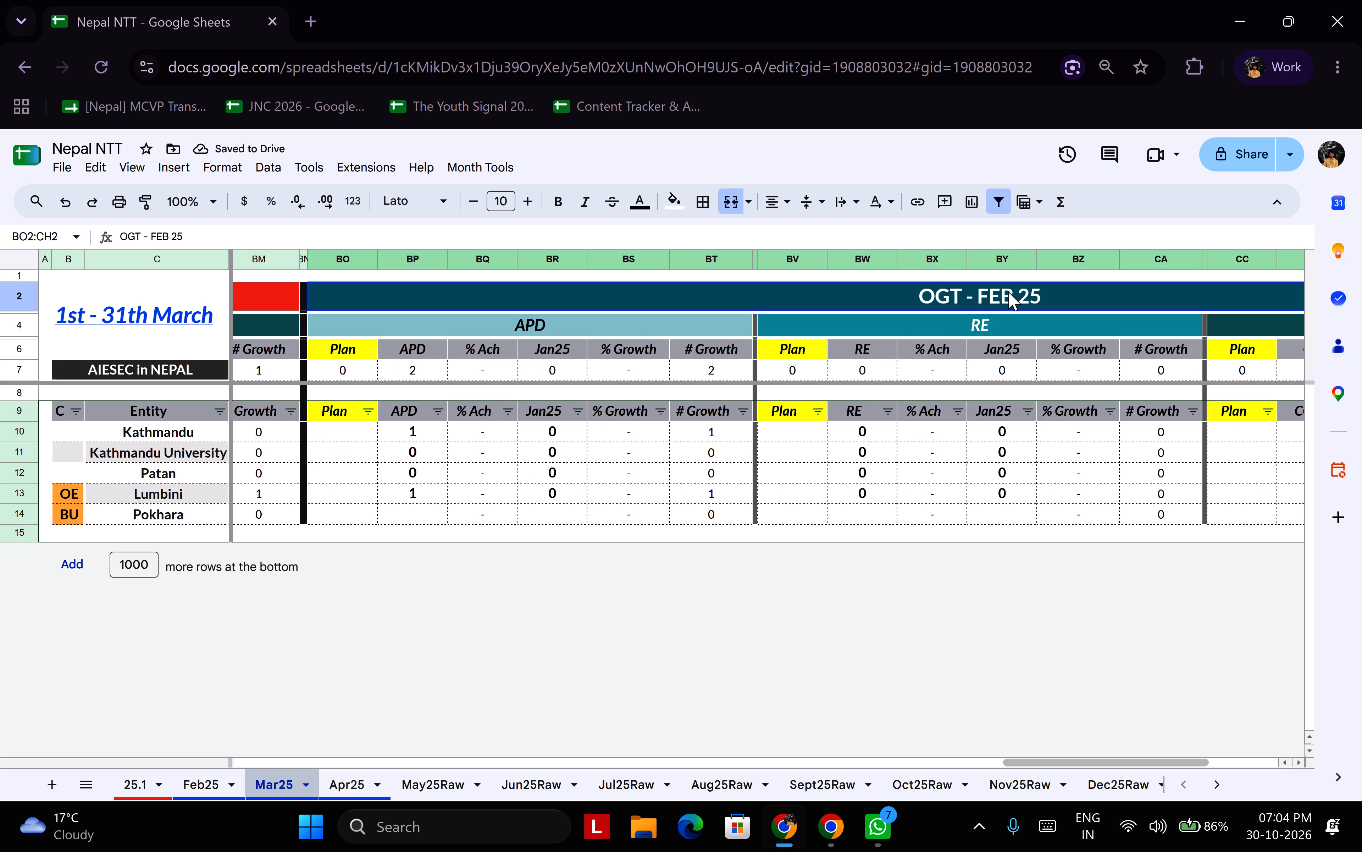
{"action": "left_click", "coordinate": [834, 293]}
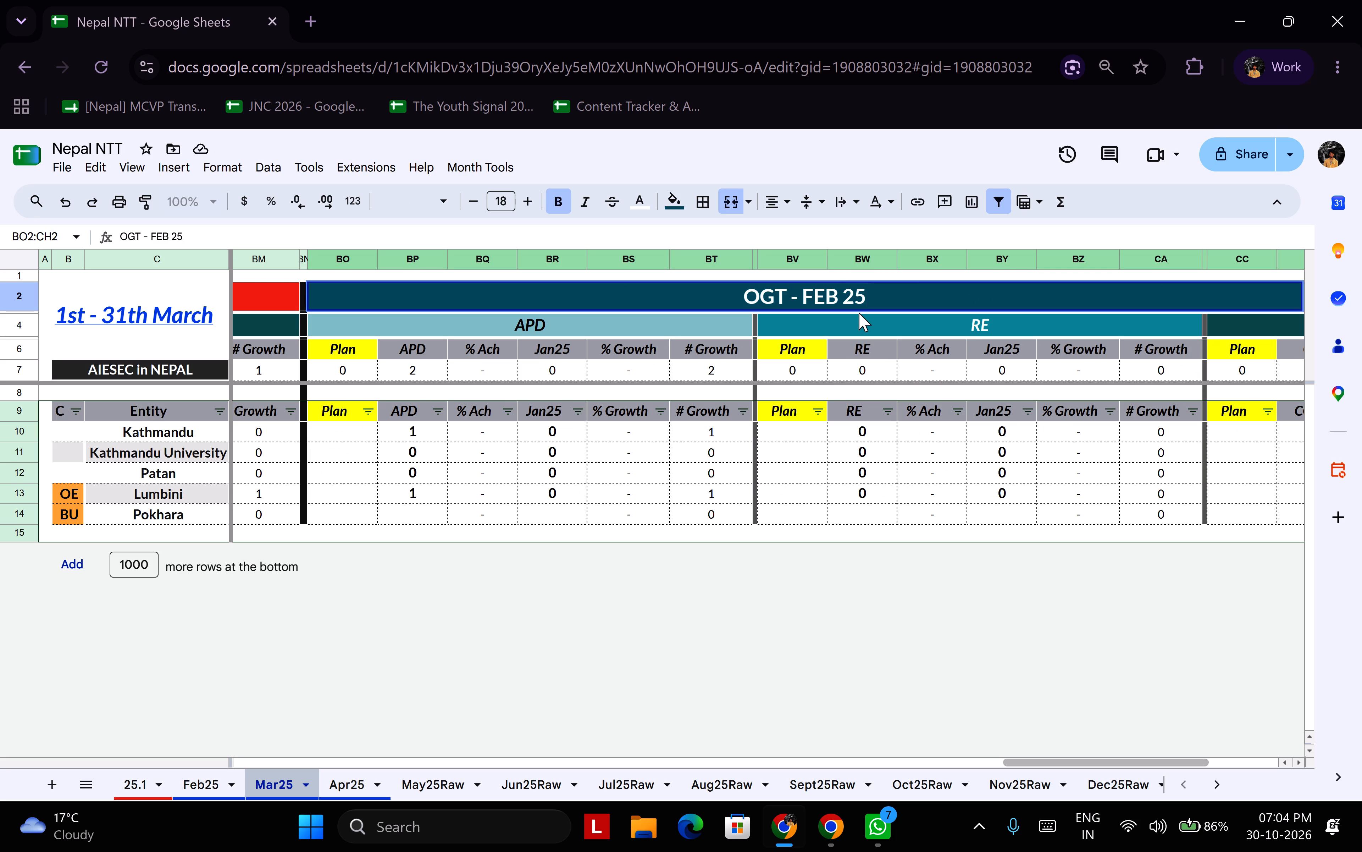
{"action": "key", "text": "shift+Left"}
{"action": "key", "text": "shift+Left"}
{"action": "key", "text": "shift+Left"}
{"action": "type", "text": "MAR"}
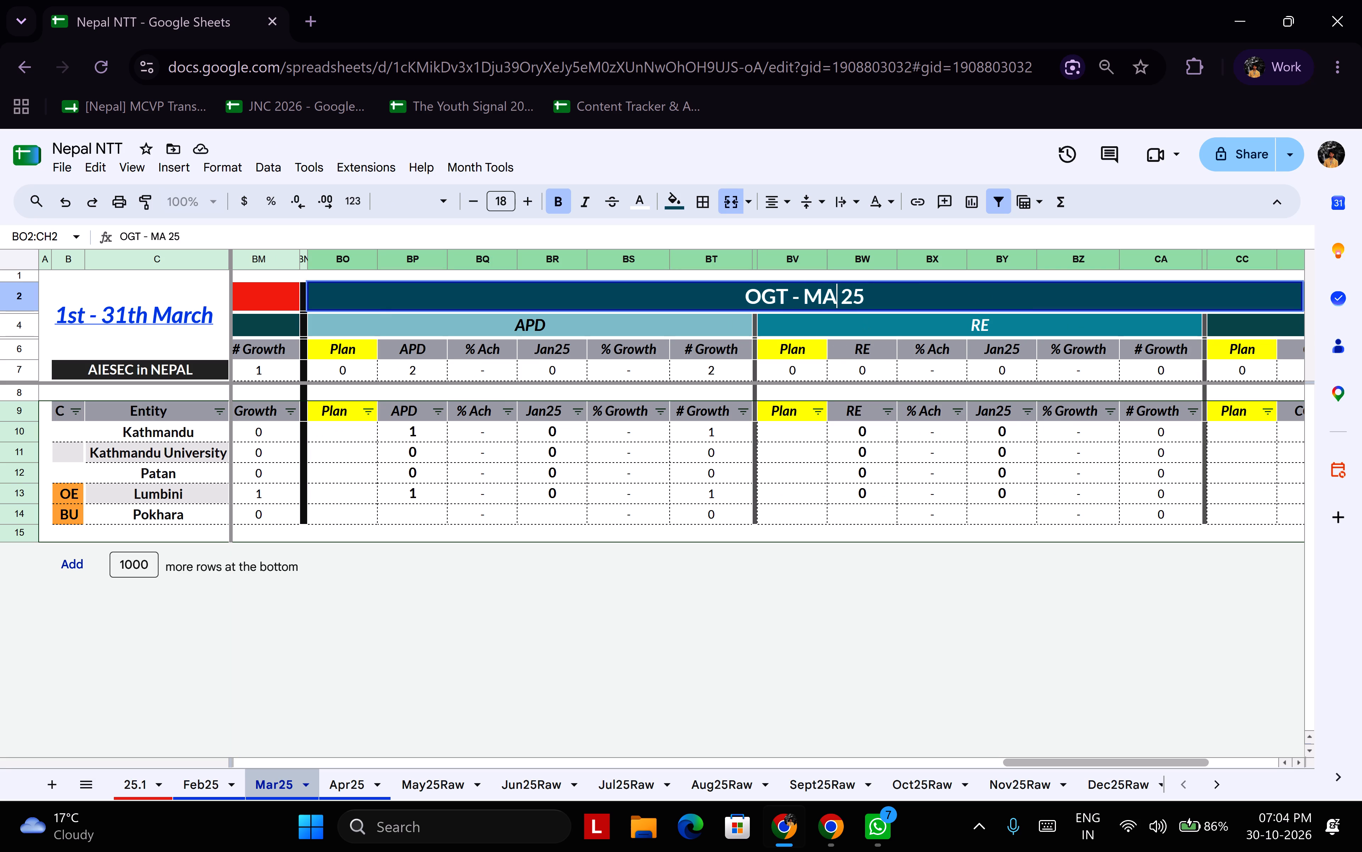
{"action": "key", "text": "Return"}
{"action": "scroll", "coordinate": [853, 382], "scroll_direction": "down", "scroll_amount": 6, "text": "shift"}
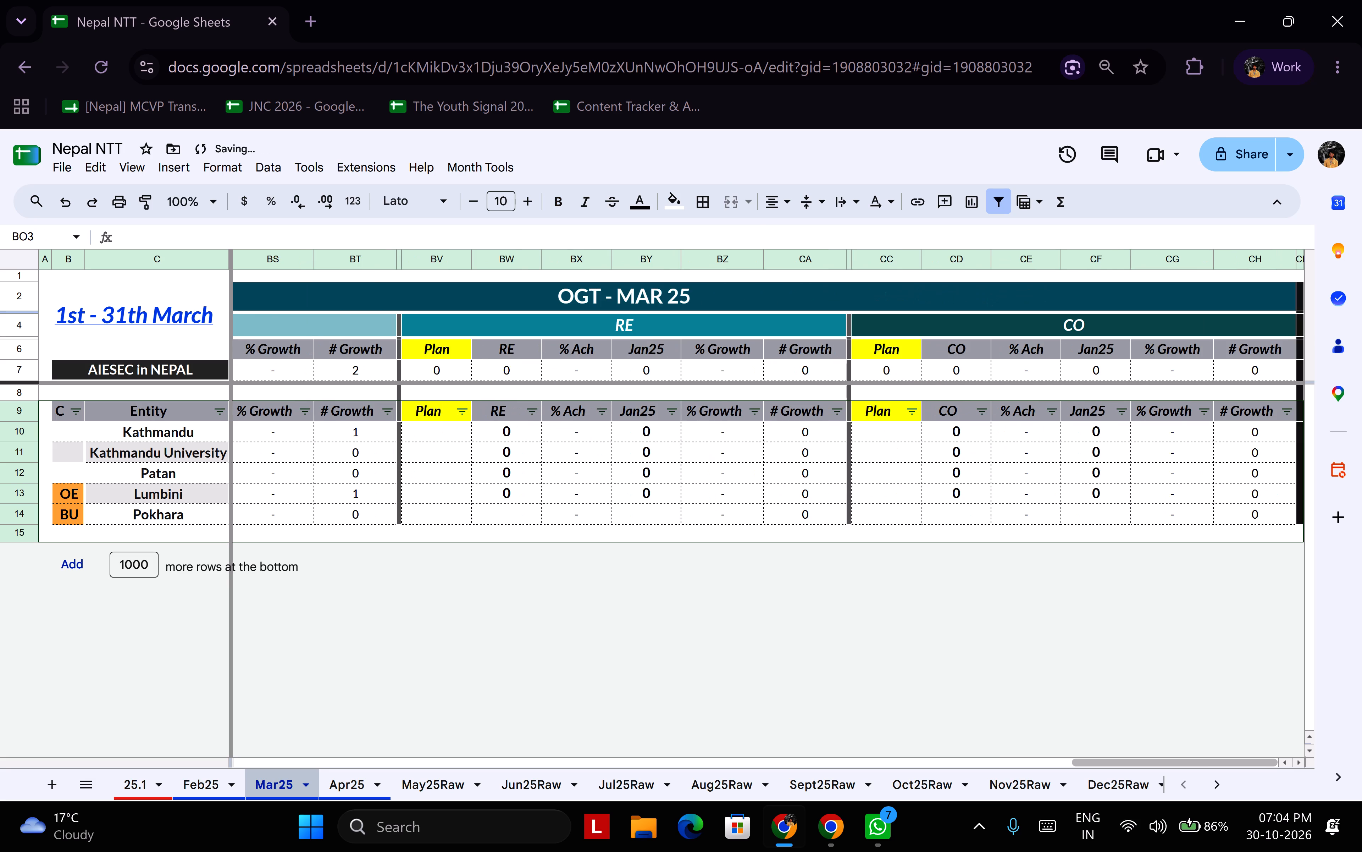
Open the Apr25 monthly sheet.
{"action": "left_click", "coordinate": [358, 782]}
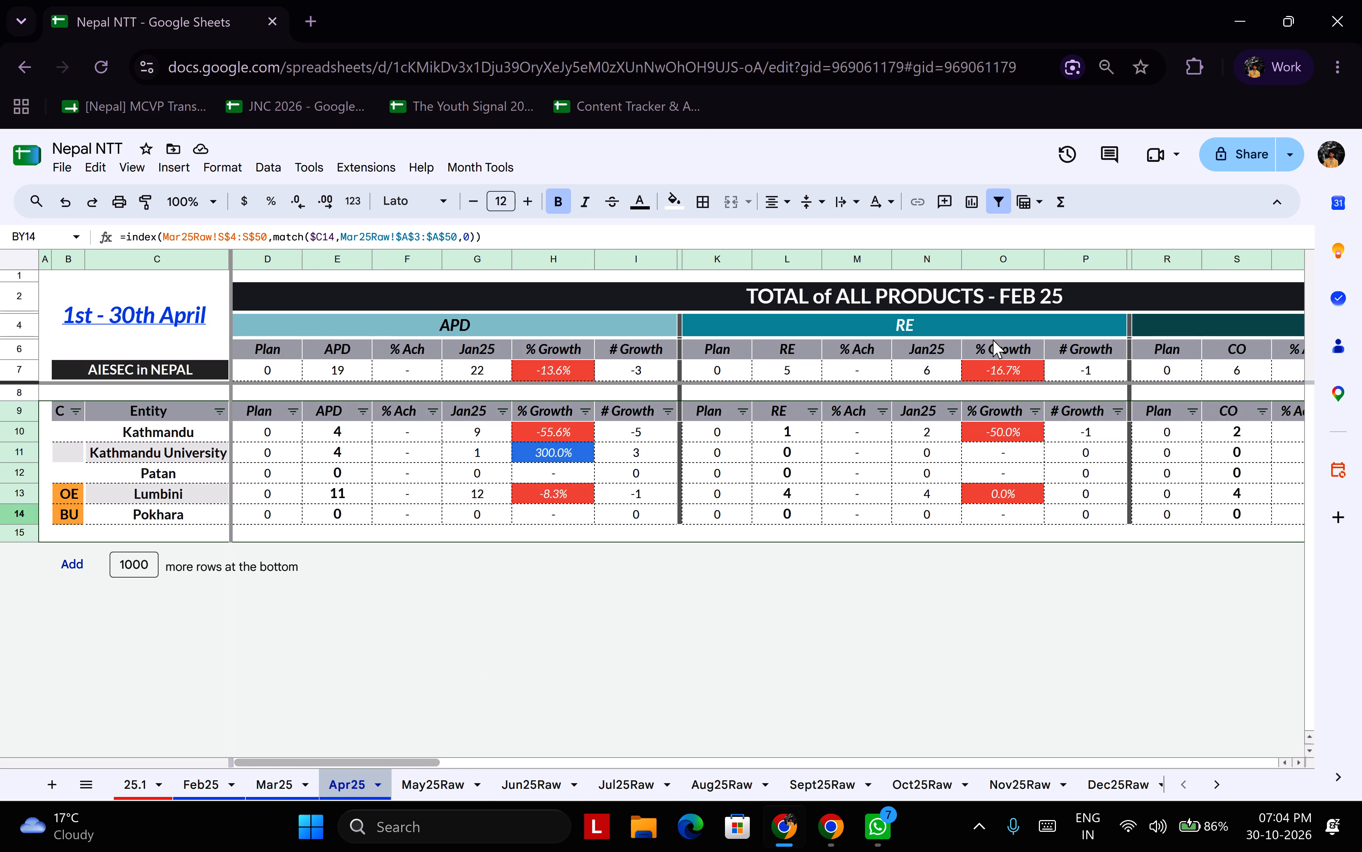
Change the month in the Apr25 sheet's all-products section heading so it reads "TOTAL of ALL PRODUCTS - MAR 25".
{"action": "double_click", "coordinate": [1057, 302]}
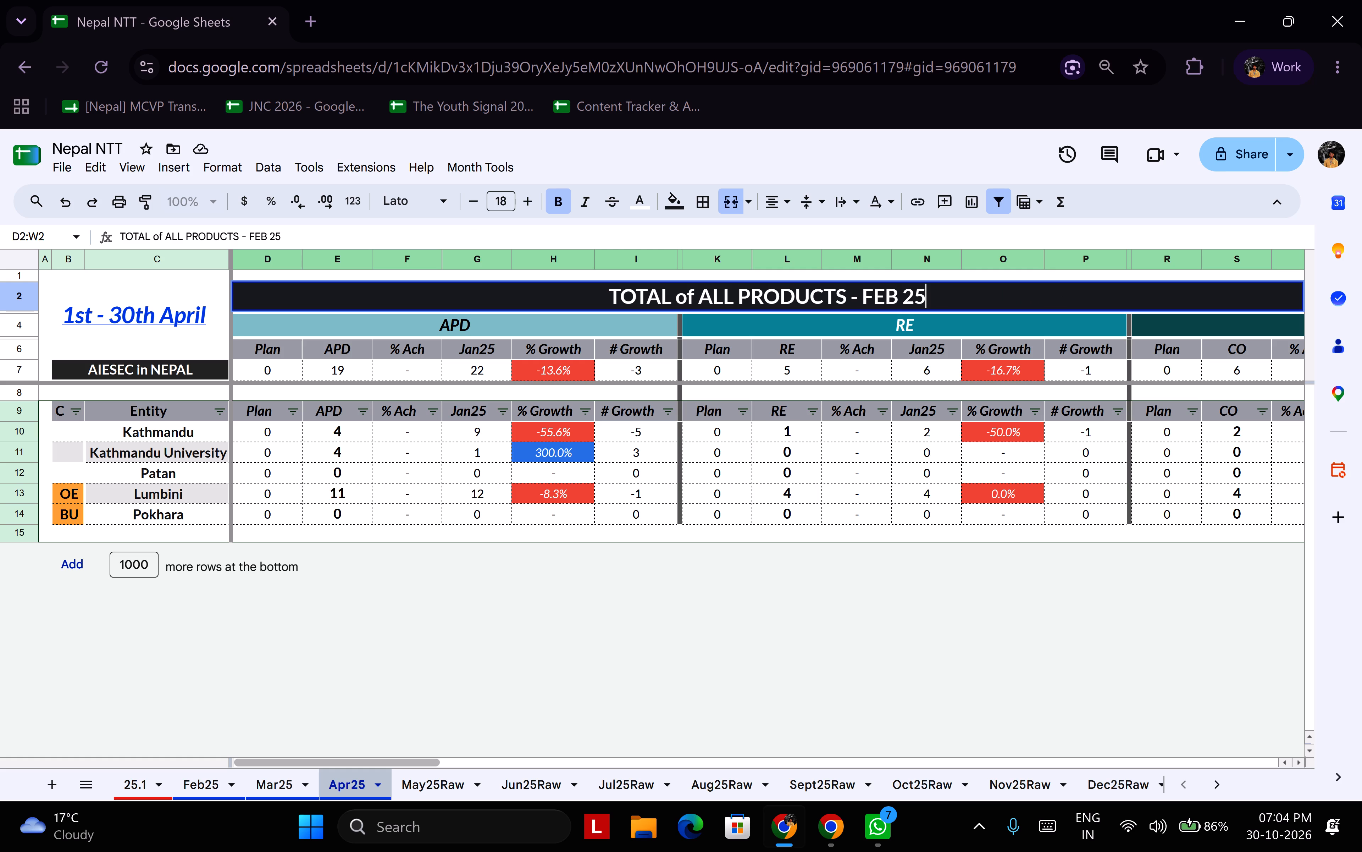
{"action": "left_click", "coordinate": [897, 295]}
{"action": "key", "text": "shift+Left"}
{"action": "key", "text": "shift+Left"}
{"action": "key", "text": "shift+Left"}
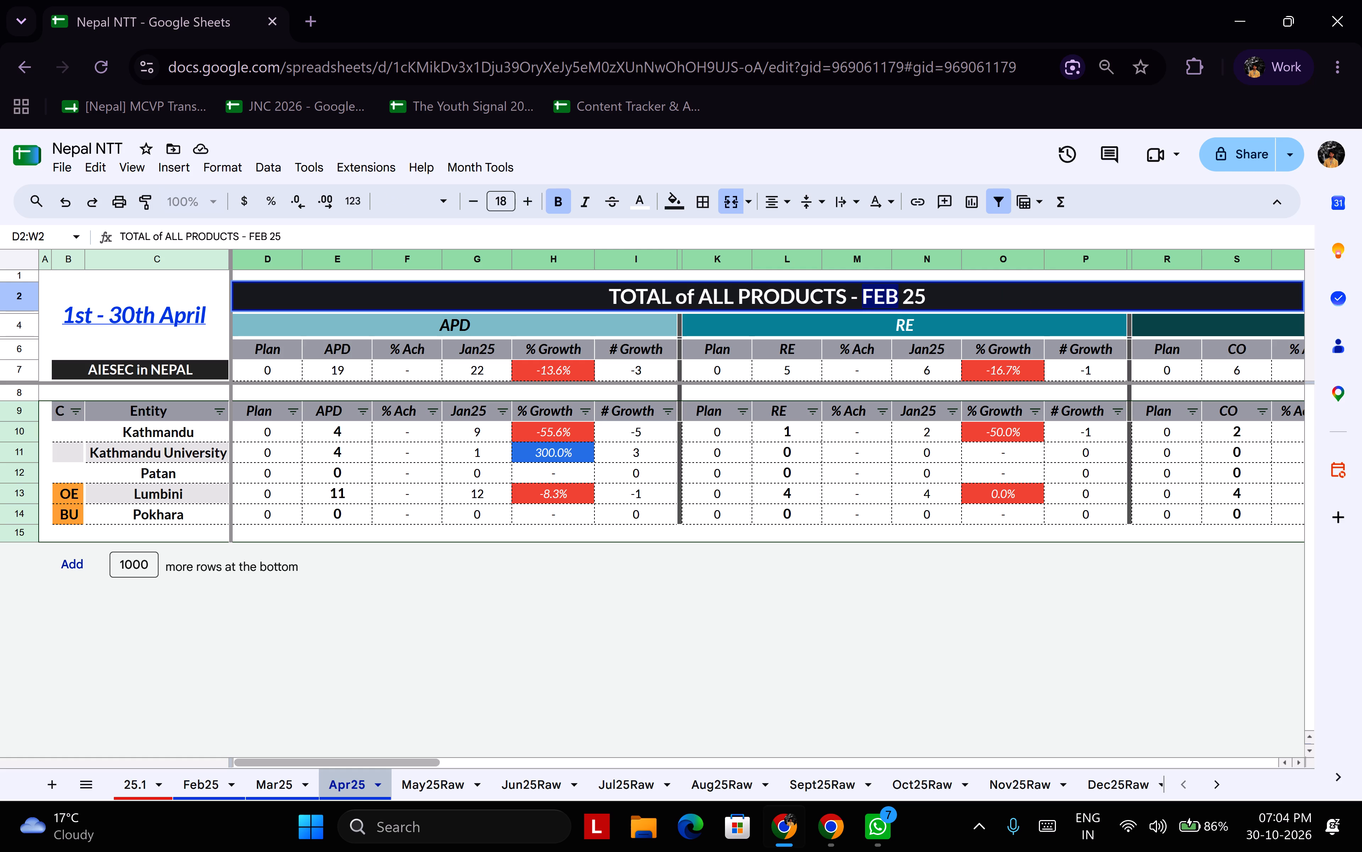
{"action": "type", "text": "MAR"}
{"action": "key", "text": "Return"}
Change the OGV section heading in the Apr25 sheet to "OGV - APR 25".
{"action": "scroll", "coordinate": [917, 315], "scroll_direction": "down", "scroll_amount": 6, "text": "shift"}
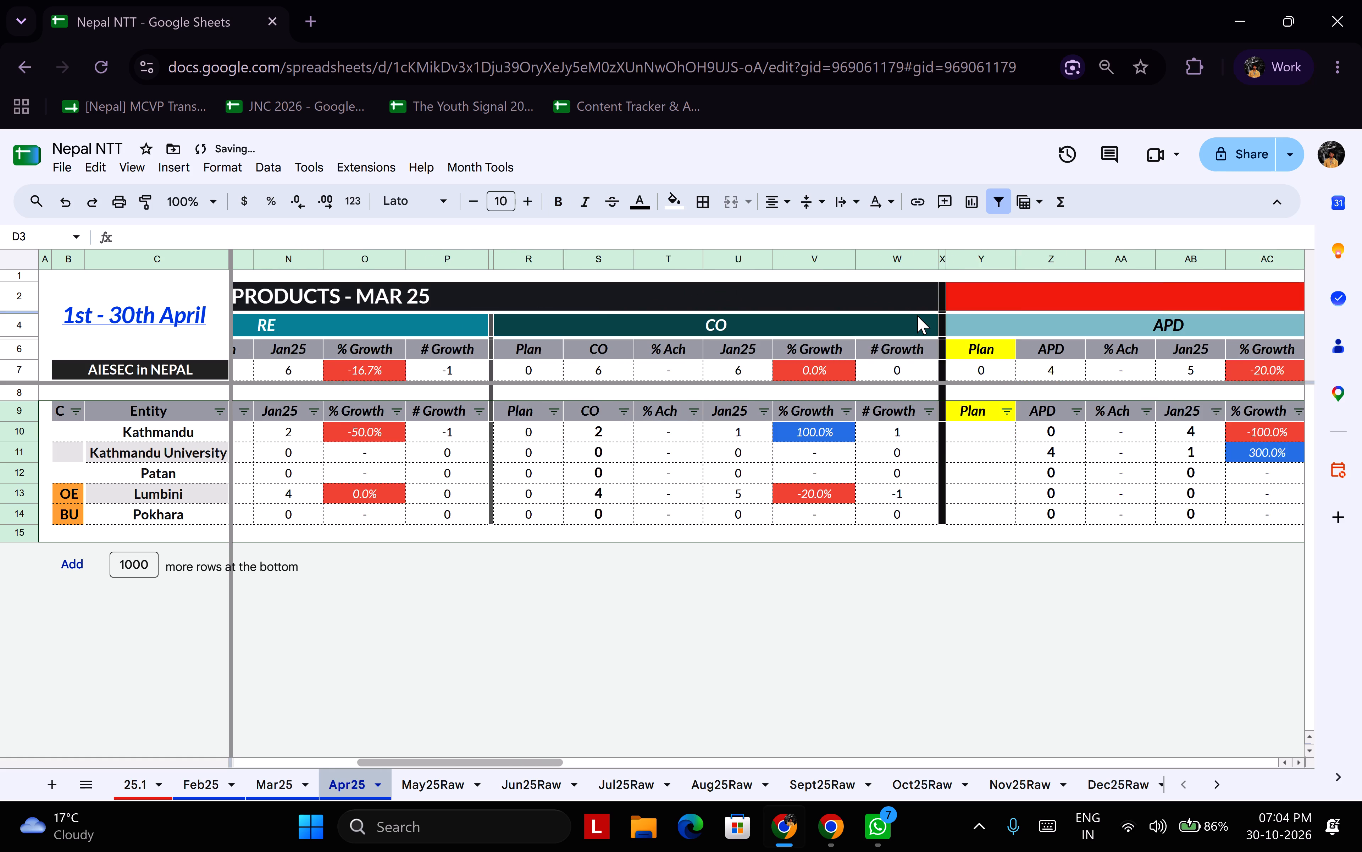
{"action": "scroll", "coordinate": [917, 315], "scroll_direction": "down", "scroll_amount": 8, "text": "shift"}
{"action": "double_click", "coordinate": [852, 296]}
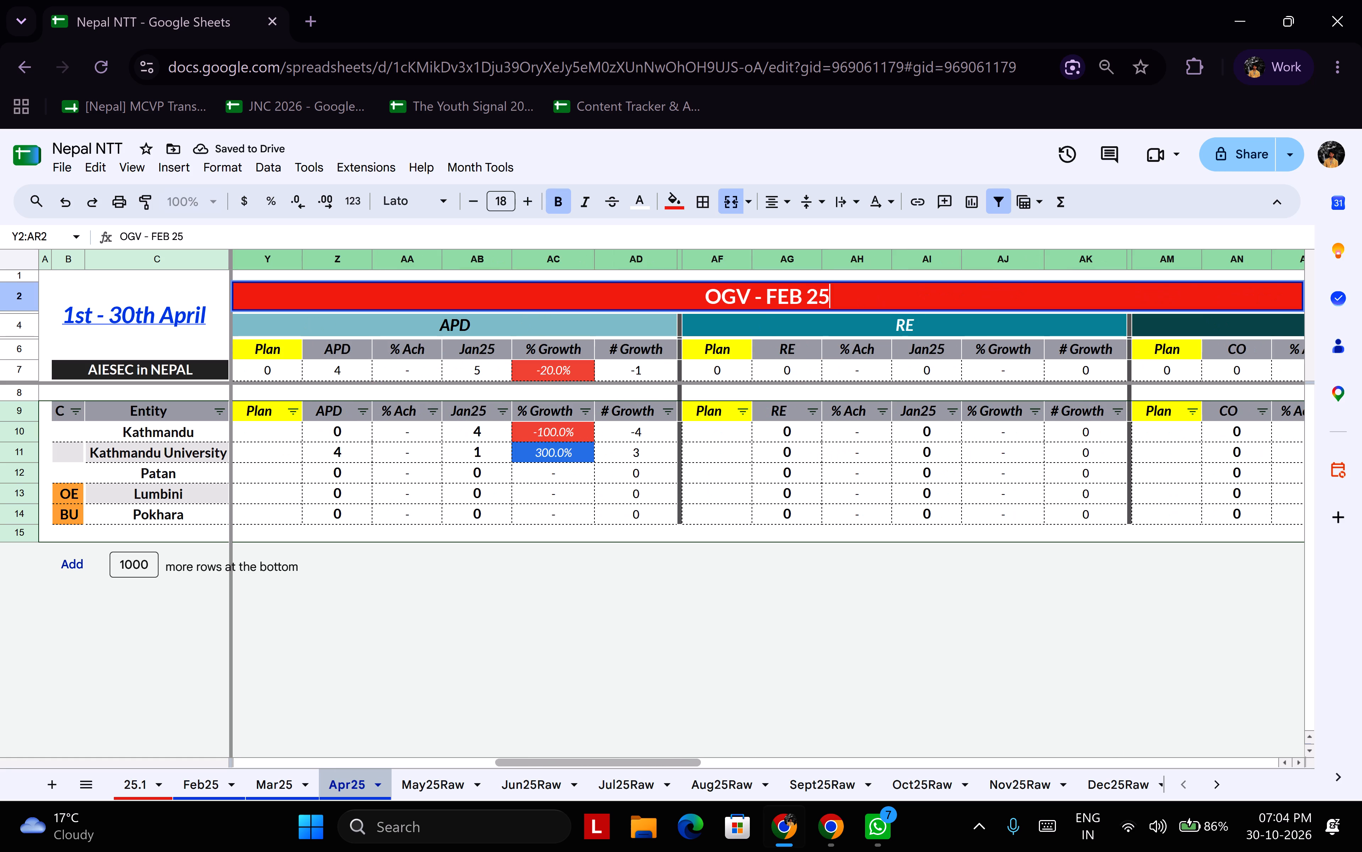
{"action": "left_click", "coordinate": [799, 289]}
{"action": "key", "text": "BackSpace"}
{"action": "key", "text": "BackSpace"}
{"action": "key", "text": "BackSpace"}
{"action": "type", "text": "MAR"}
{"action": "key", "text": "BackSpace"}
{"action": "key", "text": "BackSpace"}
{"action": "key", "text": "BackSpace"}
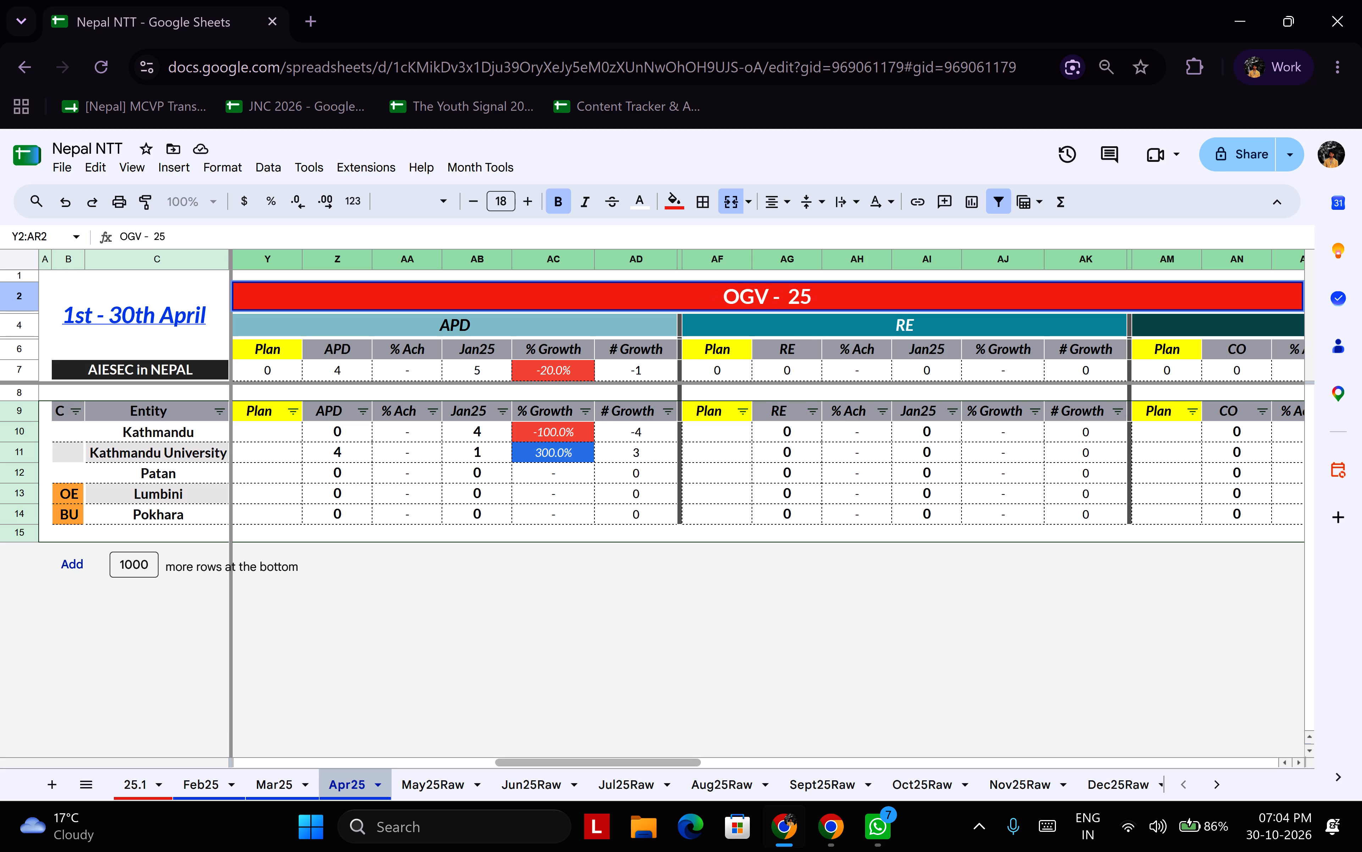
{"action": "type", "text": "APR"}
{"action": "key", "text": "Return"}
Correct the all-products section heading in the Apr25 sheet to "TOTAL of ALL PRODUCTS - APR 25".
{"action": "scroll", "coordinate": [725, 411], "scroll_direction": "up", "scroll_amount": 13, "text": "shift"}
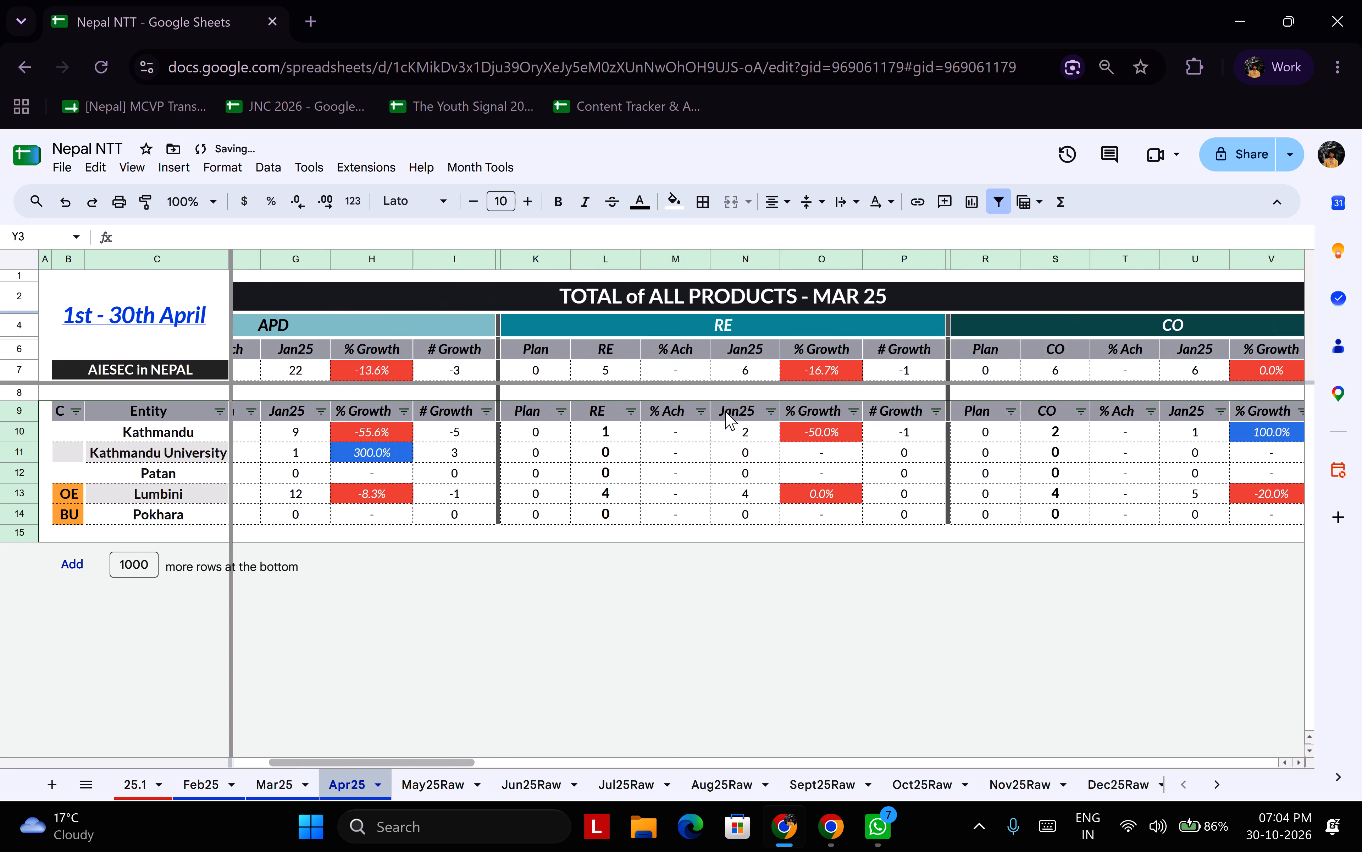
{"action": "scroll", "coordinate": [725, 411], "scroll_direction": "up", "scroll_amount": 3, "text": "shift"}
{"action": "double_click", "coordinate": [1032, 284]}
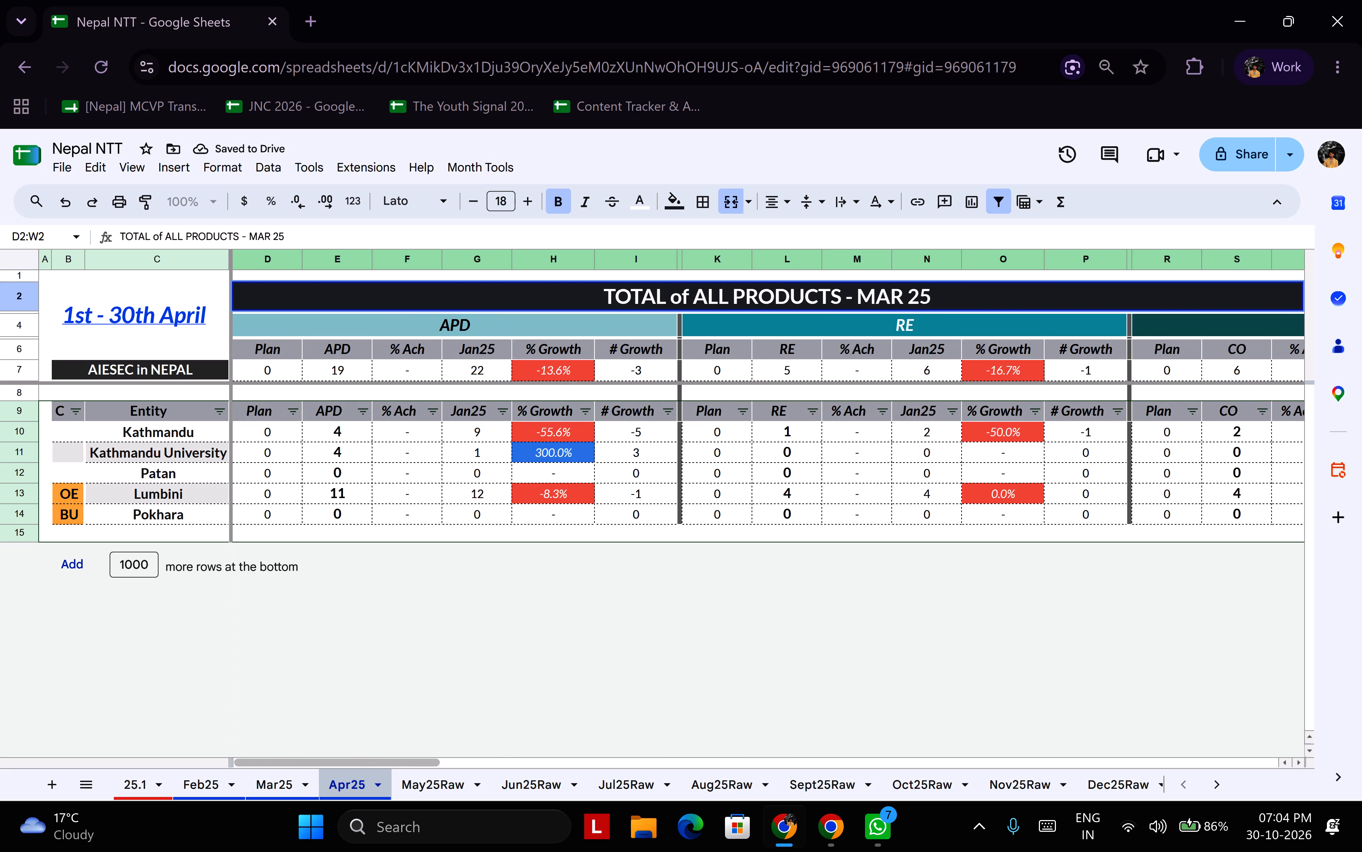
{"action": "left_click", "coordinate": [894, 299]}
{"action": "key", "text": "Right"}
{"action": "key", "text": "BackSpace"}
{"action": "key", "text": "BackSpace"}
{"action": "key", "text": "BackSpace"}
{"action": "type", "text": "APR"}
{"action": "key", "text": "Return"}
Change the IGV section heading in the Apr25 sheet to "IGV - APR 25".
{"action": "scroll", "coordinate": [922, 340], "scroll_direction": "down", "scroll_amount": 7, "text": "shift"}
{"action": "scroll", "coordinate": [922, 340], "scroll_direction": "down", "scroll_amount": 18, "text": "shift"}
{"action": "double_click", "coordinate": [949, 296]}
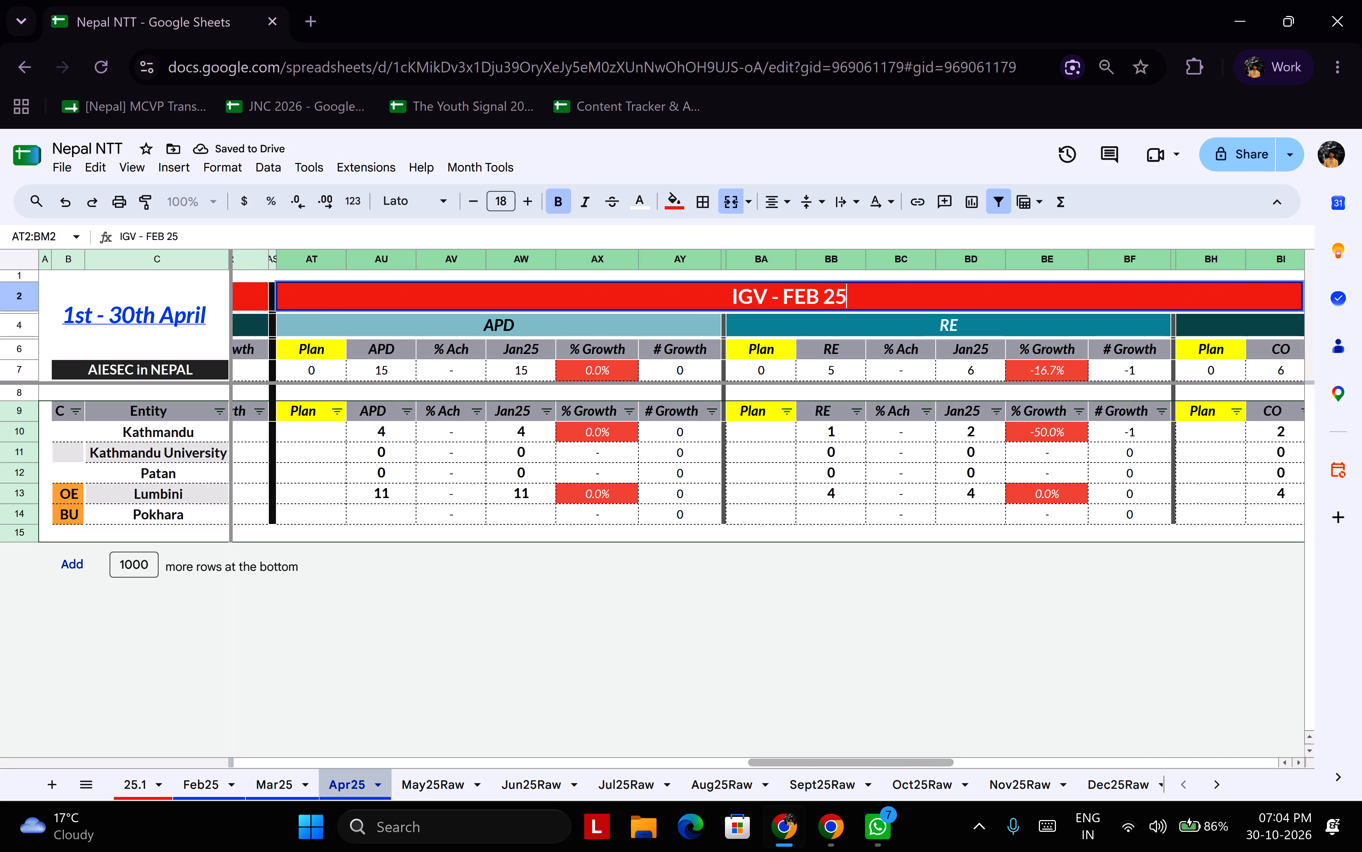
{"action": "left_click", "coordinate": [817, 299]}
{"action": "key", "text": "BackSpace"}
{"action": "key", "text": "BackSpace"}
{"action": "key", "text": "BackSpace"}
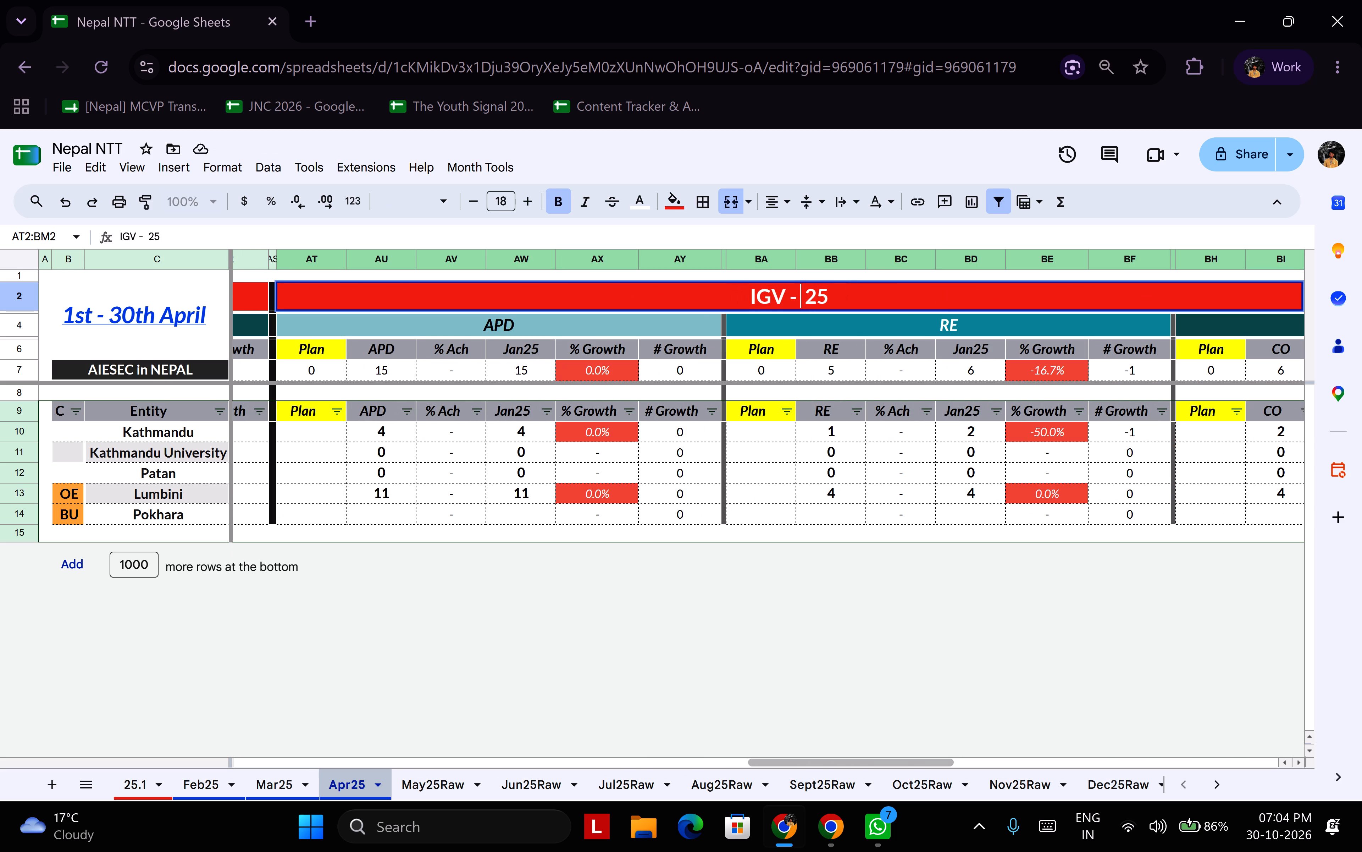
{"action": "type", "text": "APR"}
{"action": "key", "text": "Return"}
Change the OGT section heading in the Apr25 sheet to "OGT - APR 25".
{"action": "scroll", "coordinate": [850, 375], "scroll_direction": "down", "scroll_amount": 7, "text": "shift"}
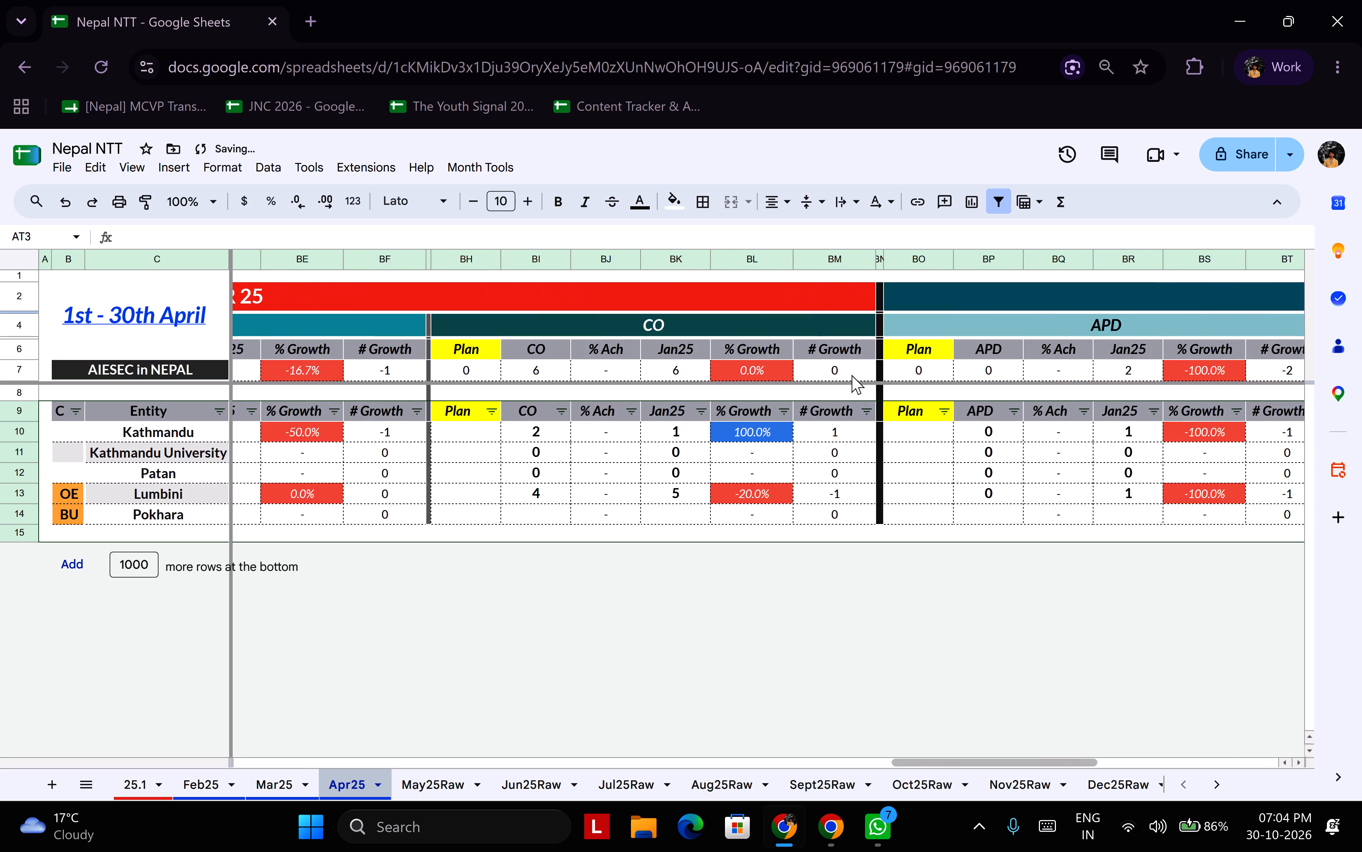
{"action": "scroll", "coordinate": [852, 375], "scroll_direction": "down", "scroll_amount": 7, "text": "shift"}
{"action": "double_click", "coordinate": [874, 294]}
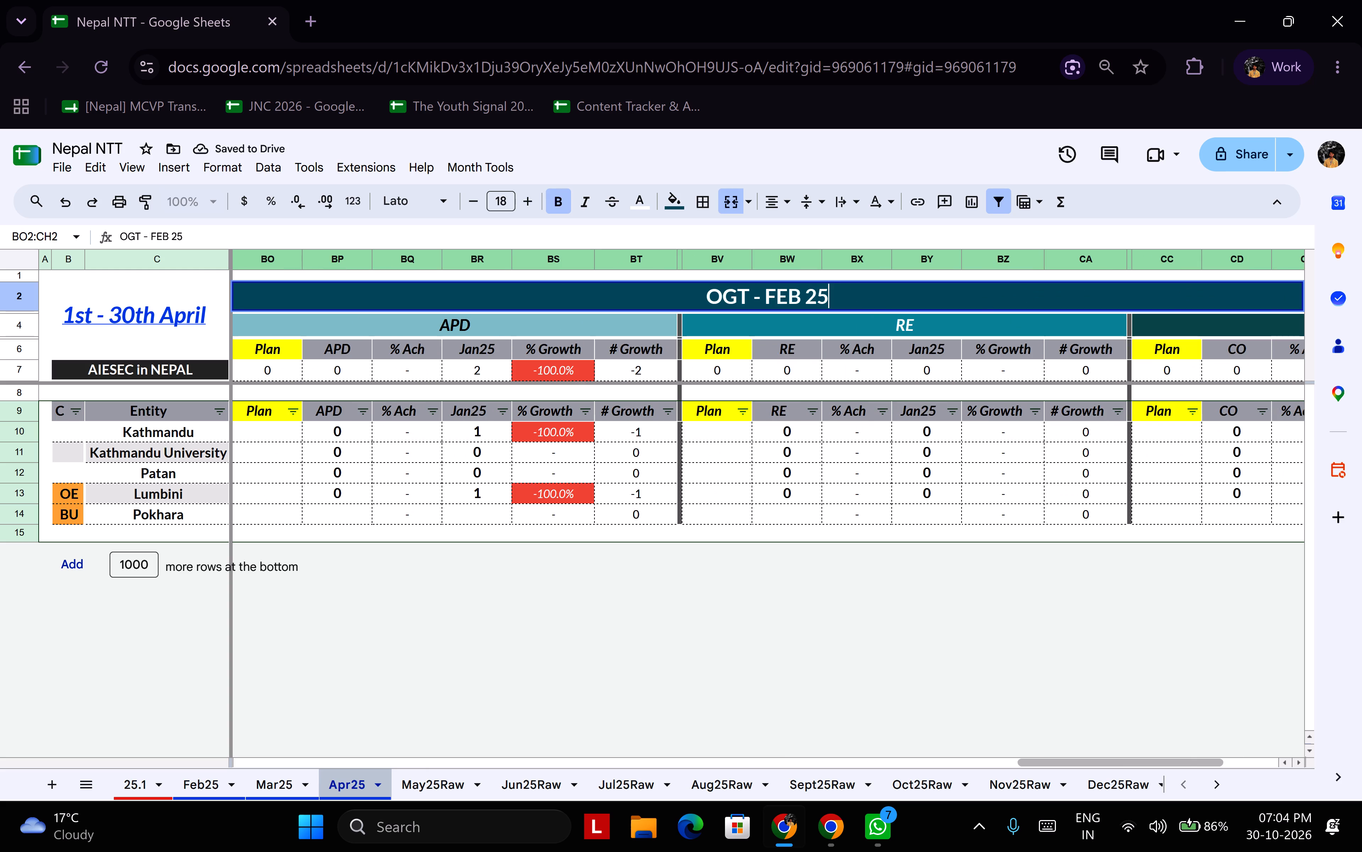
{"action": "left_click", "coordinate": [798, 290]}
{"action": "key", "text": "BackSpace"}
{"action": "key", "text": "BackSpace"}
{"action": "key", "text": "BackSpace"}
{"action": "type", "text": "APR"}
{"action": "key", "text": "Return"}
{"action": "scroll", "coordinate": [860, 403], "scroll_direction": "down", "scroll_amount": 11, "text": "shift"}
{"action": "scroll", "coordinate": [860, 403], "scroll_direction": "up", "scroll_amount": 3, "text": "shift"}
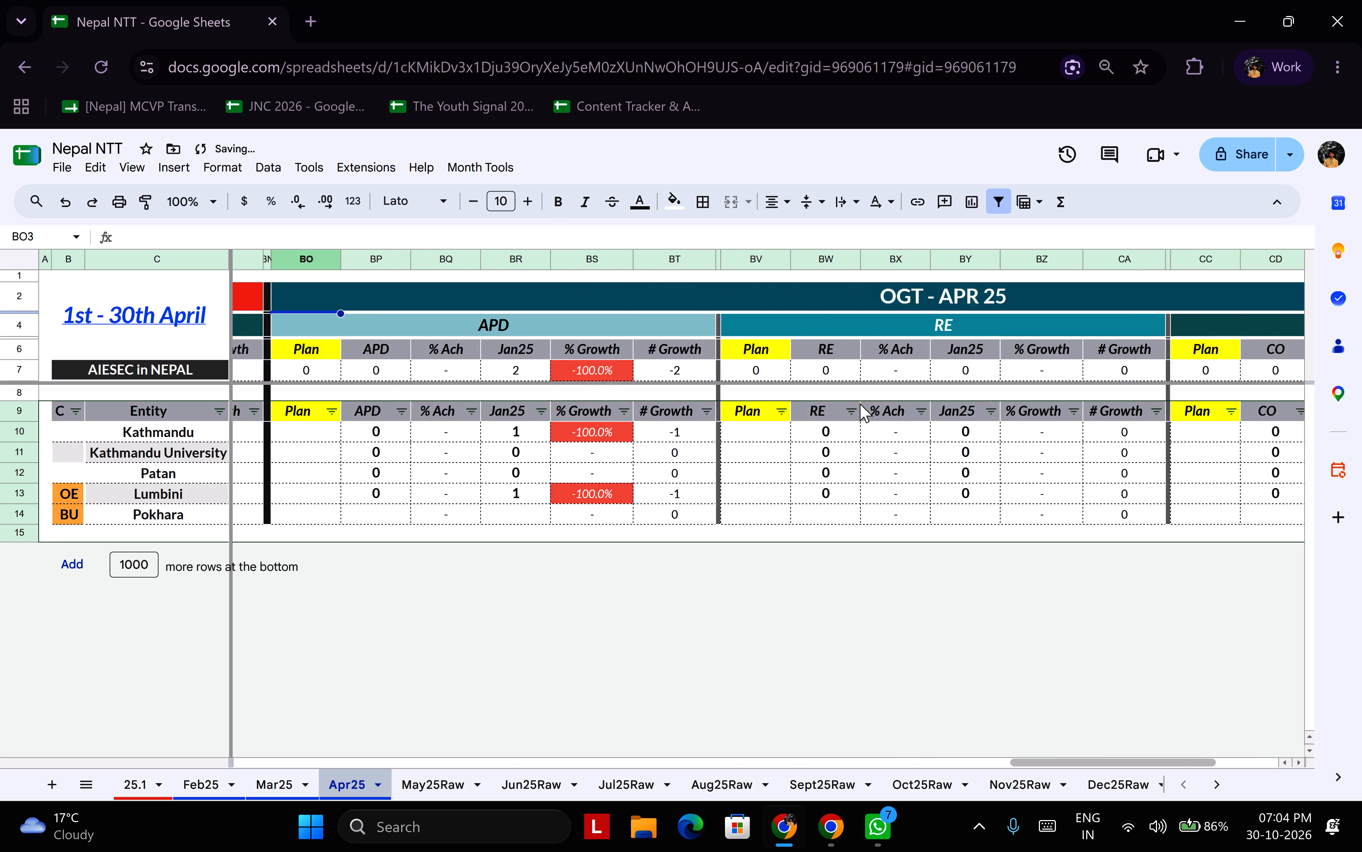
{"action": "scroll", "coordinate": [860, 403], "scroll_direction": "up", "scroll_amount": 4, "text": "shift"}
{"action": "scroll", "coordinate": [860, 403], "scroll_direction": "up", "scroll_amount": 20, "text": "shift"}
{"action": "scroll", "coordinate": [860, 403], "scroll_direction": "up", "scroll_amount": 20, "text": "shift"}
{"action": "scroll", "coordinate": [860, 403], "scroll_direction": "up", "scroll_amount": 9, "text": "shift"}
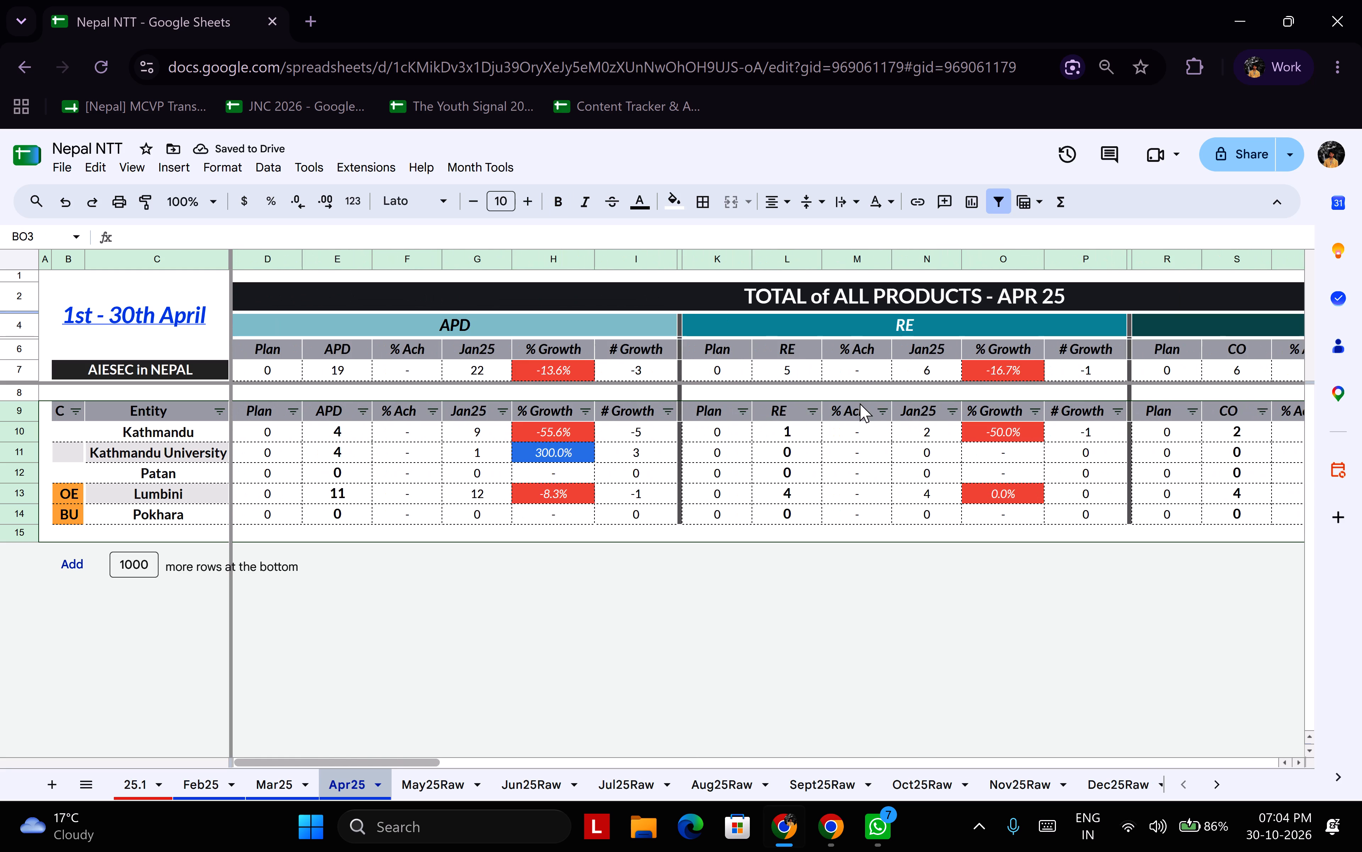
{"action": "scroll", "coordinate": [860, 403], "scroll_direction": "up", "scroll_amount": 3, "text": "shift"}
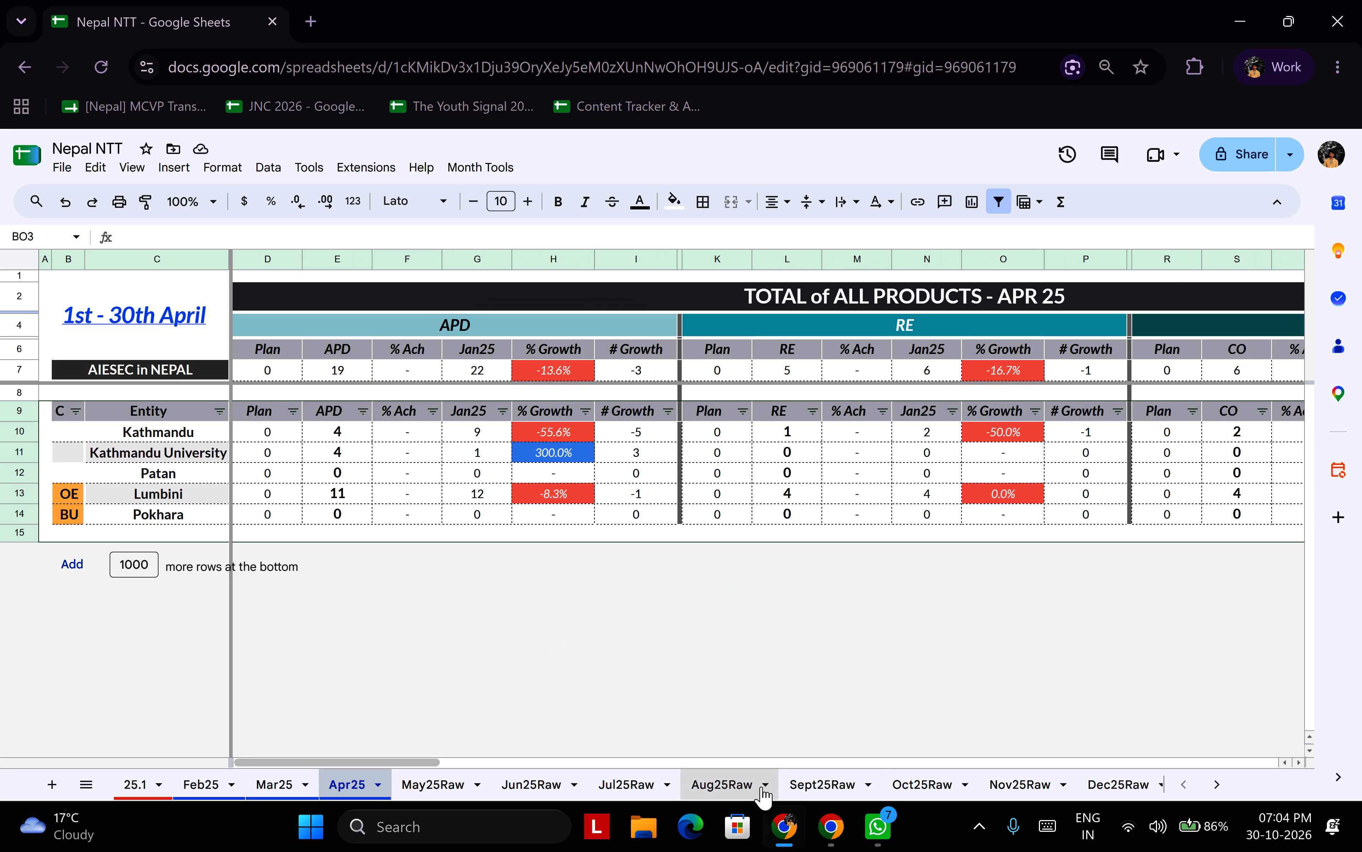
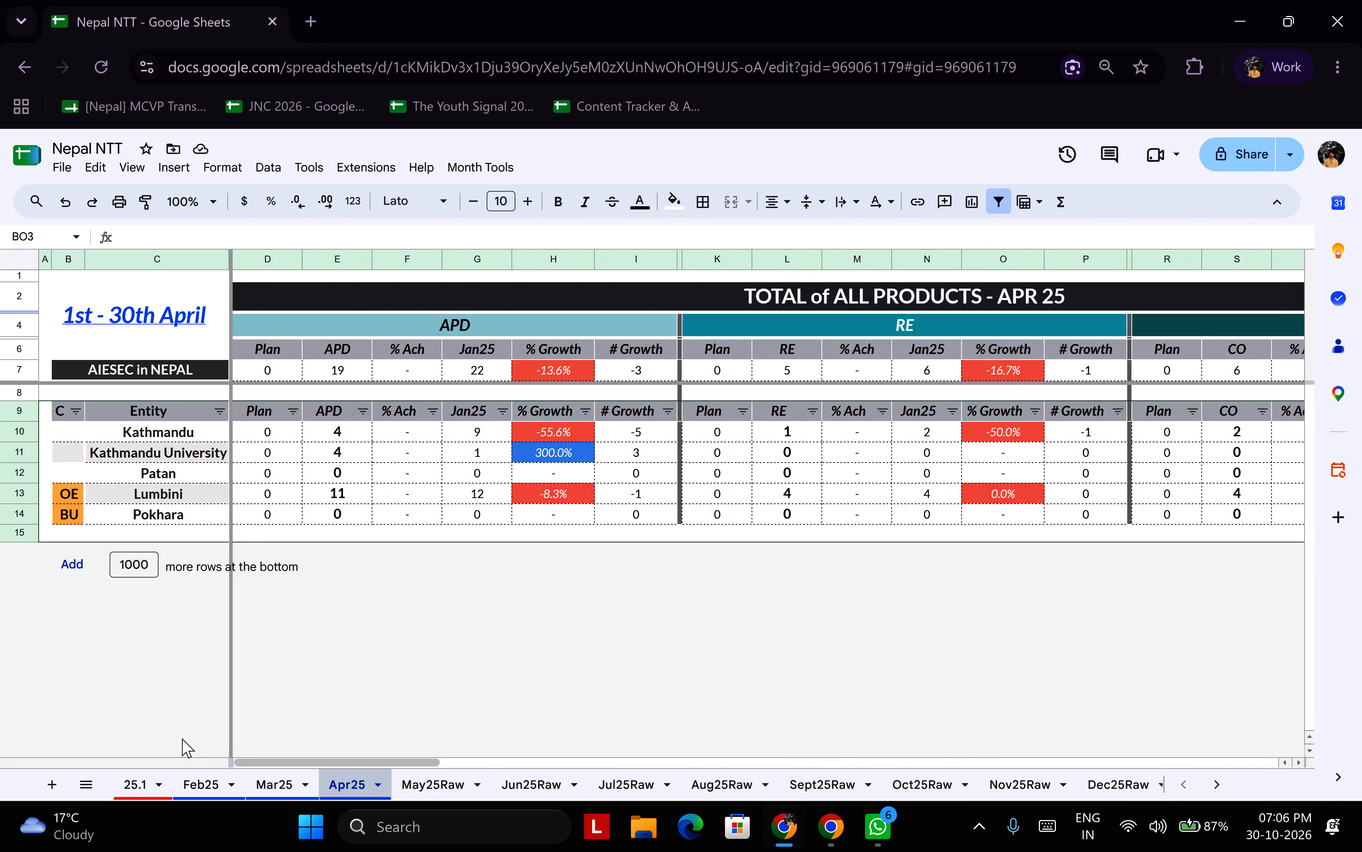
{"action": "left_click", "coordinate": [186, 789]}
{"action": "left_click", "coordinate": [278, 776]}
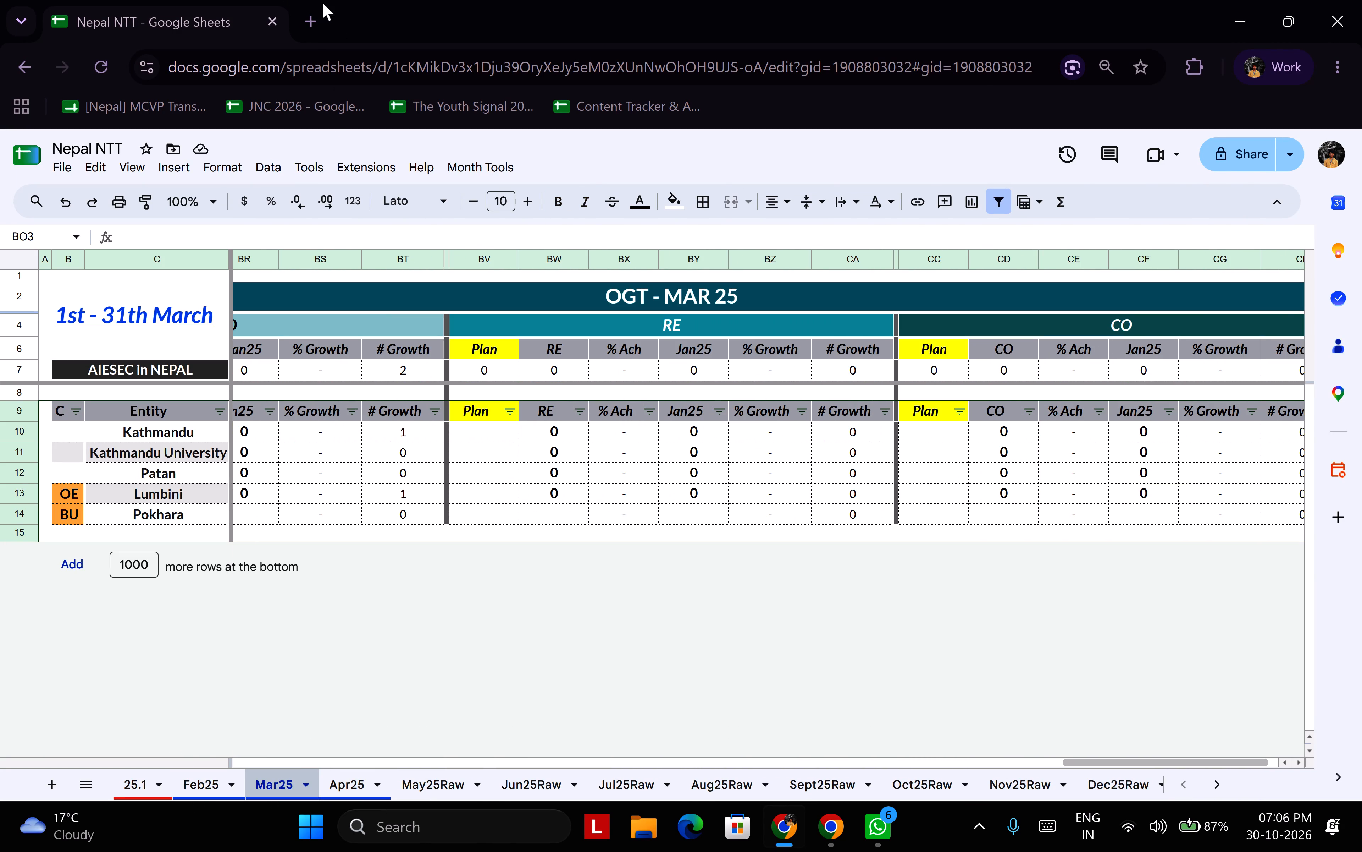
Open the Hackathon Dashboard 2026 spreadsheet from the recent Google Drive files in a new browser tab.
{"action": "left_click_drag", "start_coordinate": [332, 2], "coordinate": [325, 2]}
{"action": "left_click", "coordinate": [316, 1]}
{"action": "scroll", "coordinate": [573, 704], "scroll_direction": "down", "scroll_amount": 3}
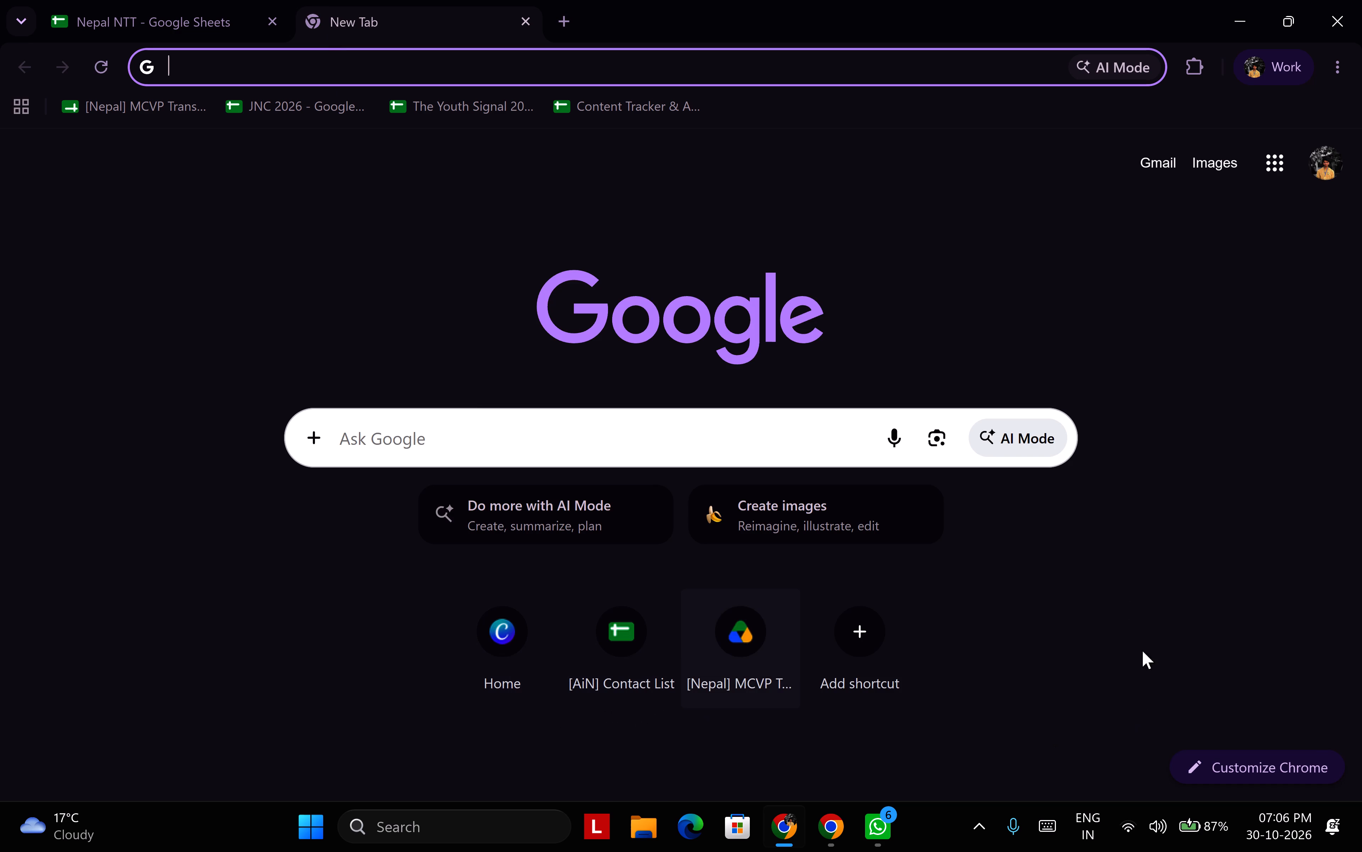
{"action": "left_click", "coordinate": [1063, 521]}
{"action": "left_click", "coordinate": [815, 58]}
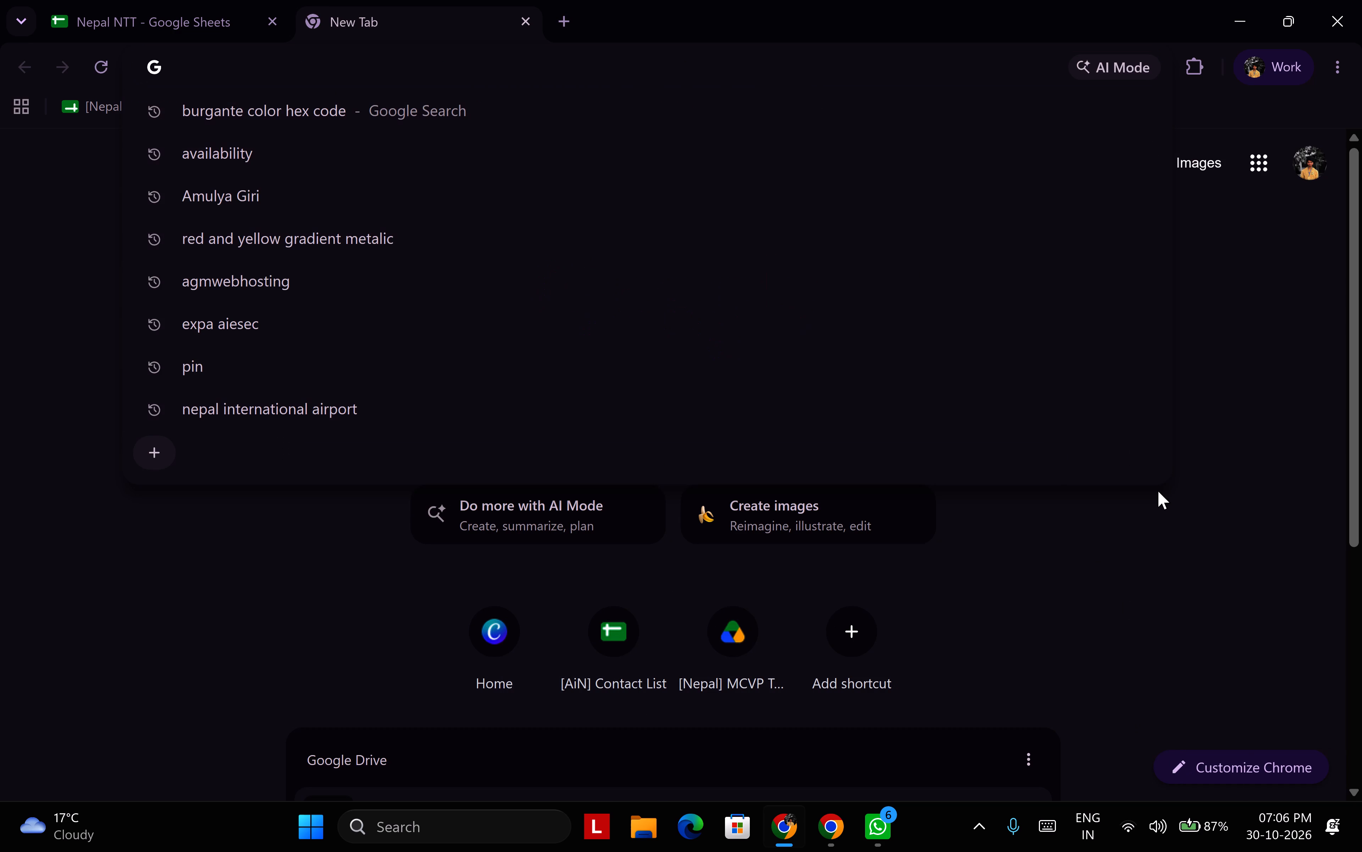
{"action": "scroll", "coordinate": [1174, 523], "scroll_direction": "down", "scroll_amount": 5}
{"action": "left_click", "coordinate": [1141, 558]}
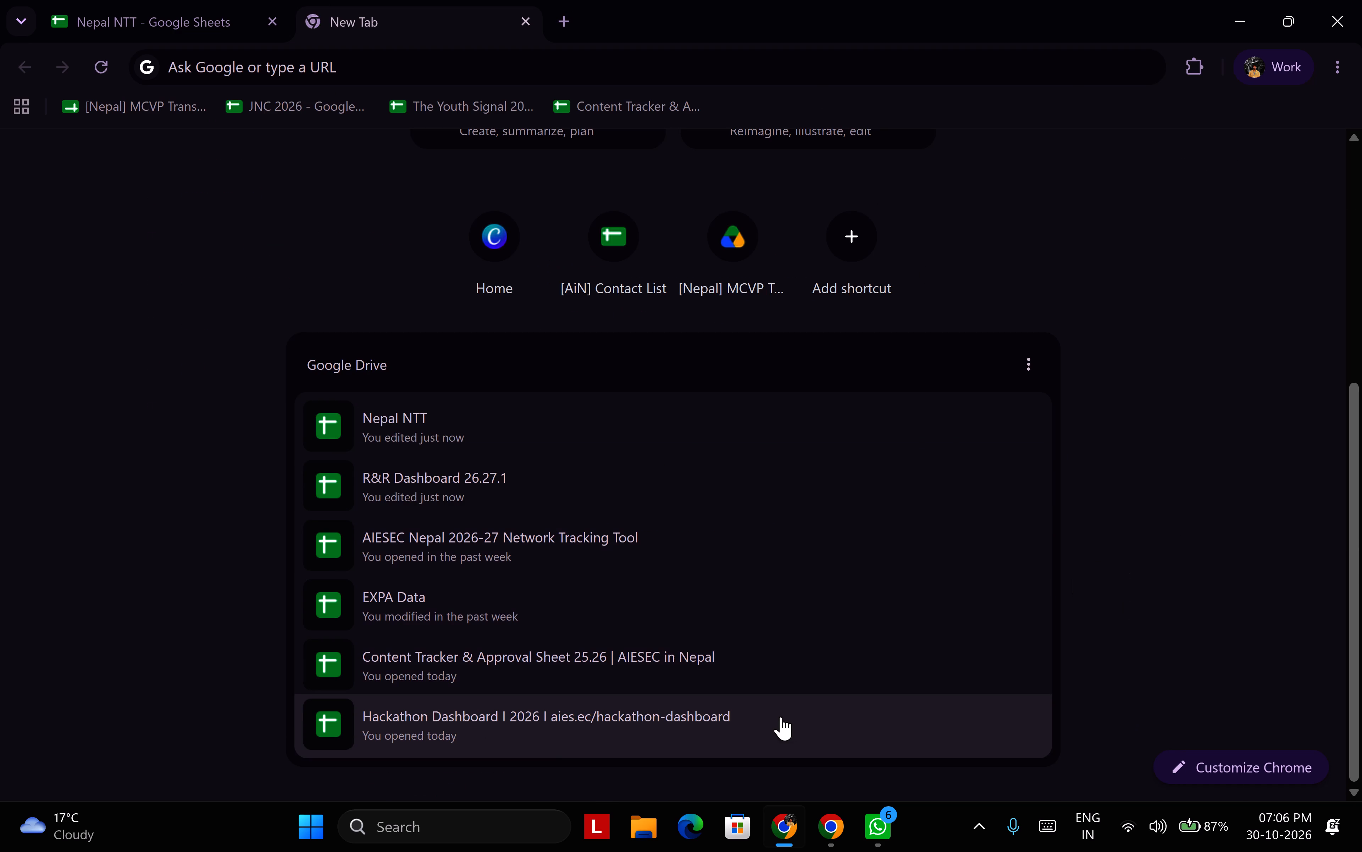
{"action": "left_click", "coordinate": [650, 719]}
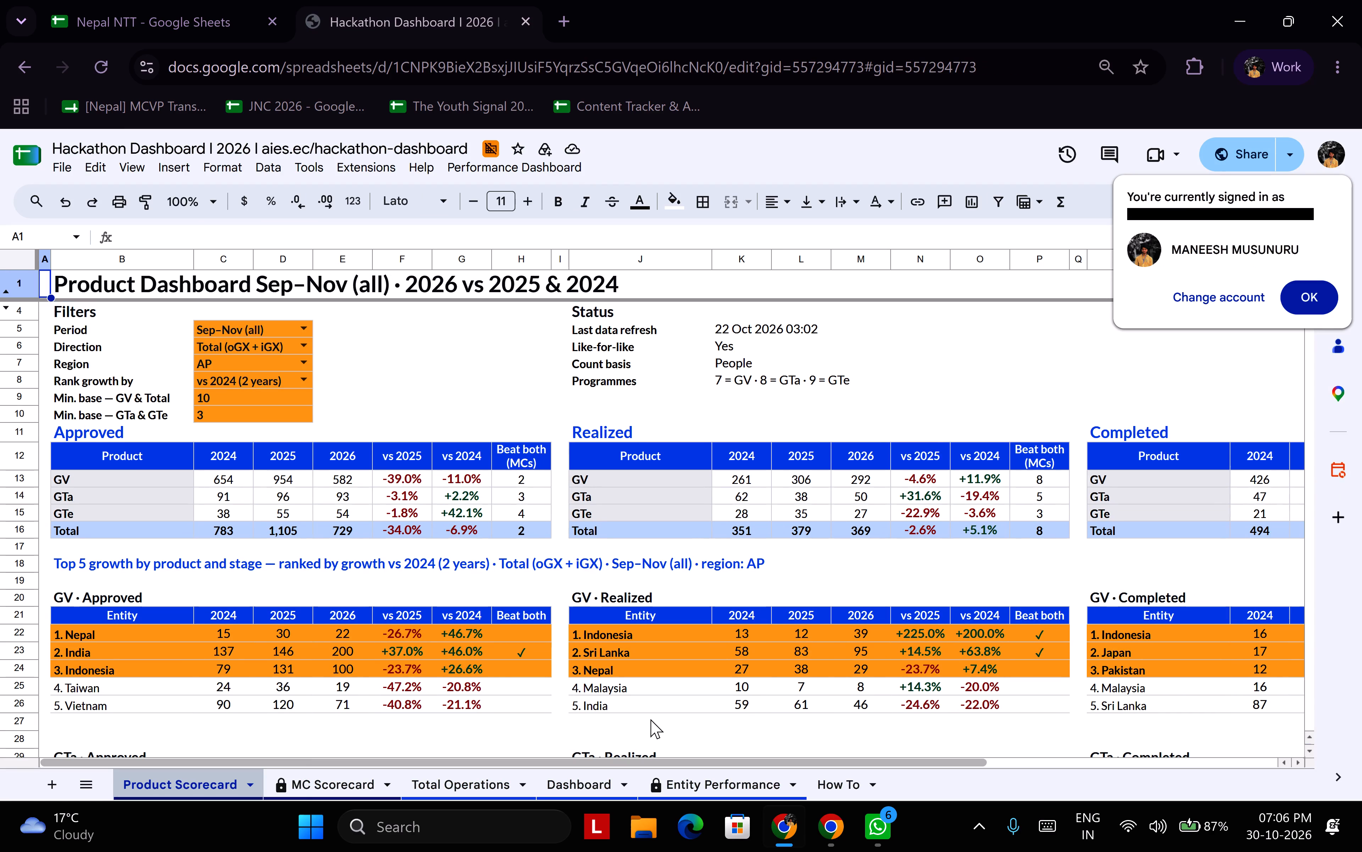
Look over the MC Scorecard and the Product Scorecard's growth tables and its period and region filters.
{"action": "left_click", "coordinate": [346, 780]}
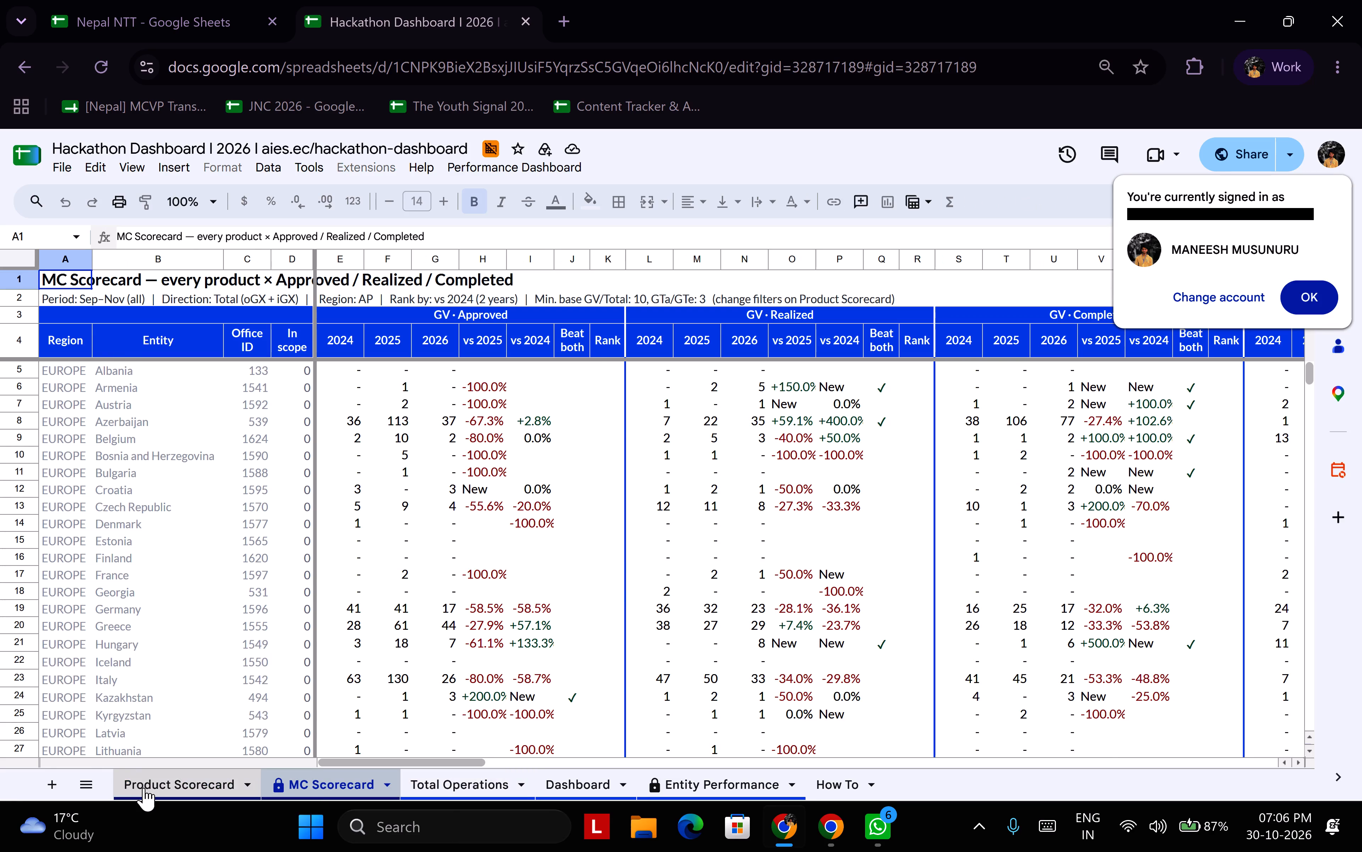
{"action": "left_click", "coordinate": [144, 788]}
{"action": "scroll", "coordinate": [487, 579], "scroll_direction": "down", "scroll_amount": 2}
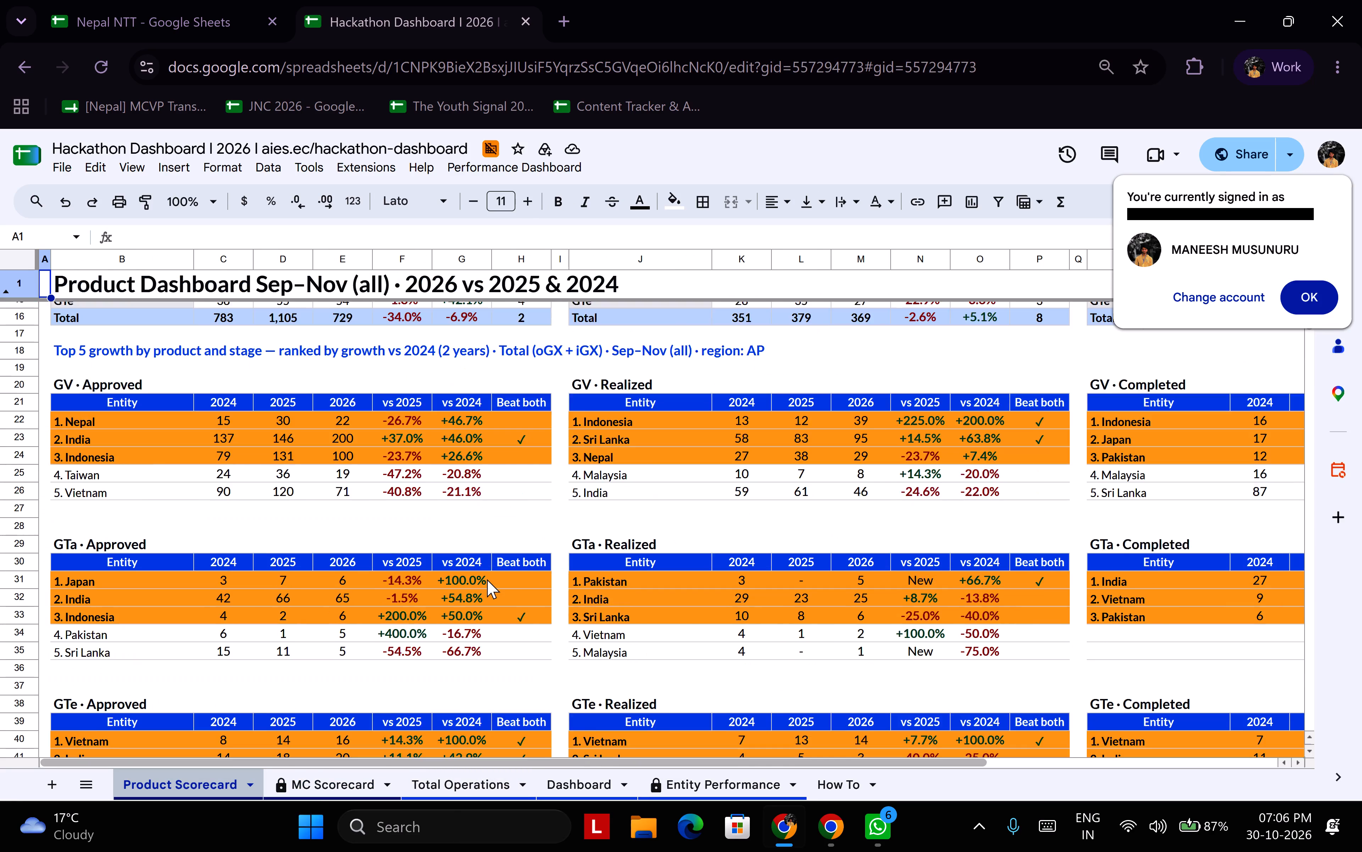
{"action": "scroll", "coordinate": [487, 579], "scroll_direction": "up", "scroll_amount": 3}
{"action": "left_click", "coordinate": [309, 324]}
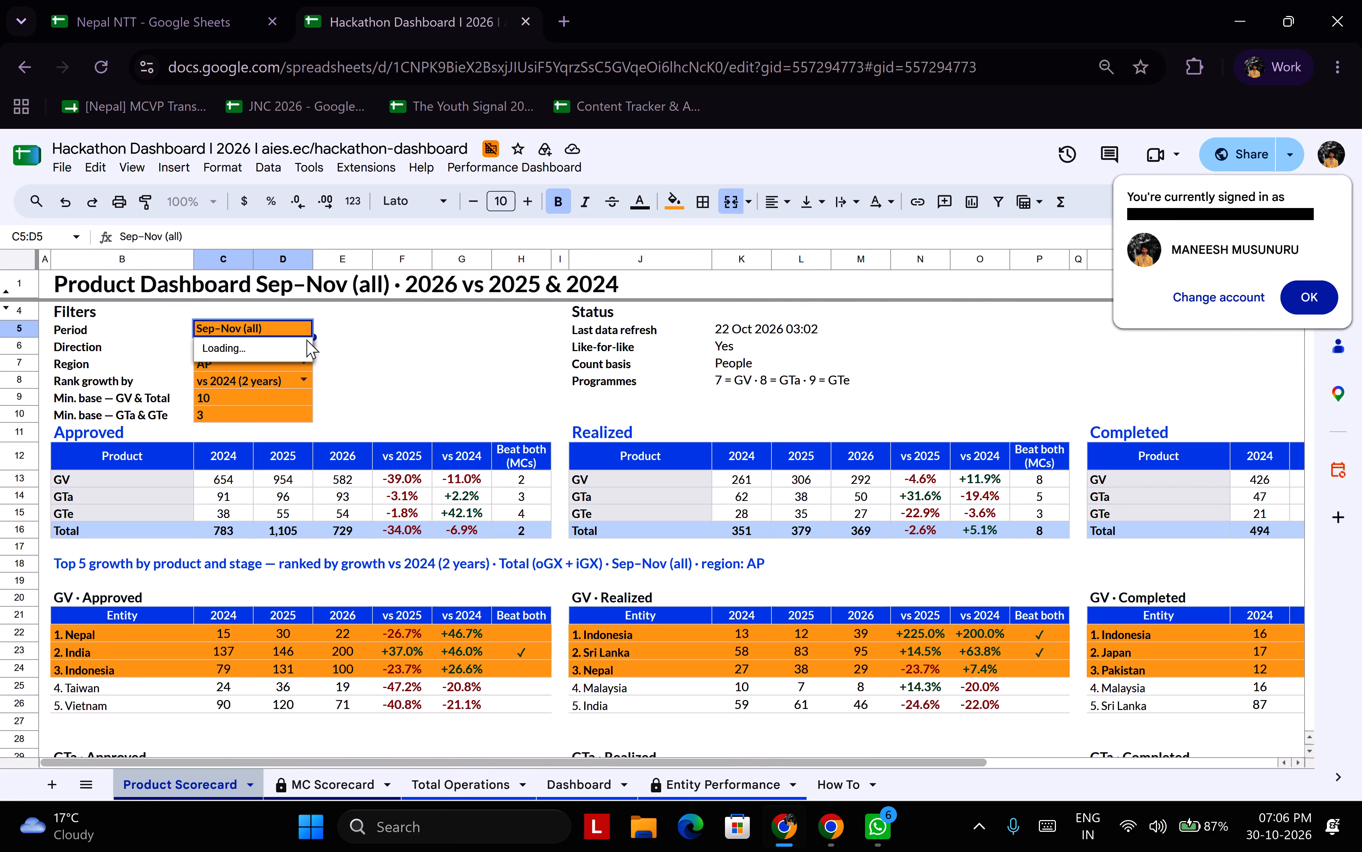
{"action": "left_click", "coordinate": [352, 362]}
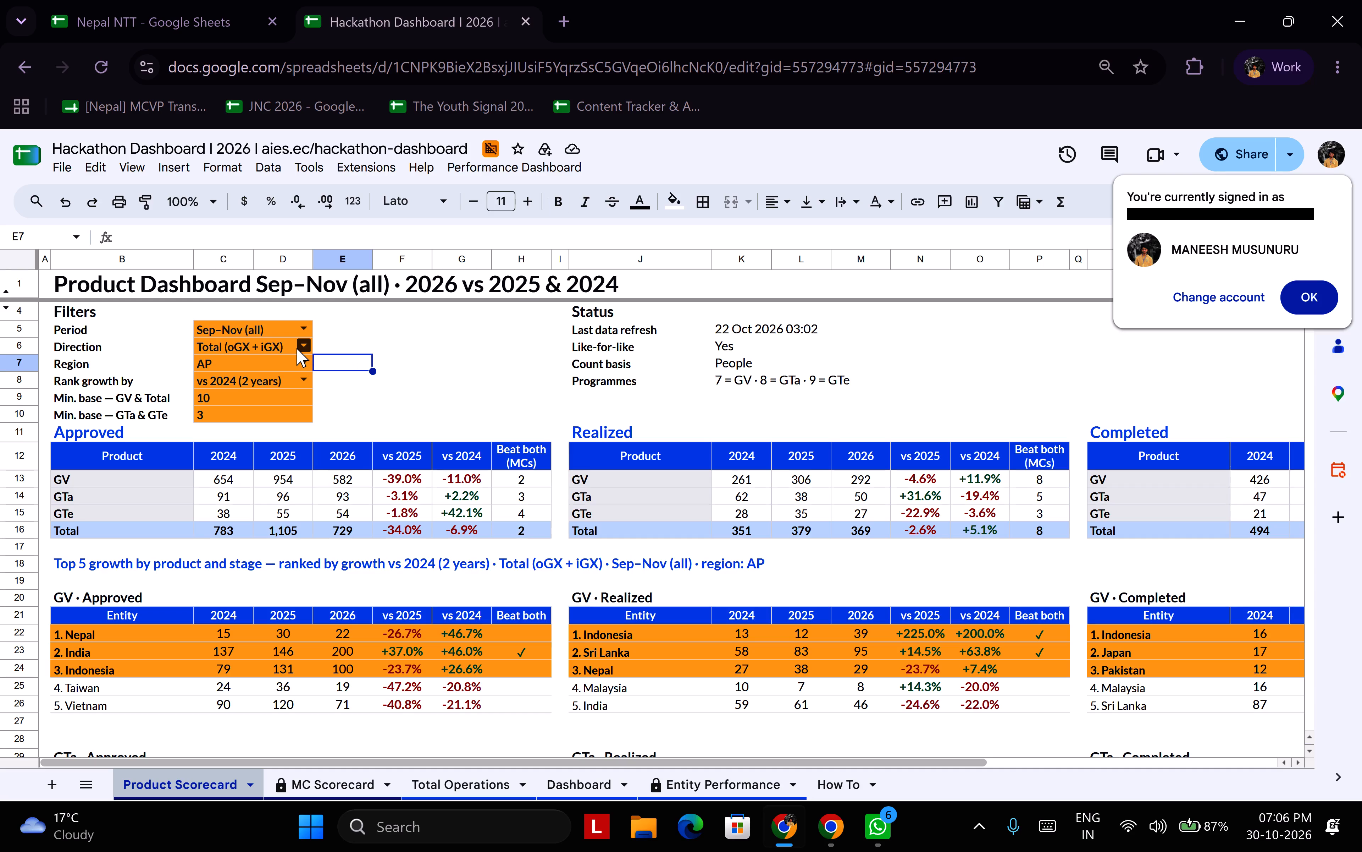
{"action": "left_click", "coordinate": [298, 369]}
{"action": "left_click", "coordinate": [388, 372]}
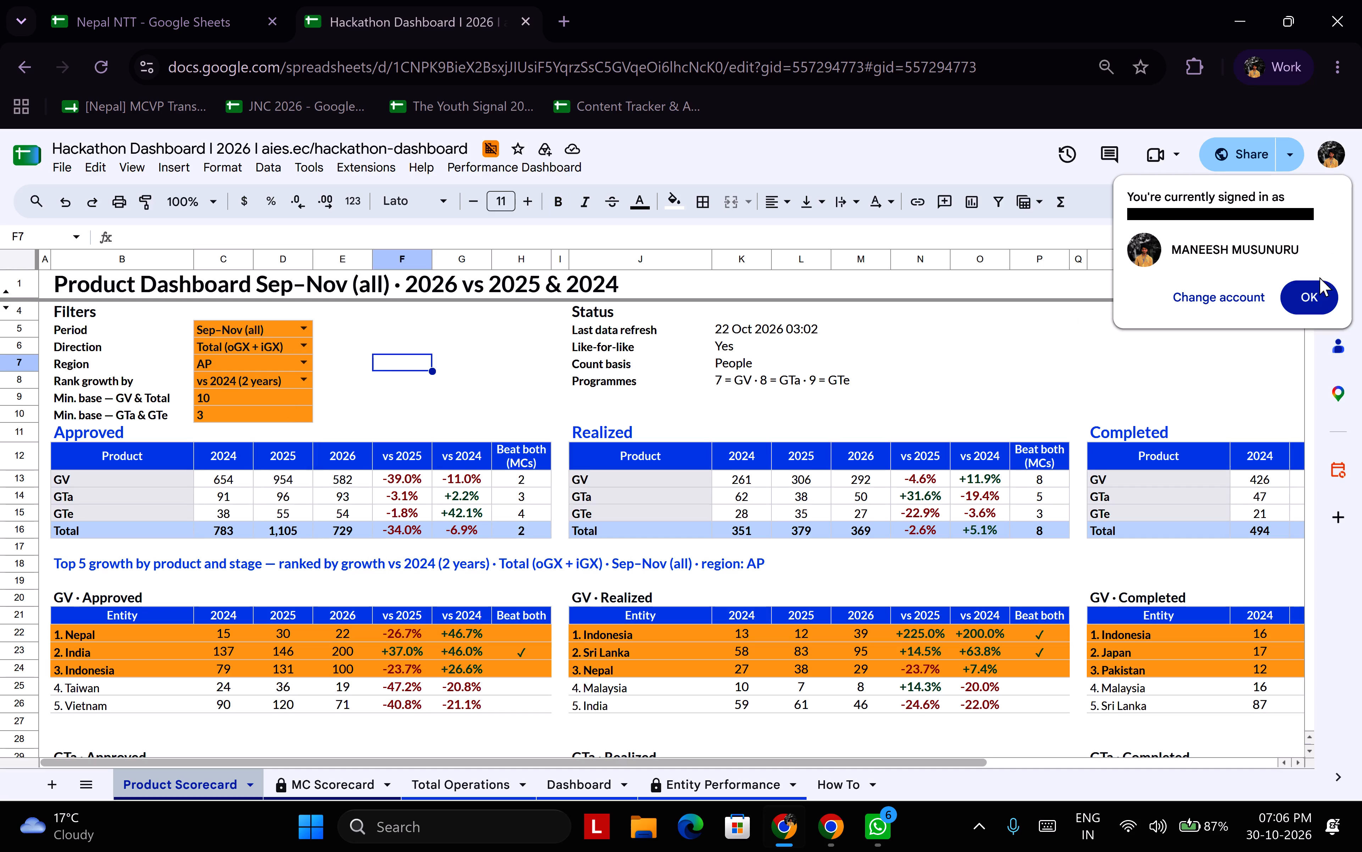
Dismiss the signed-in account notice and review who has access to the Hackathon Dashboard in its sharing settings.
{"action": "left_click", "coordinate": [1310, 289]}
{"action": "left_click", "coordinate": [1215, 158]}
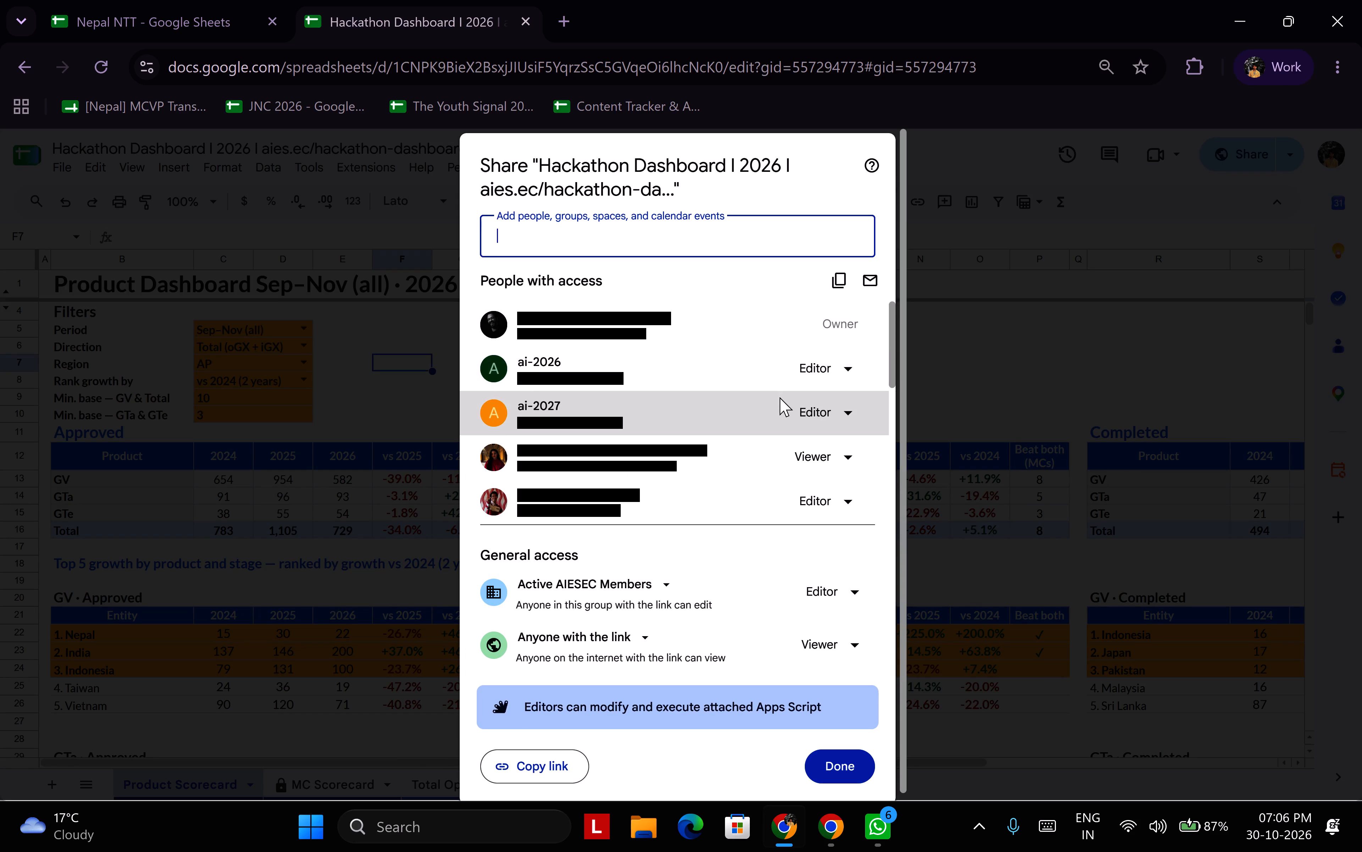
{"action": "scroll", "coordinate": [780, 397], "scroll_direction": "down", "scroll_amount": 3}
{"action": "scroll", "coordinate": [779, 398], "scroll_direction": "up", "scroll_amount": 5}
{"action": "scroll", "coordinate": [779, 398], "scroll_direction": "down", "scroll_amount": 14}
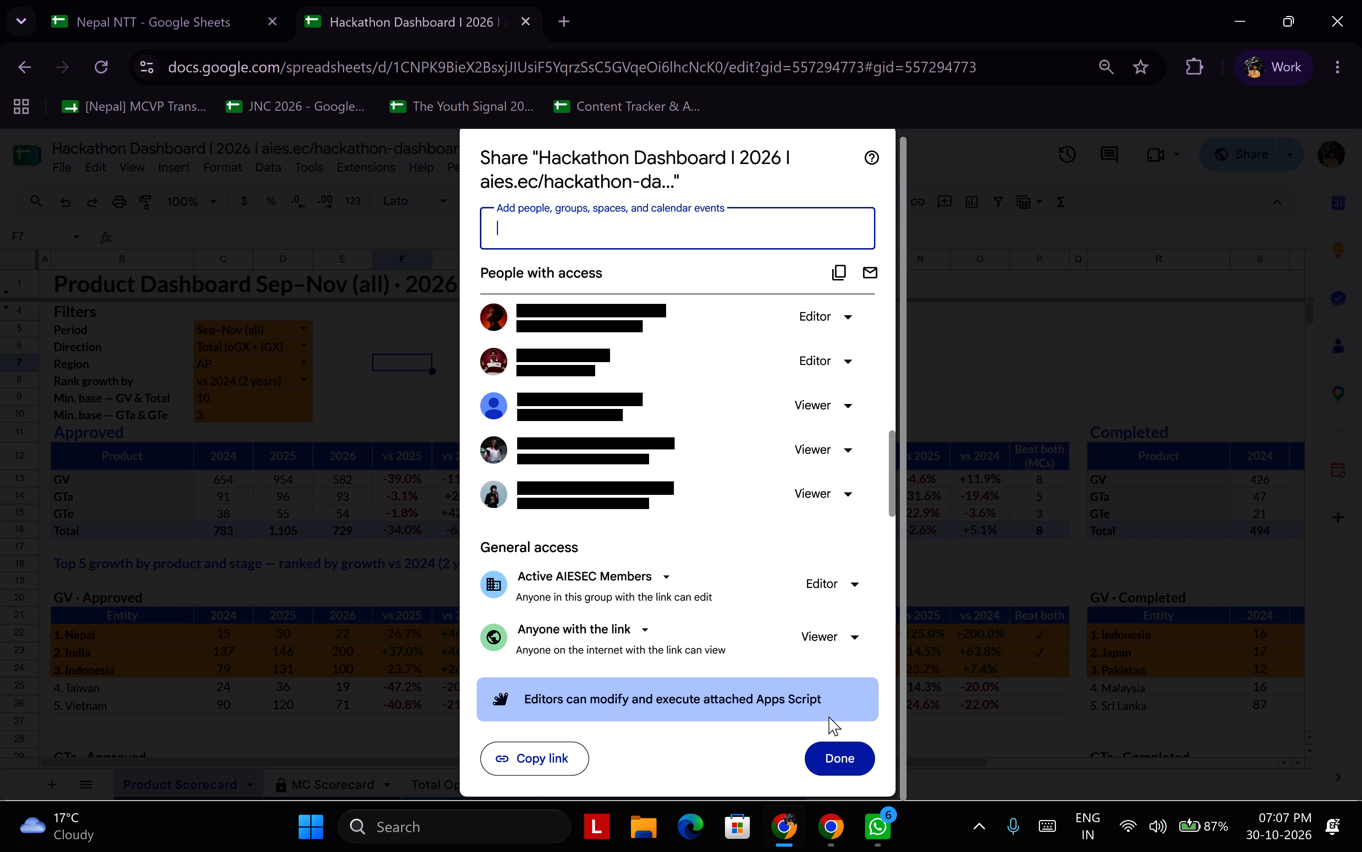
{"action": "left_click", "coordinate": [862, 752]}
Review the custom Performance Dashboard commands, then close the Hackathon Dashboard and return to Nepal NTT.
{"action": "left_click", "coordinate": [545, 153]}
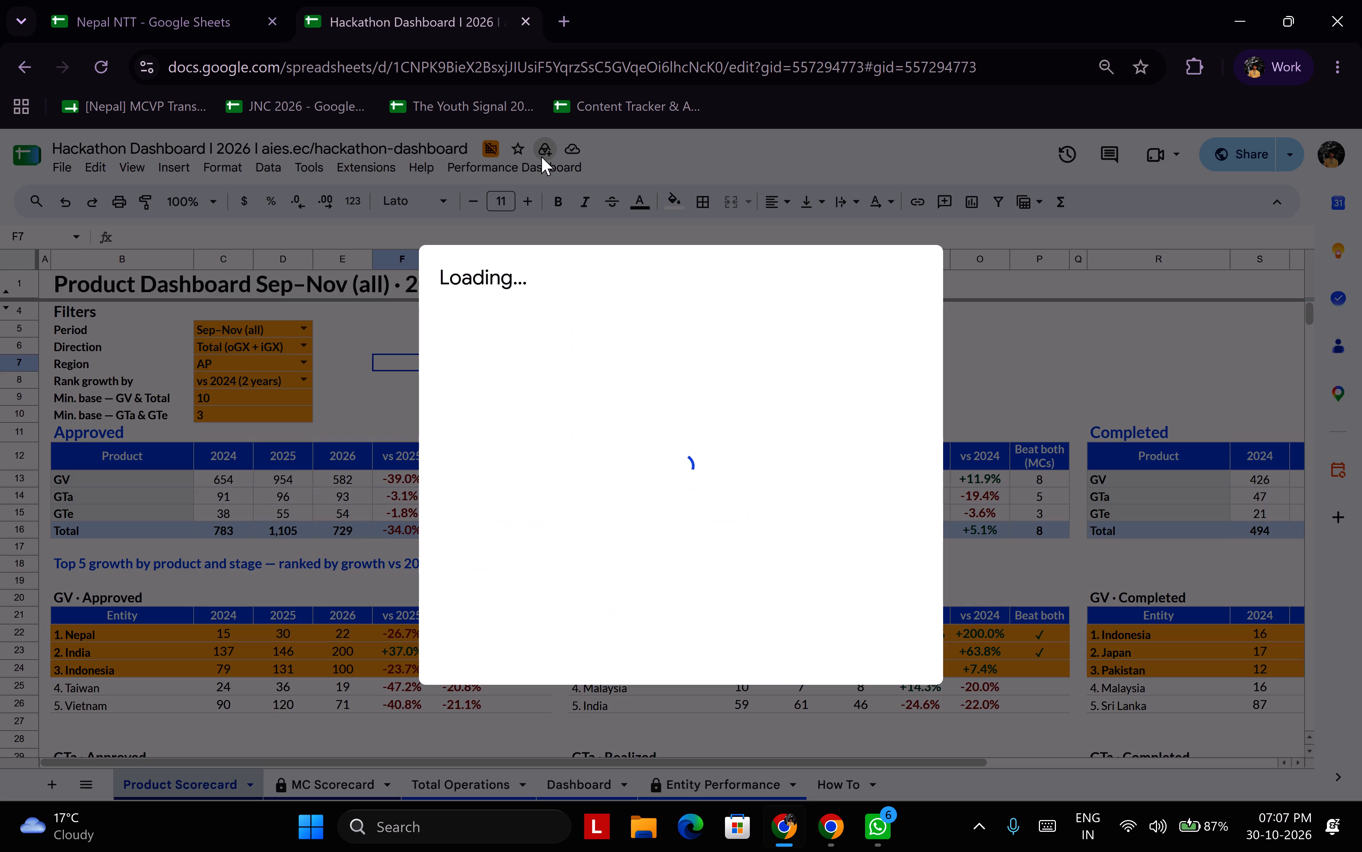
{"action": "left_click", "coordinate": [923, 272]}
{"action": "left_click", "coordinate": [919, 273]}
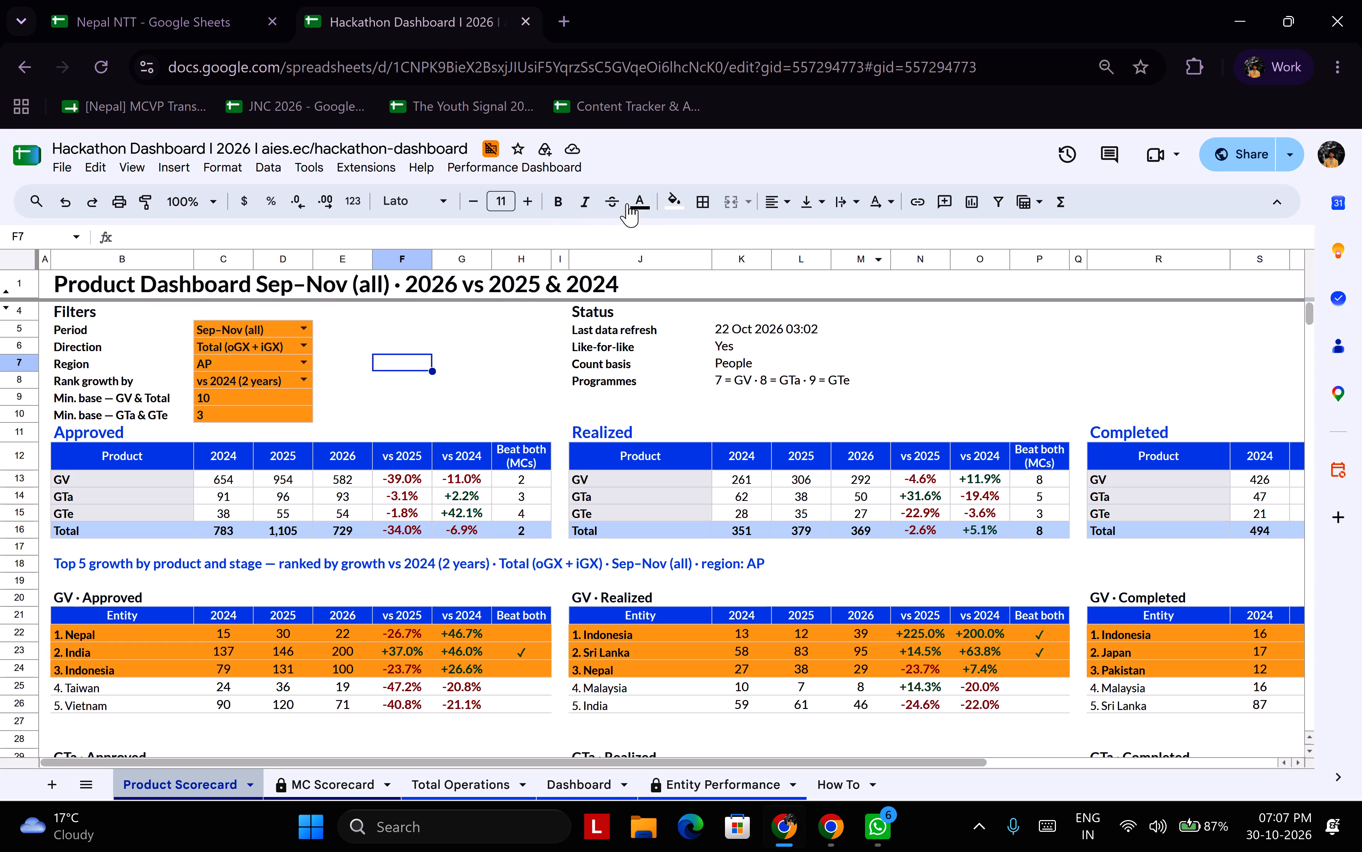
{"action": "left_click", "coordinate": [539, 170]}
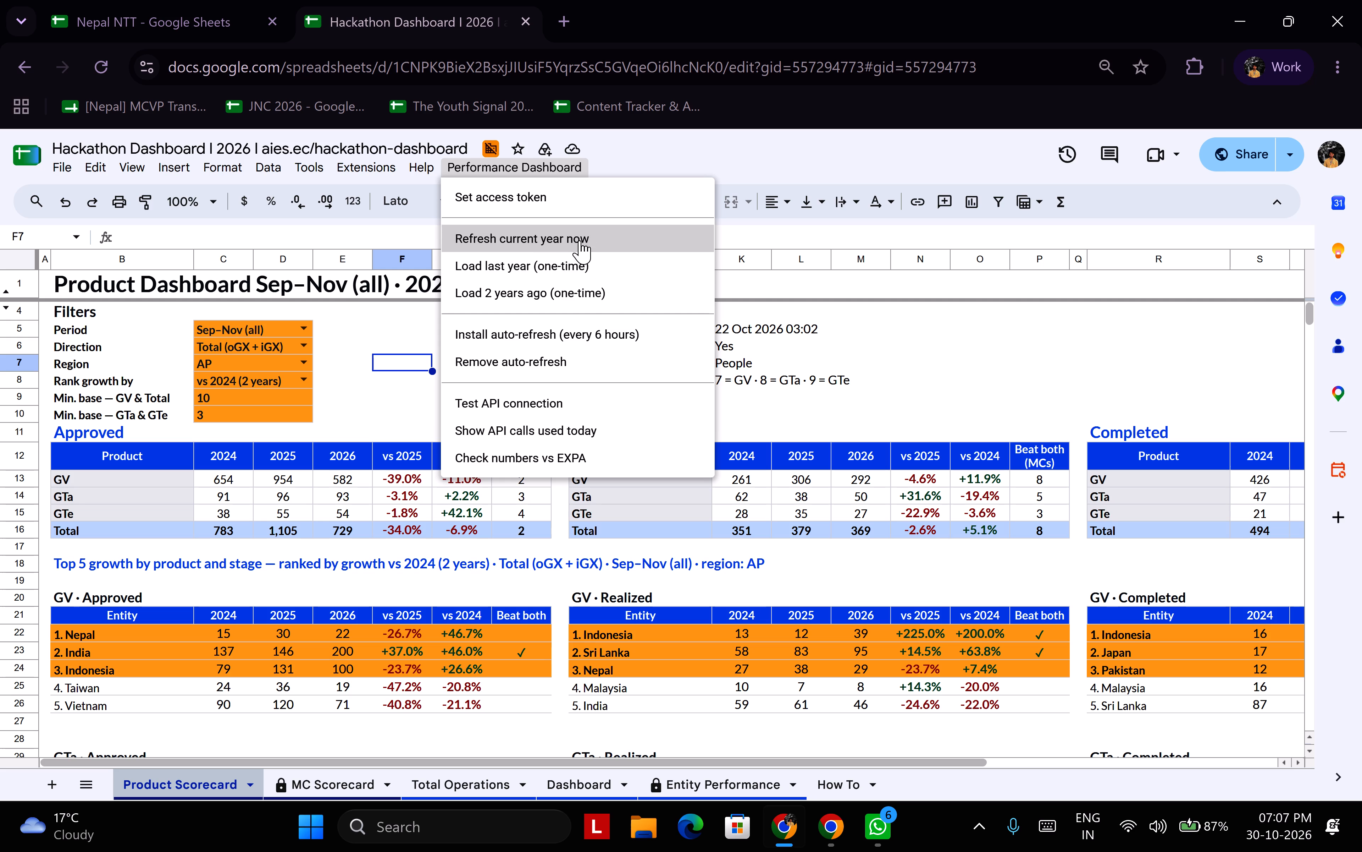
{"action": "left_click", "coordinate": [785, 304]}
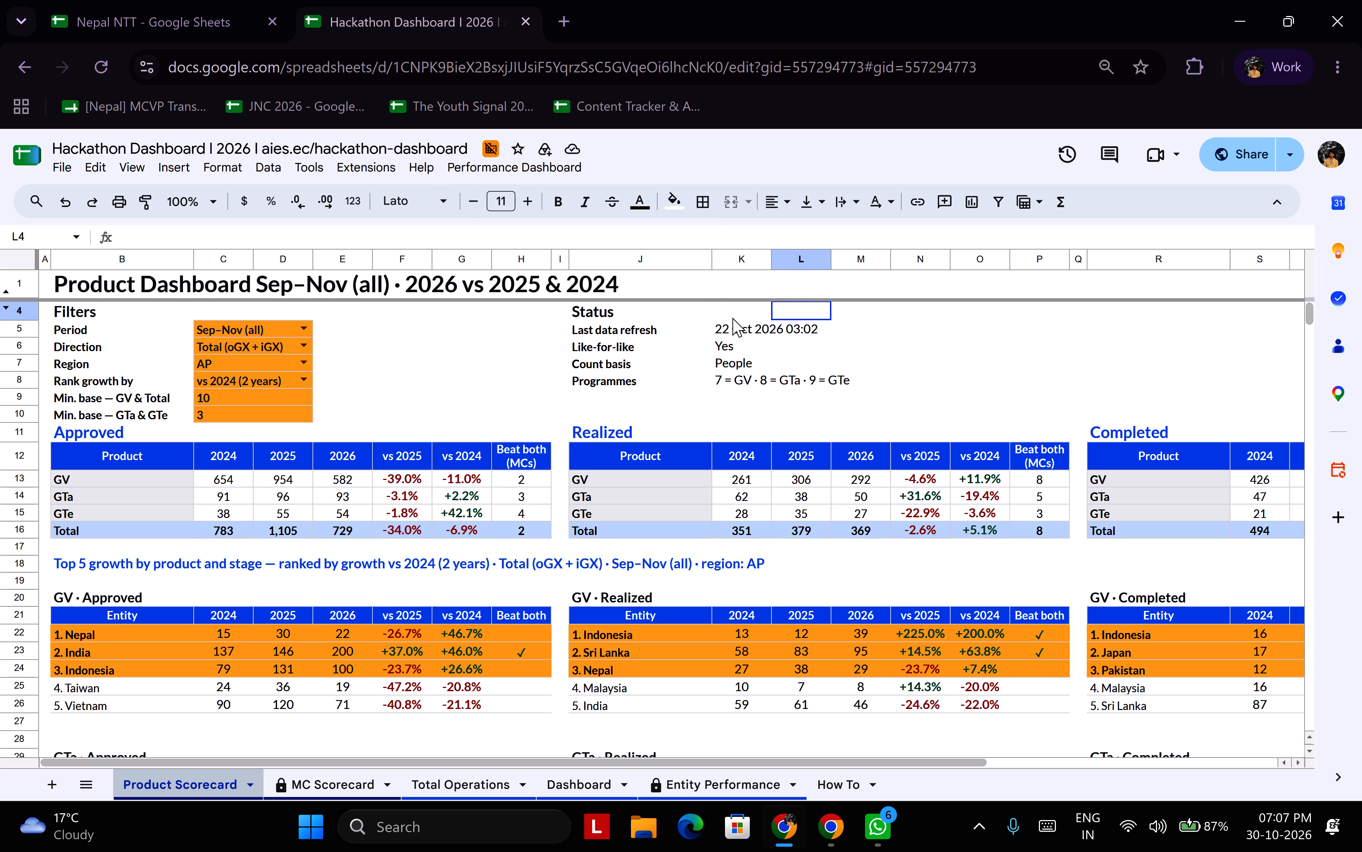
{"action": "left_click", "coordinate": [518, 18]}
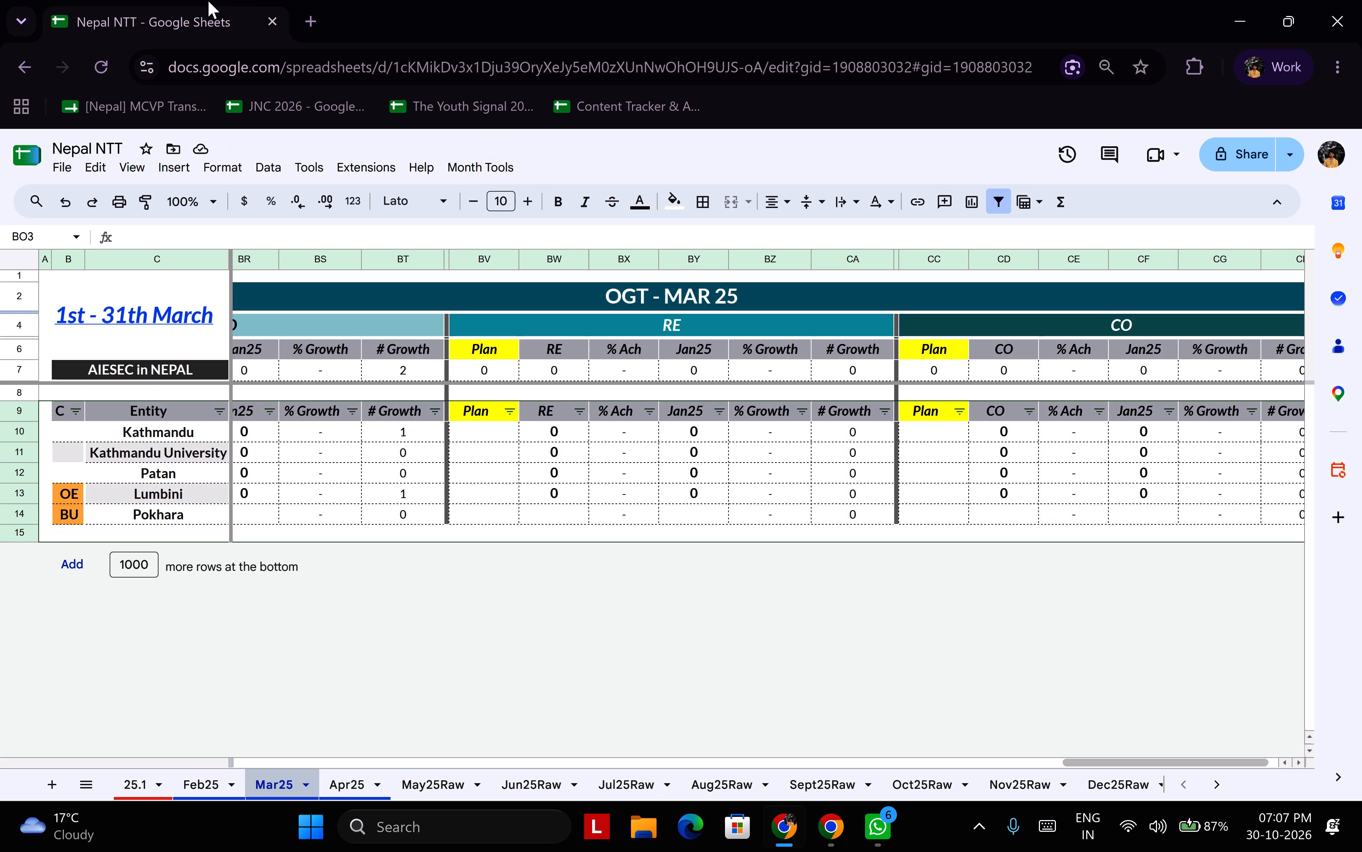
Open Duplicate & Shift Formulas in Nepal NTT and choose Apr25 as the sheet to duplicate.
{"action": "left_click", "coordinate": [339, 795]}
{"action": "left_click", "coordinate": [228, 787]}
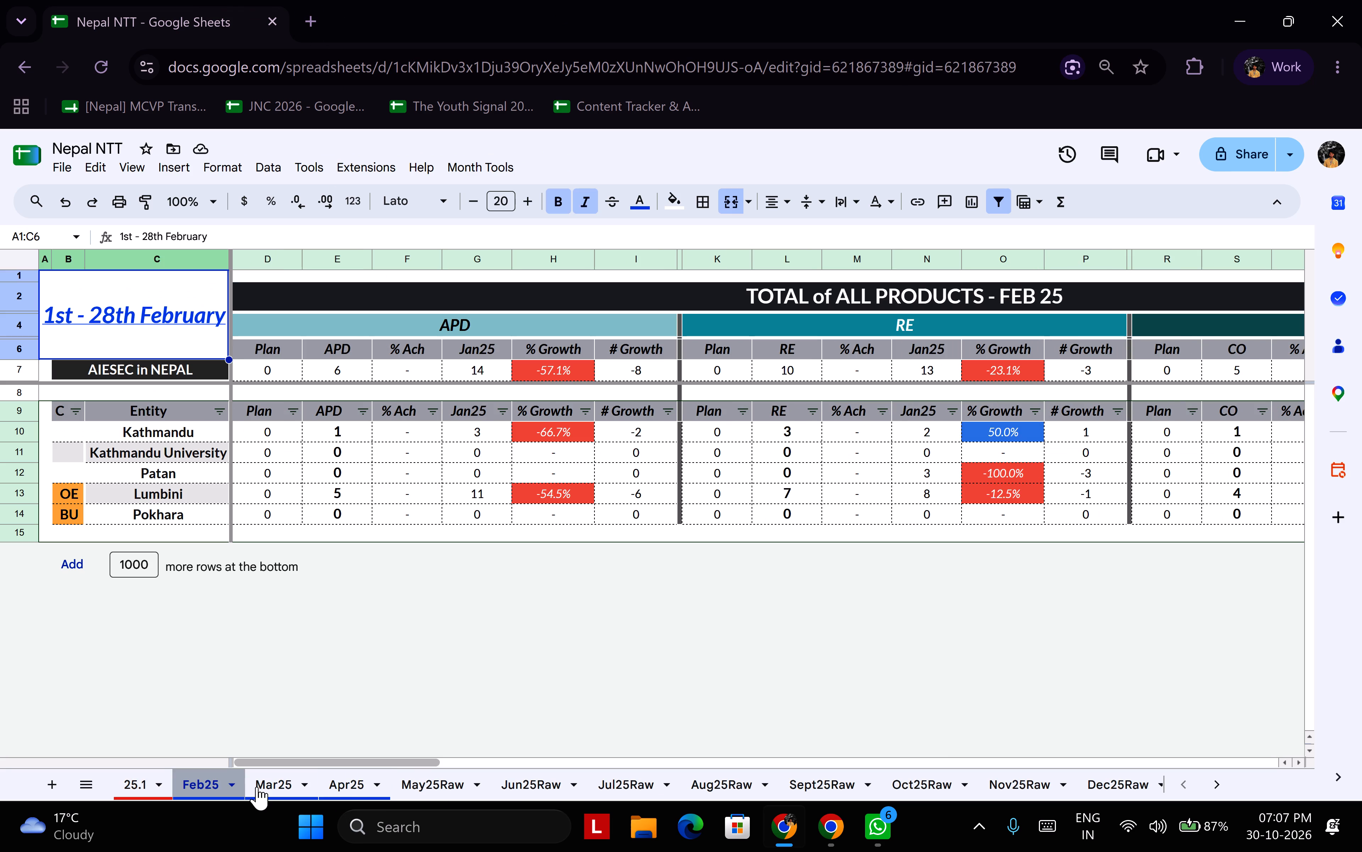
{"action": "left_click", "coordinate": [267, 784]}
{"action": "left_click", "coordinate": [367, 783]}
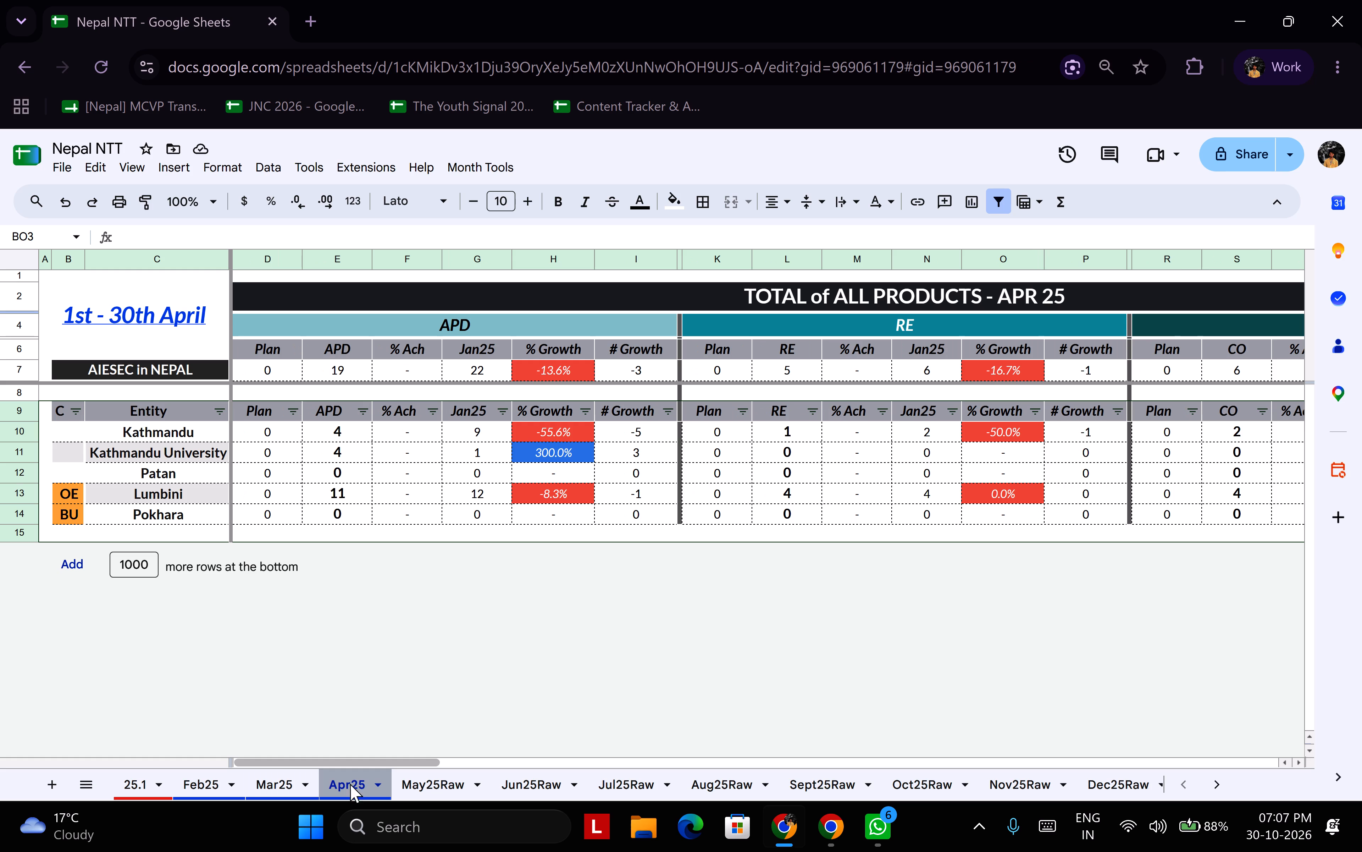
{"action": "left_click", "coordinate": [479, 164]}
{"action": "left_click", "coordinate": [486, 189]}
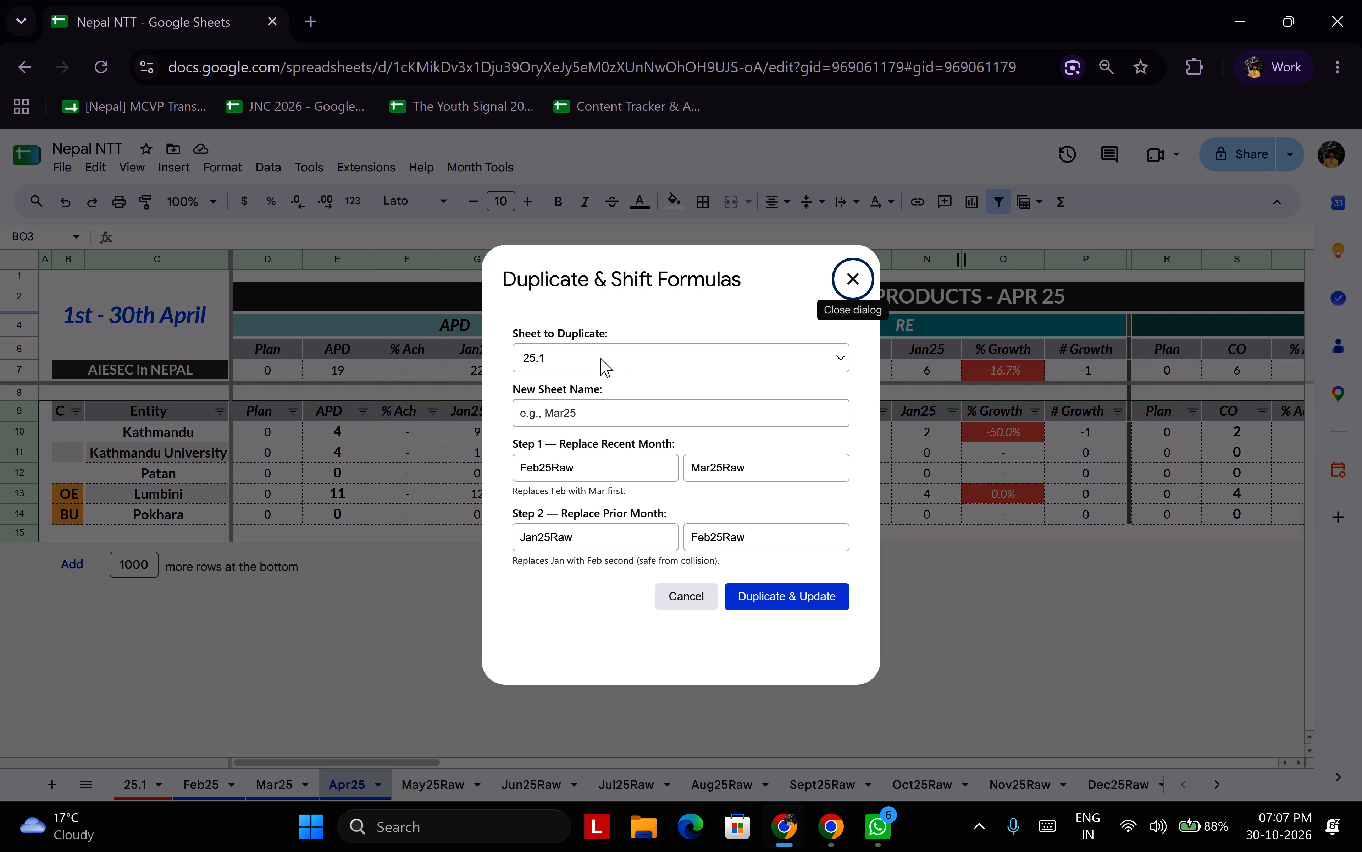
{"action": "left_click", "coordinate": [625, 346]}
{"action": "left_click", "coordinate": [614, 463]}
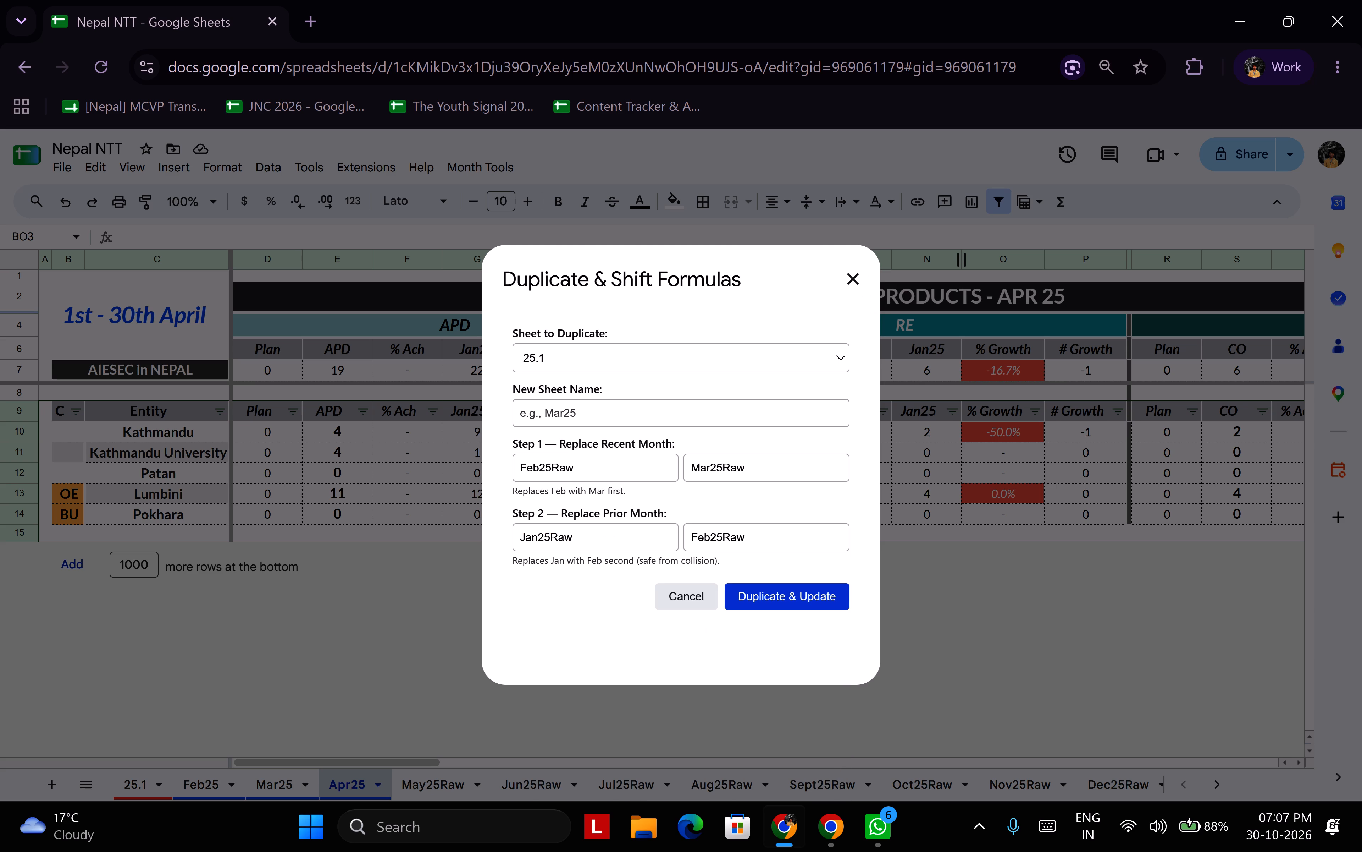
Set the recent-month replacement to change Apr25Raw into May25Raw.
{"action": "left_click_drag", "start_coordinate": [537, 468], "coordinate": [491, 469]}
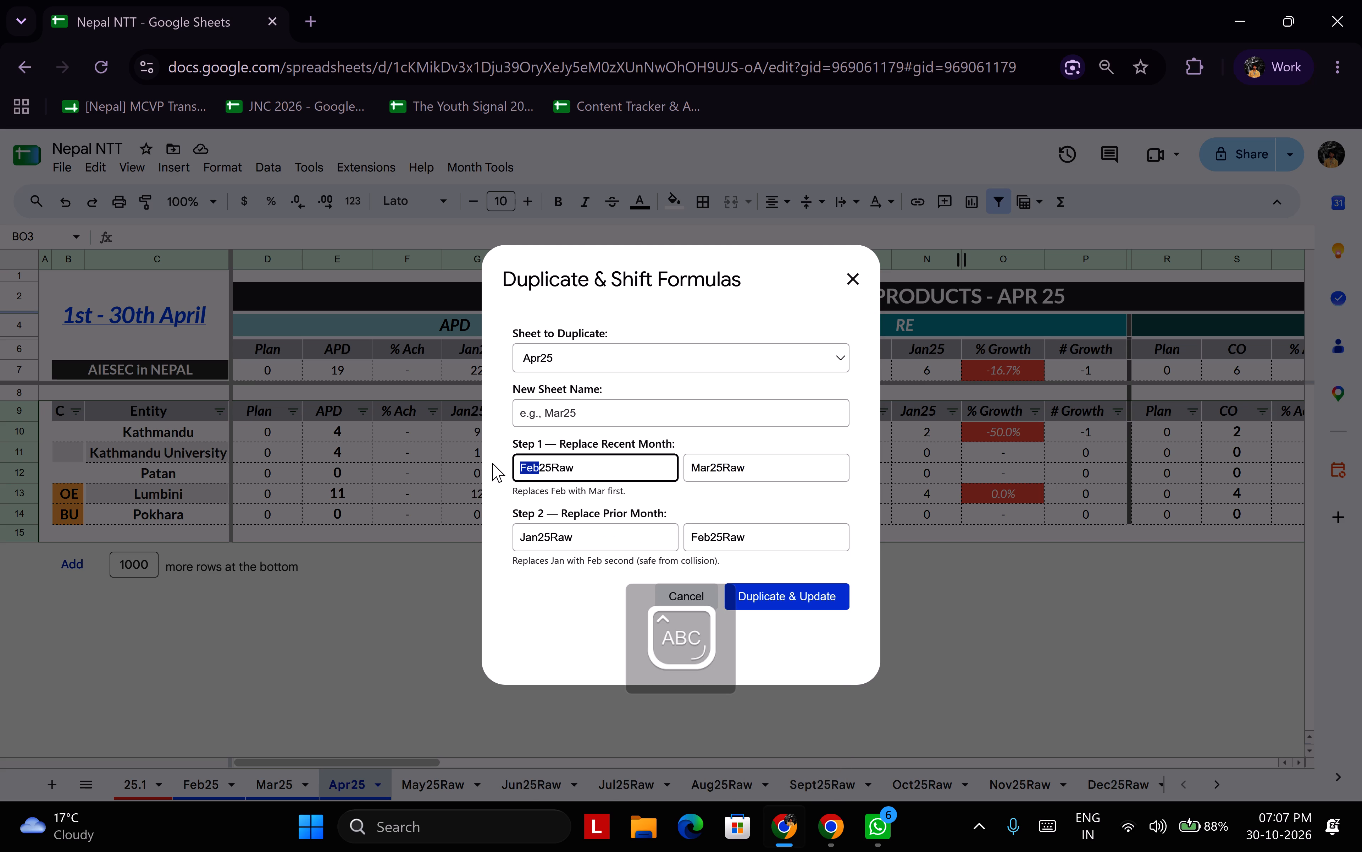
{"action": "type", "text": "APR"}
{"action": "key", "text": "BackSpace"}
{"action": "key", "text": "BackSpace"}
{"action": "type", "text": "pr"}
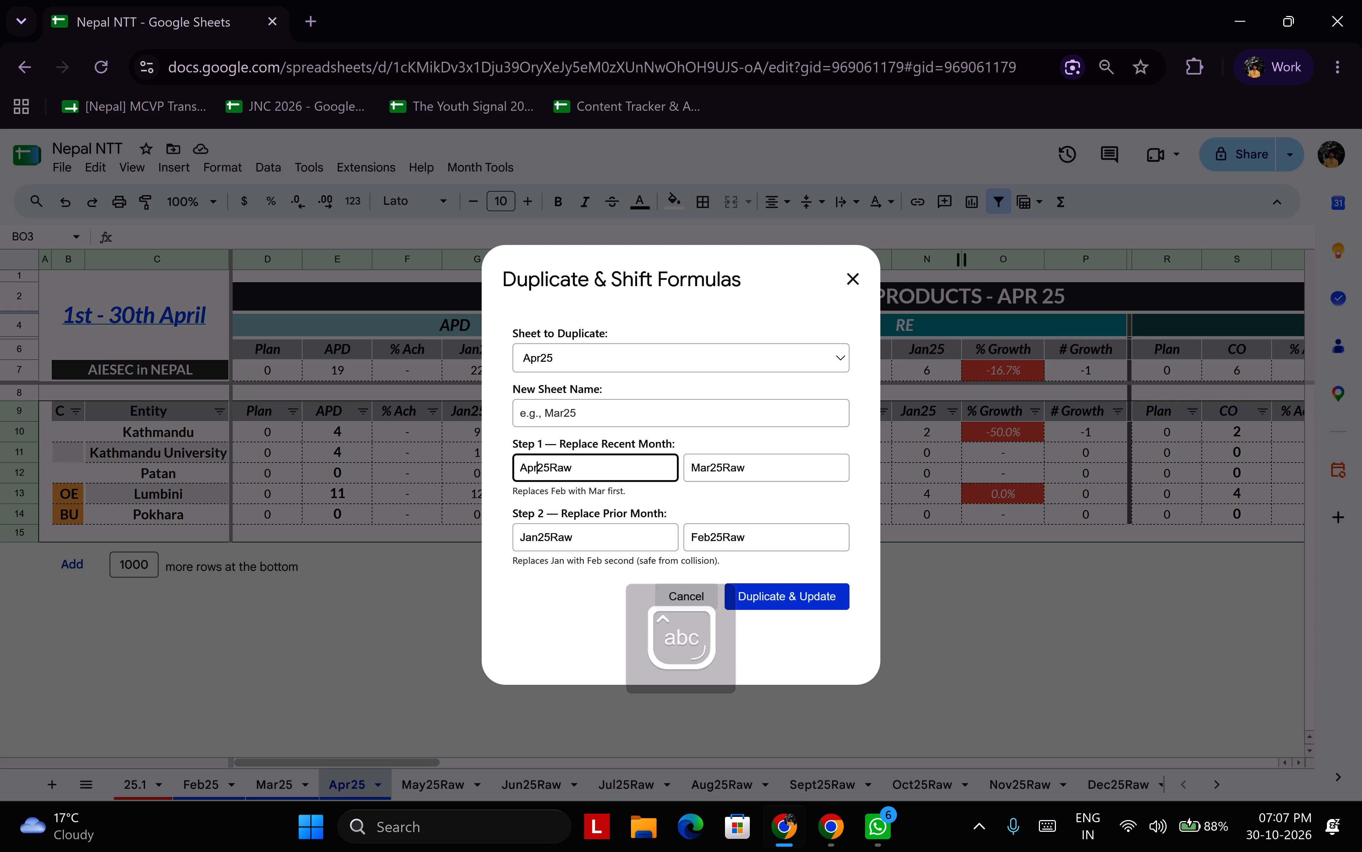
{"action": "key", "text": "Tab"}
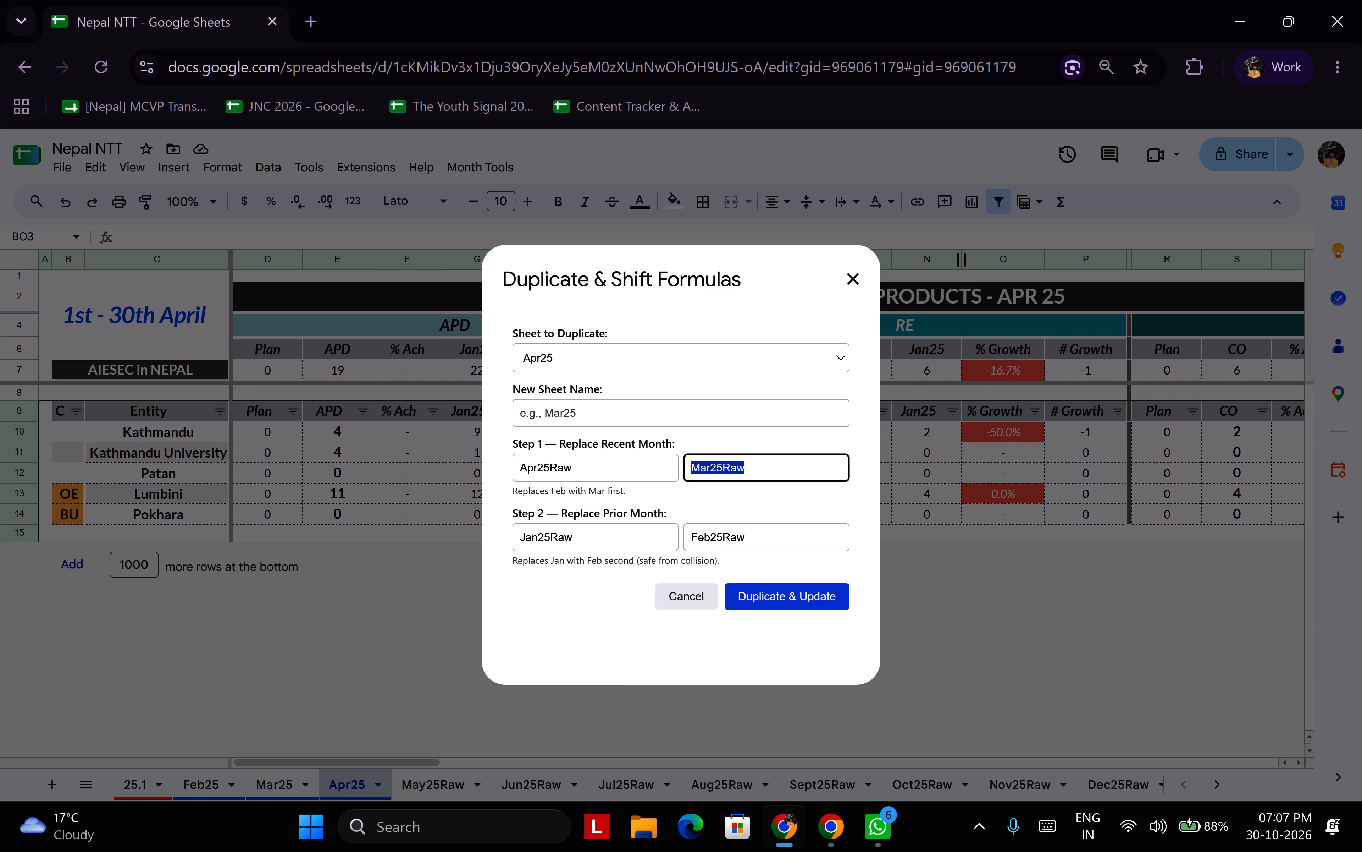
{"action": "key", "text": "Left"}
{"action": "key", "text": "shift+Right"}
{"action": "key", "text": "shift+Right"}
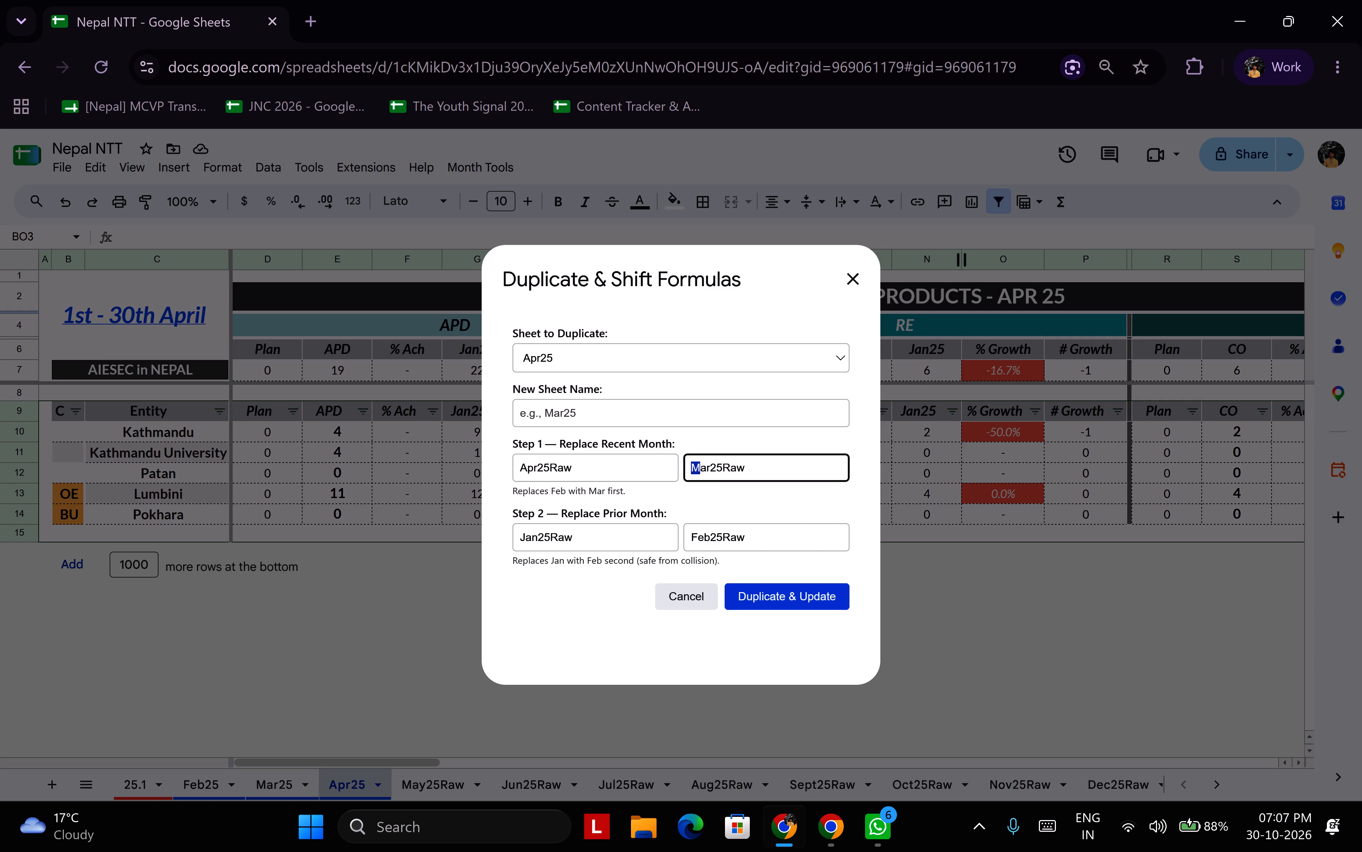
{"action": "key", "text": "shift+Right"}
{"action": "type", "text": "May"}
Set the prior-month replacement to change Mar25Raw into Apr25Raw.
{"action": "key", "text": "Tab"}
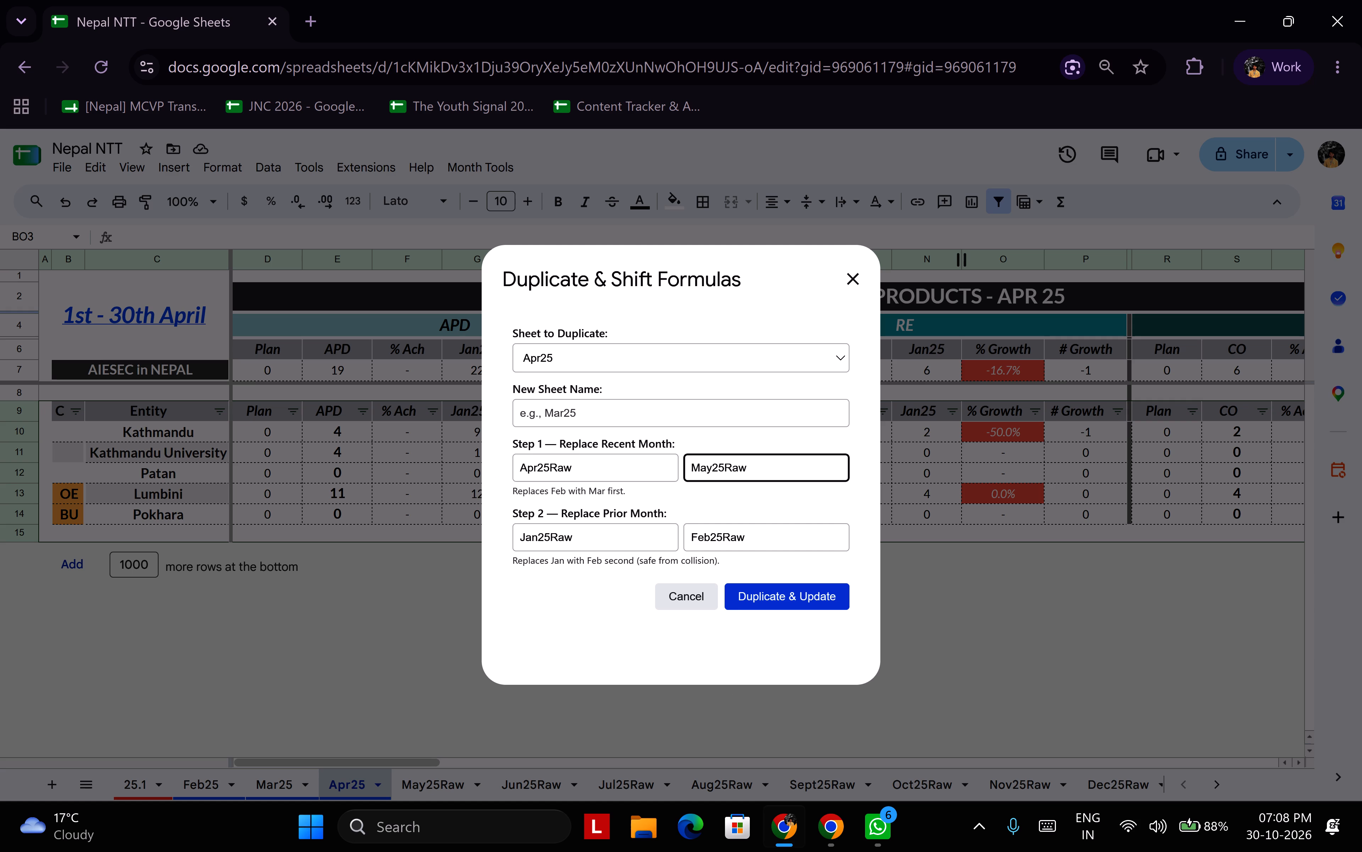
{"action": "key", "text": "Left"}
{"action": "key", "text": "shift+Right"}
{"action": "key", "text": "shift+Right"}
{"action": "key", "text": "shift+Right"}
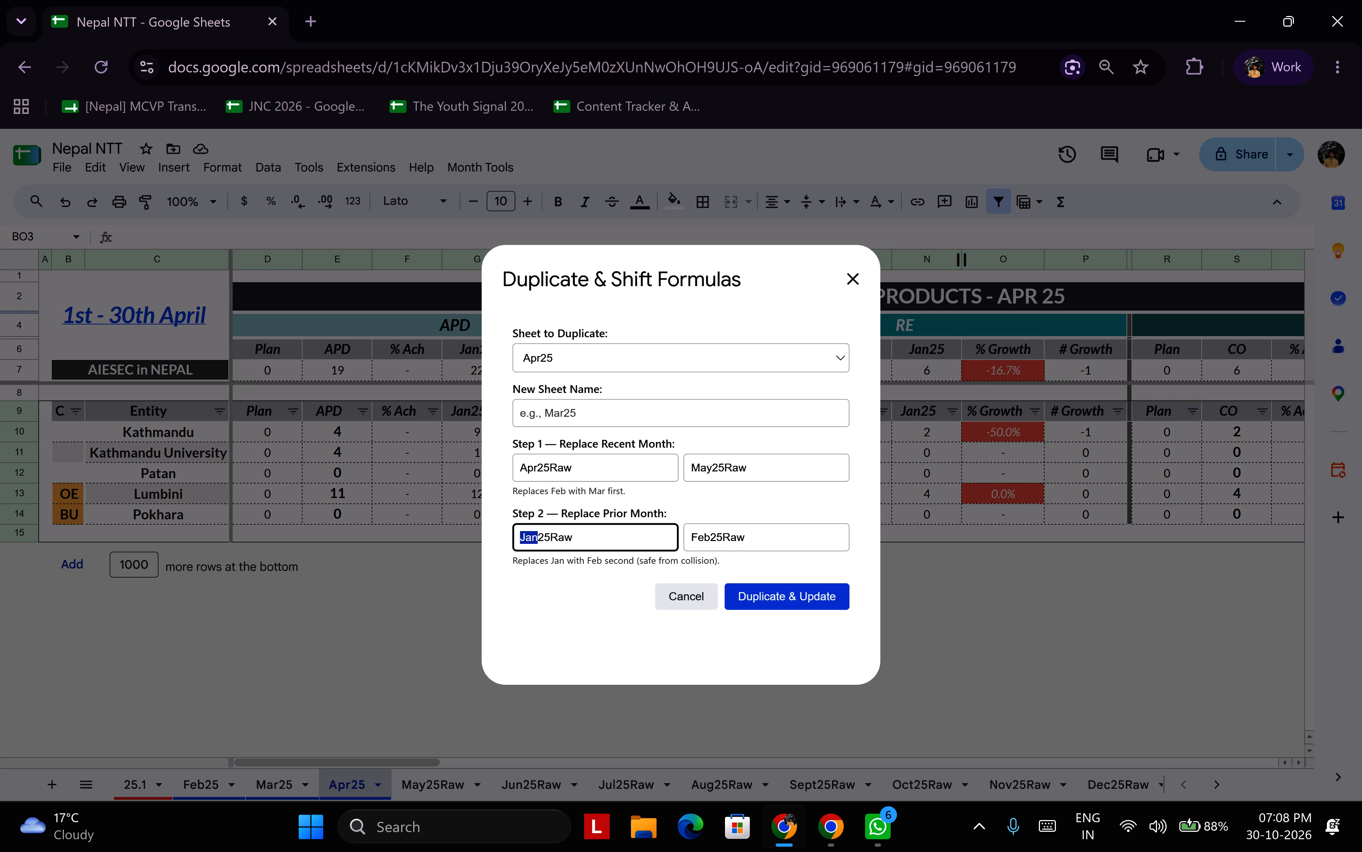
{"action": "type", "text": "Mar"}
{"action": "key", "text": "Tab"}
{"action": "key", "text": "Left"}
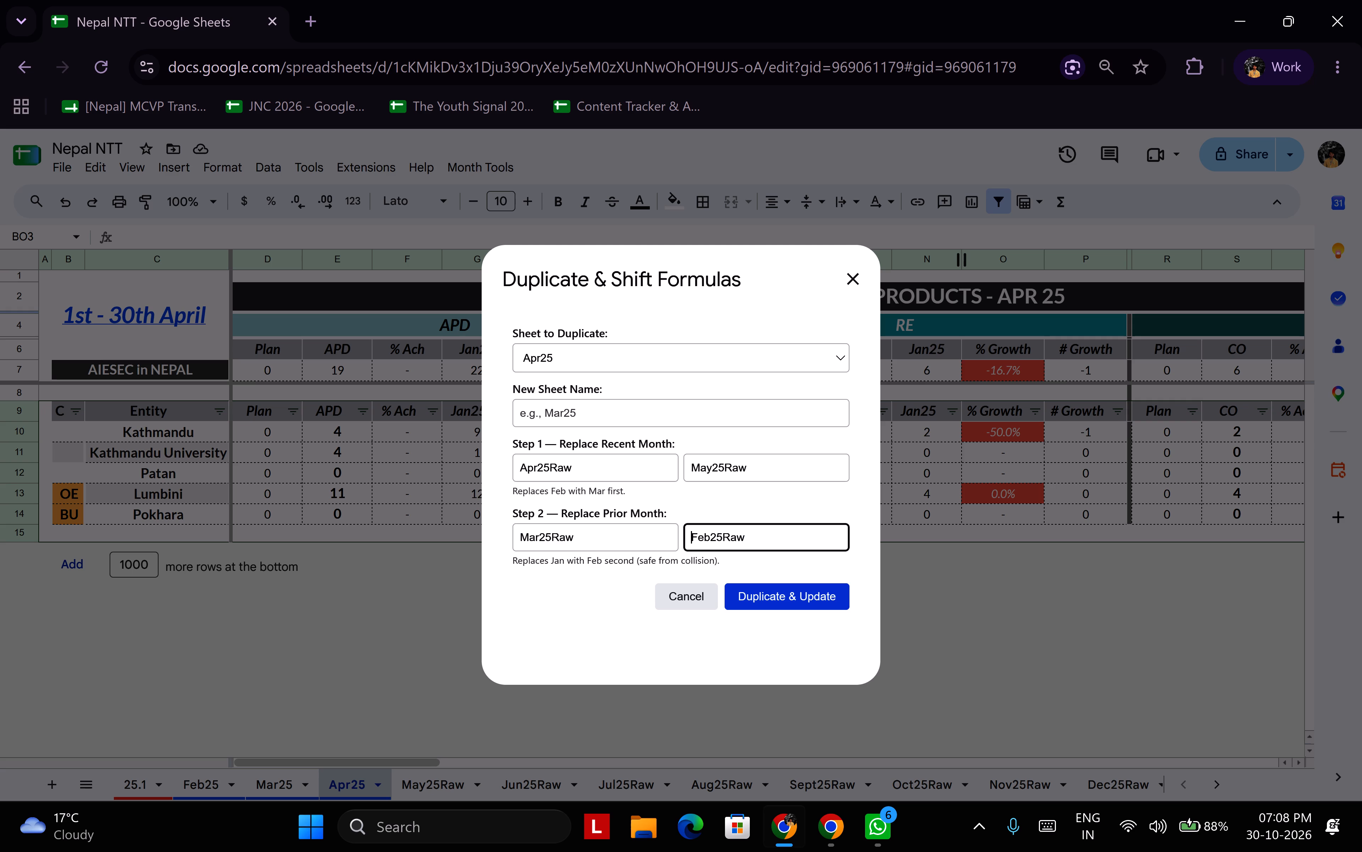
{"action": "key", "text": "shift+Right"}
{"action": "key", "text": "shift+Right"}
{"action": "key", "text": "shift+Right"}
{"action": "type", "text": "Apr"}
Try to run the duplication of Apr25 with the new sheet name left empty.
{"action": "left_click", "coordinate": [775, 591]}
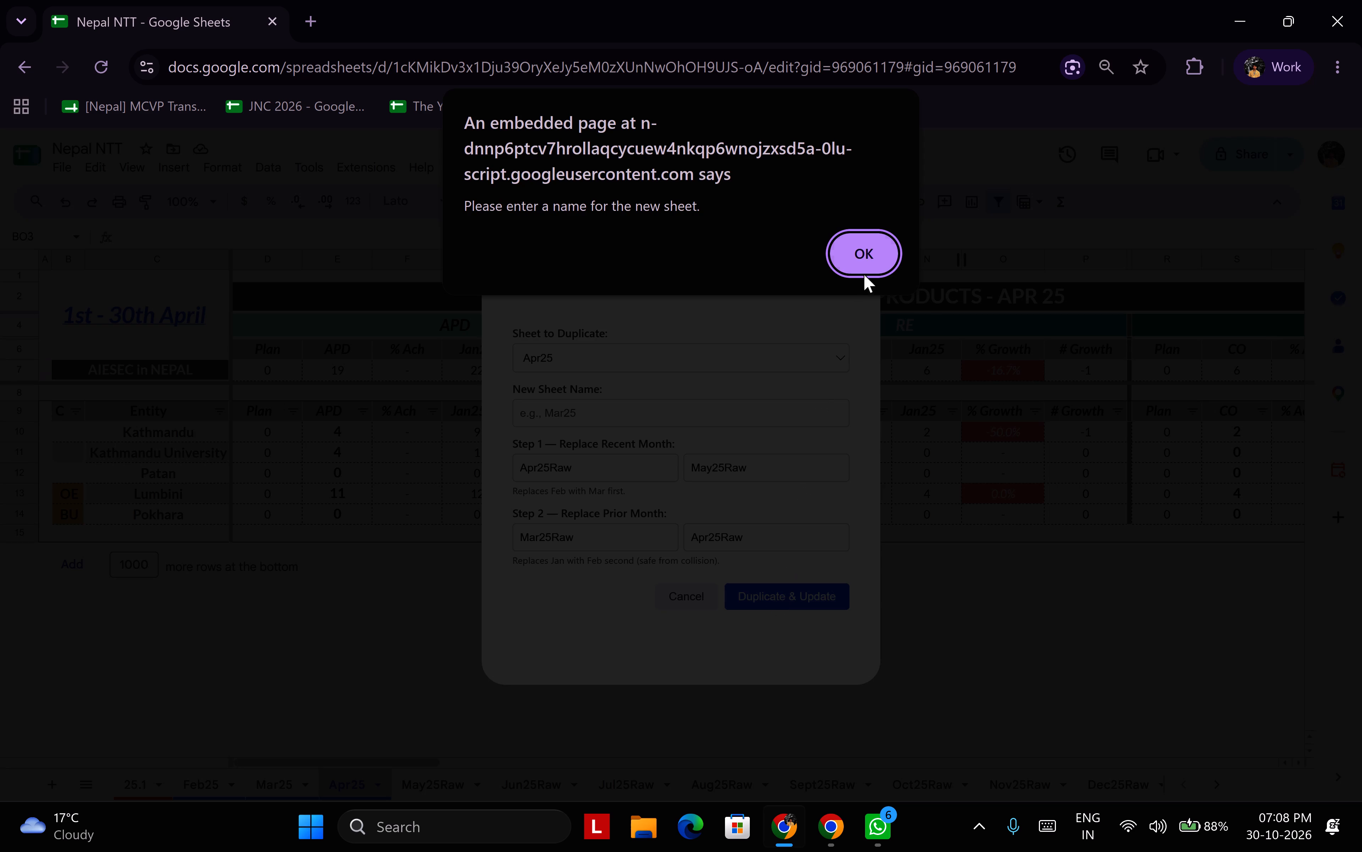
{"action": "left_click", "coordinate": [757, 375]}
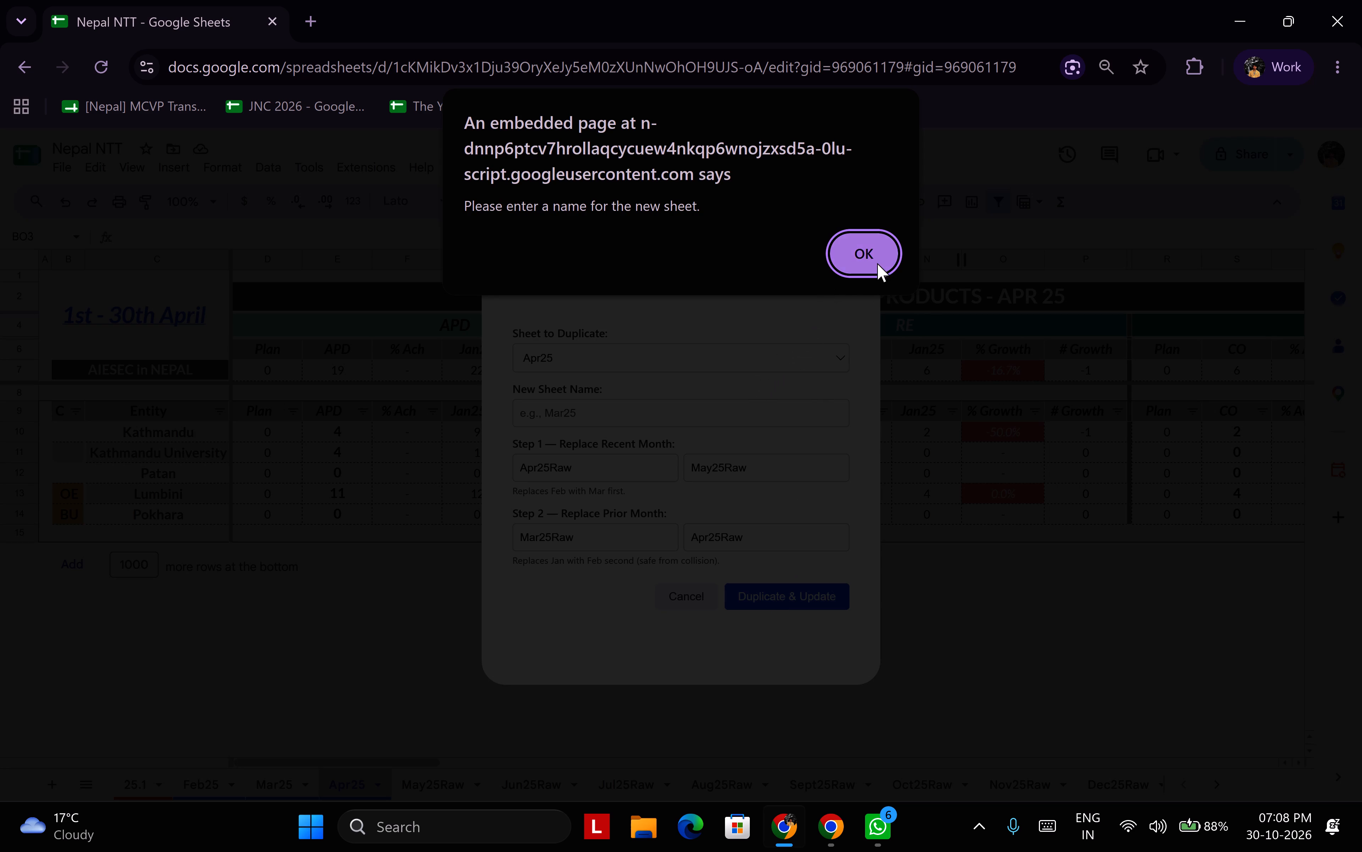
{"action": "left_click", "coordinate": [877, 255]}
Name the new sheet May25 and run the duplication and formula update from Apr25.
{"action": "left_click", "coordinate": [614, 402]}
{"action": "key", "text": "shift+a"}
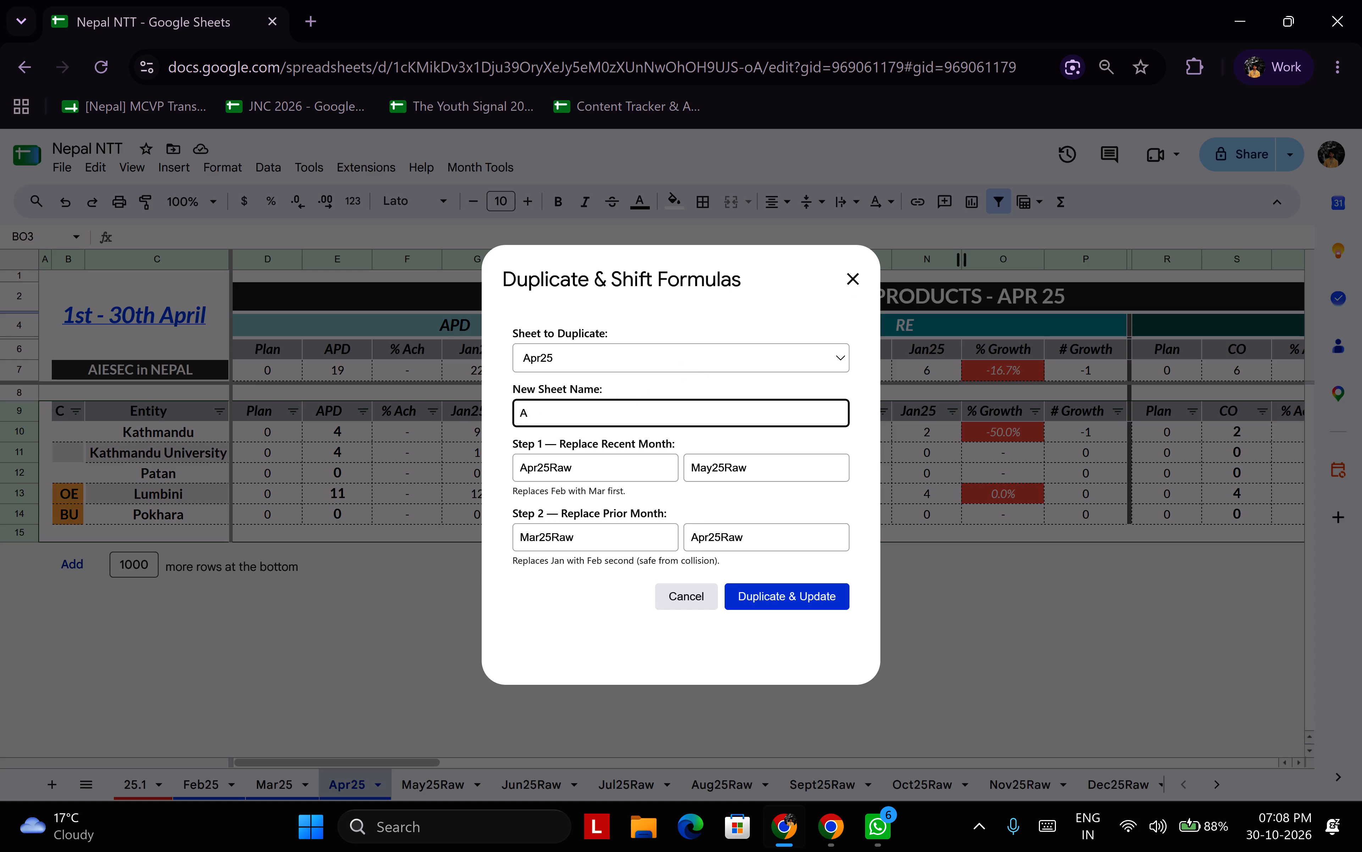
{"action": "key", "text": "BackSpace"}
{"action": "type", "text": "May"}
{"action": "type", "text": "25"}
{"action": "left_click", "coordinate": [780, 592]}
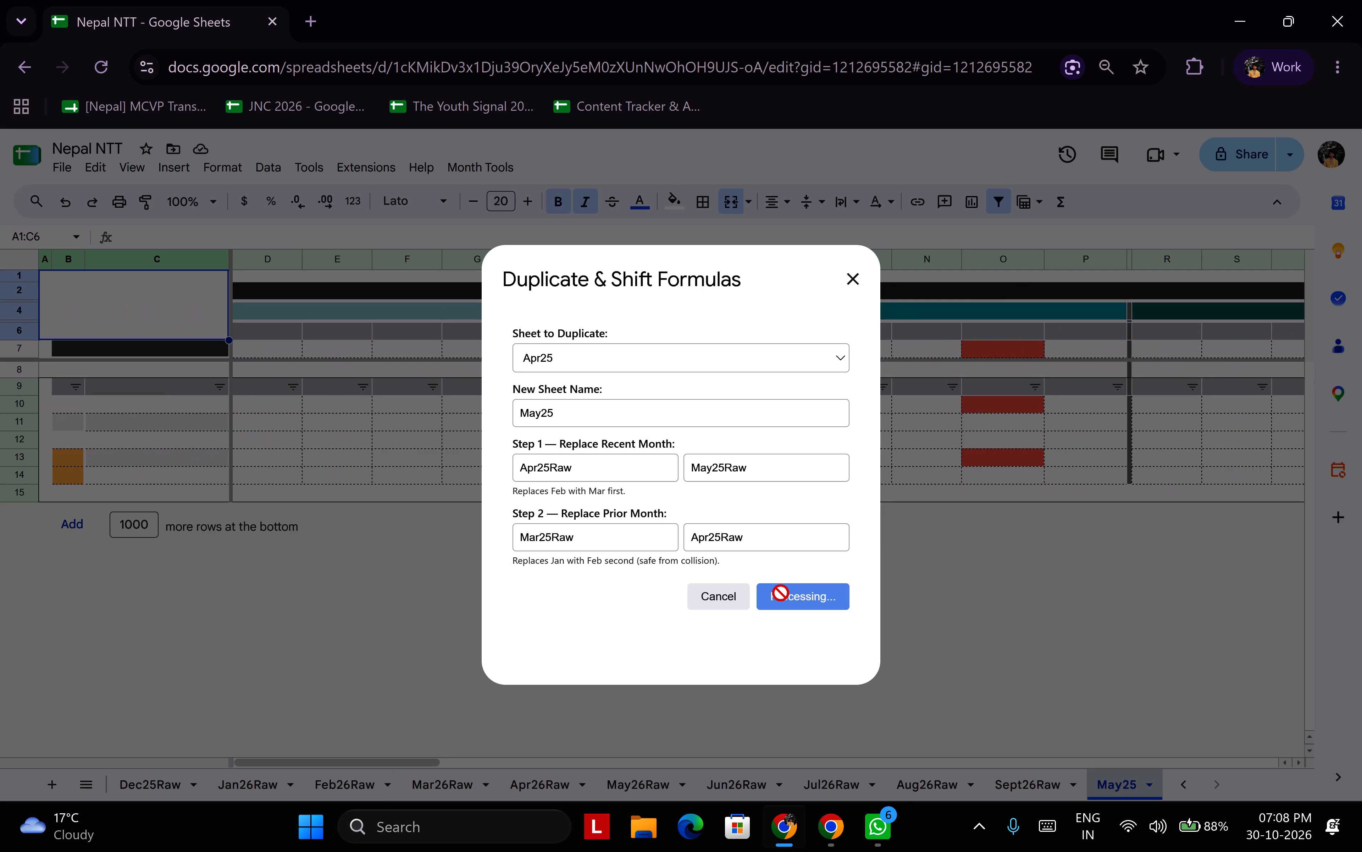
{"action": "left_click", "coordinate": [842, 251]}
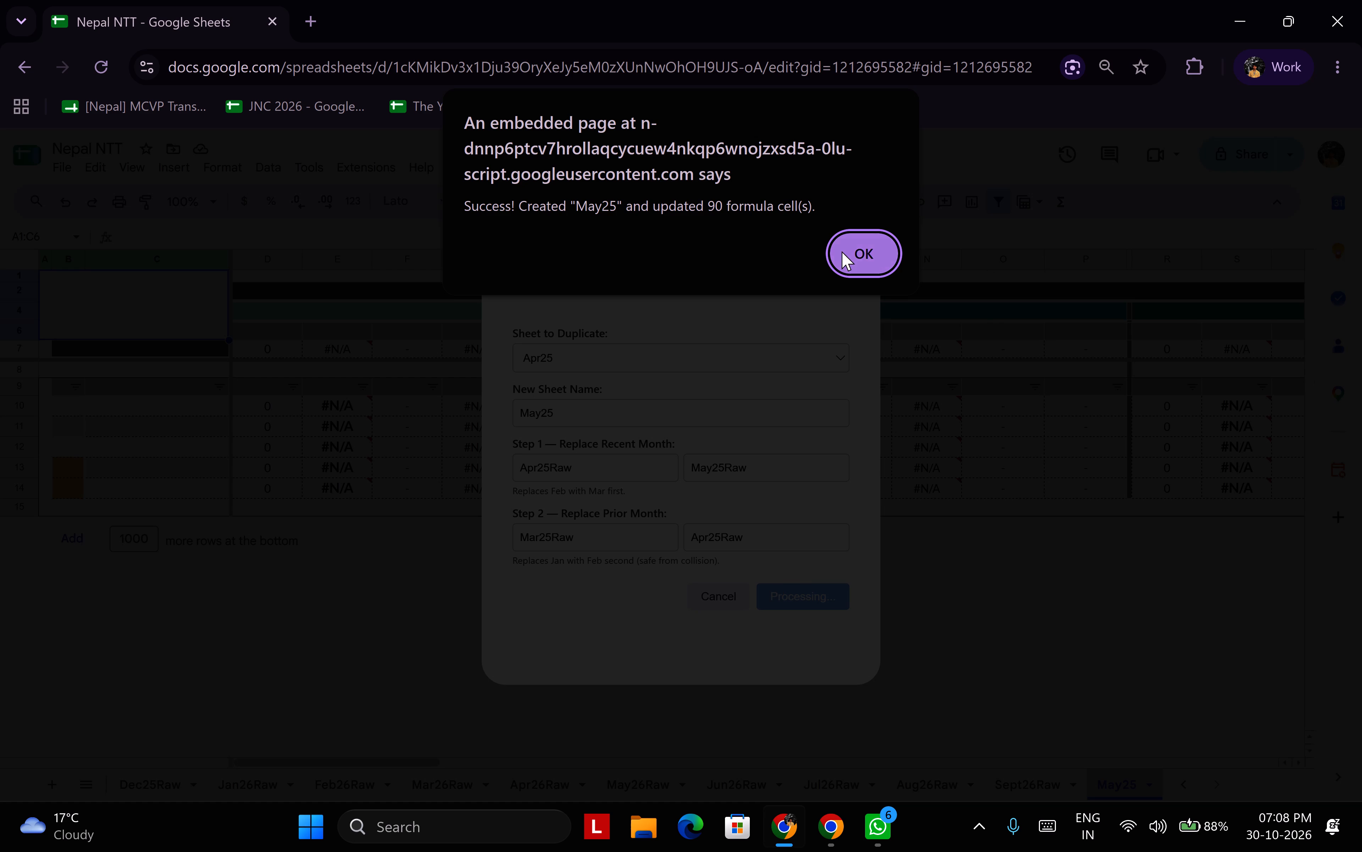
Move the May25 sheet so it sits directly between Apr25 and May25Raw.
{"action": "scroll", "coordinate": [688, 491], "scroll_direction": "up", "scroll_amount": 12}
{"action": "scroll", "coordinate": [688, 491], "scroll_direction": "down", "scroll_amount": 6}
{"action": "scroll", "coordinate": [688, 491], "scroll_direction": "up", "scroll_amount": 6}
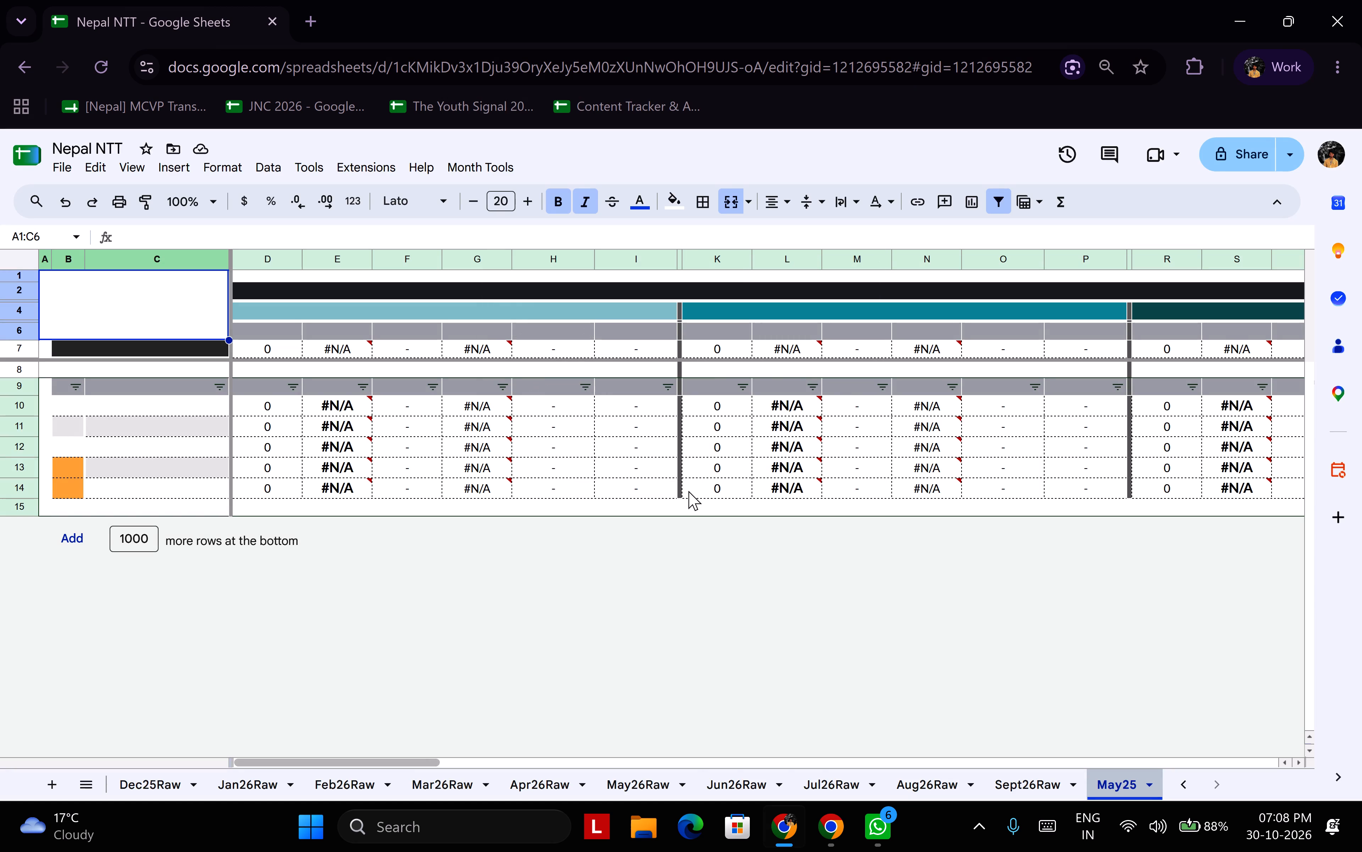
{"action": "left_click_drag", "start_coordinate": [1115, 788], "coordinate": [993, 793]}
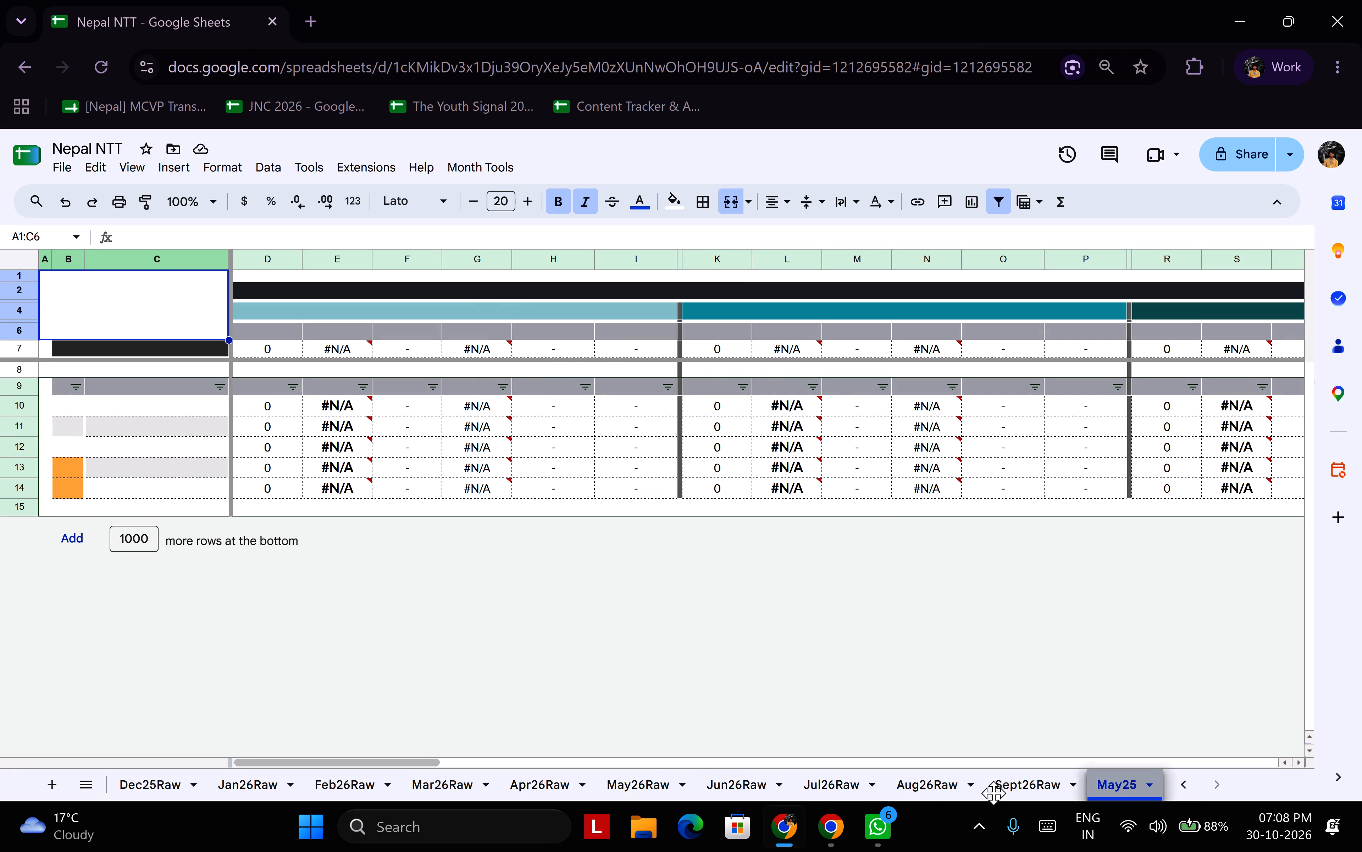
{"action": "left_click_drag", "start_coordinate": [993, 793], "coordinate": [0, 763]}
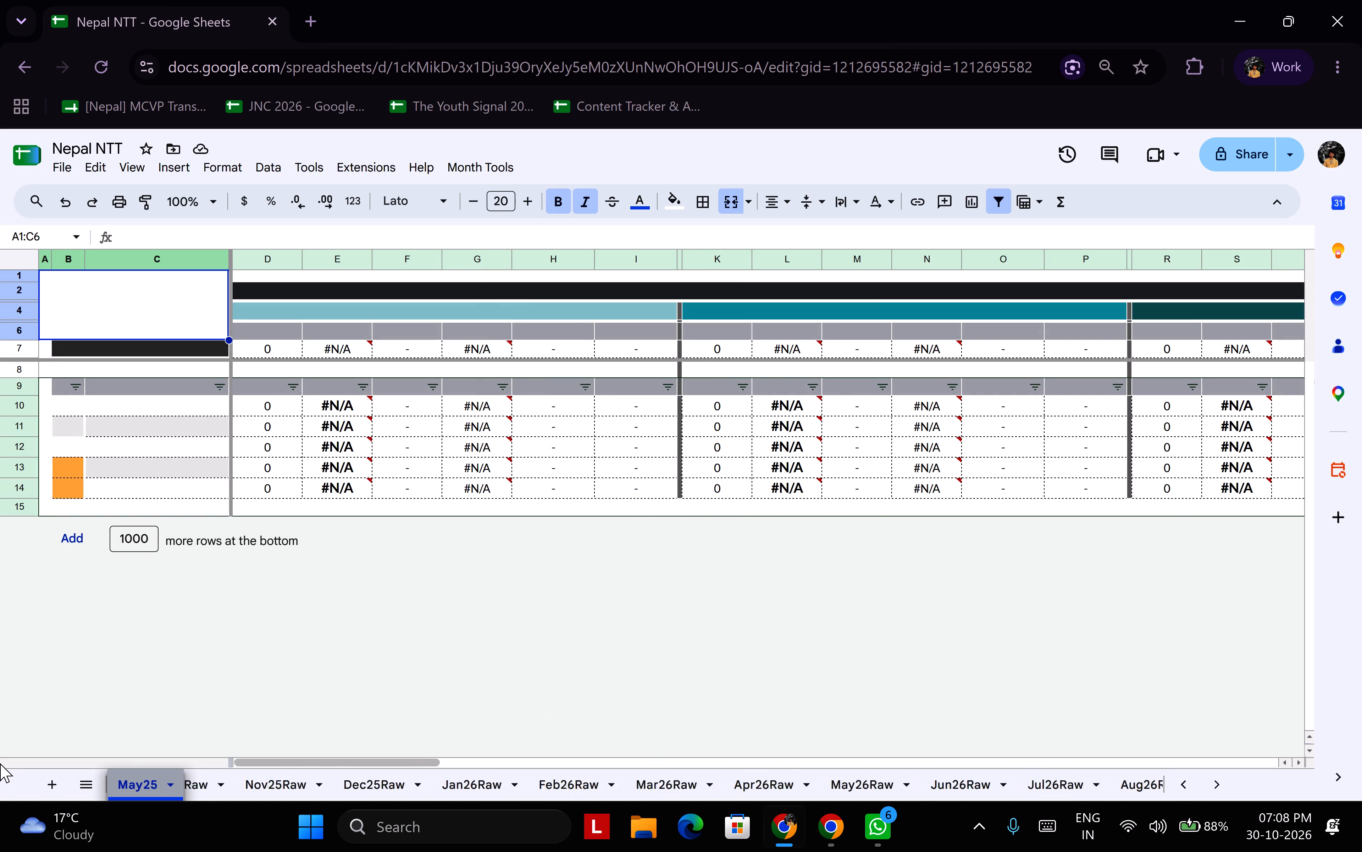
{"action": "left_click_drag", "start_coordinate": [0, 763], "coordinate": [0, 753]}
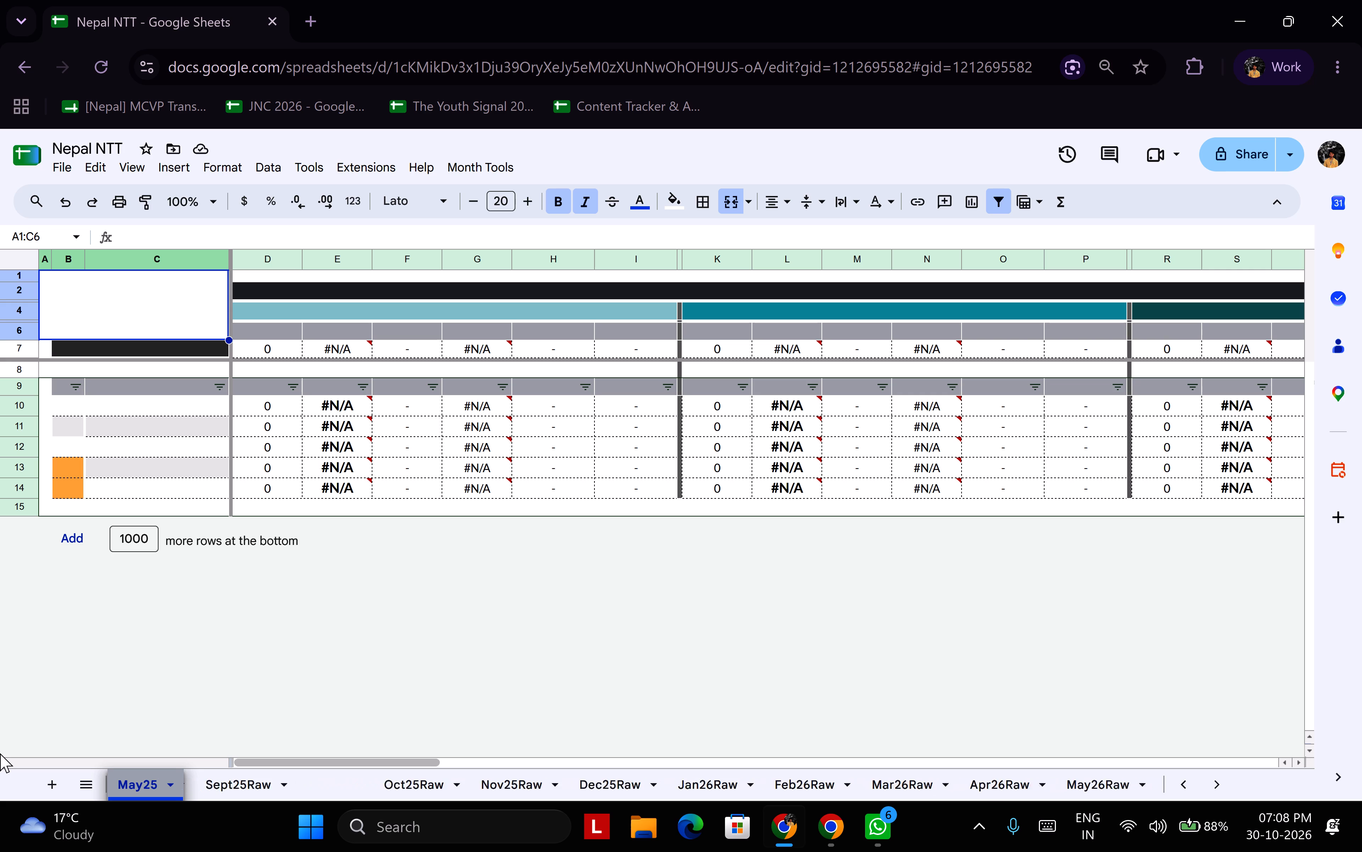
{"action": "left_click_drag", "start_coordinate": [0, 753], "coordinate": [0, 745]}
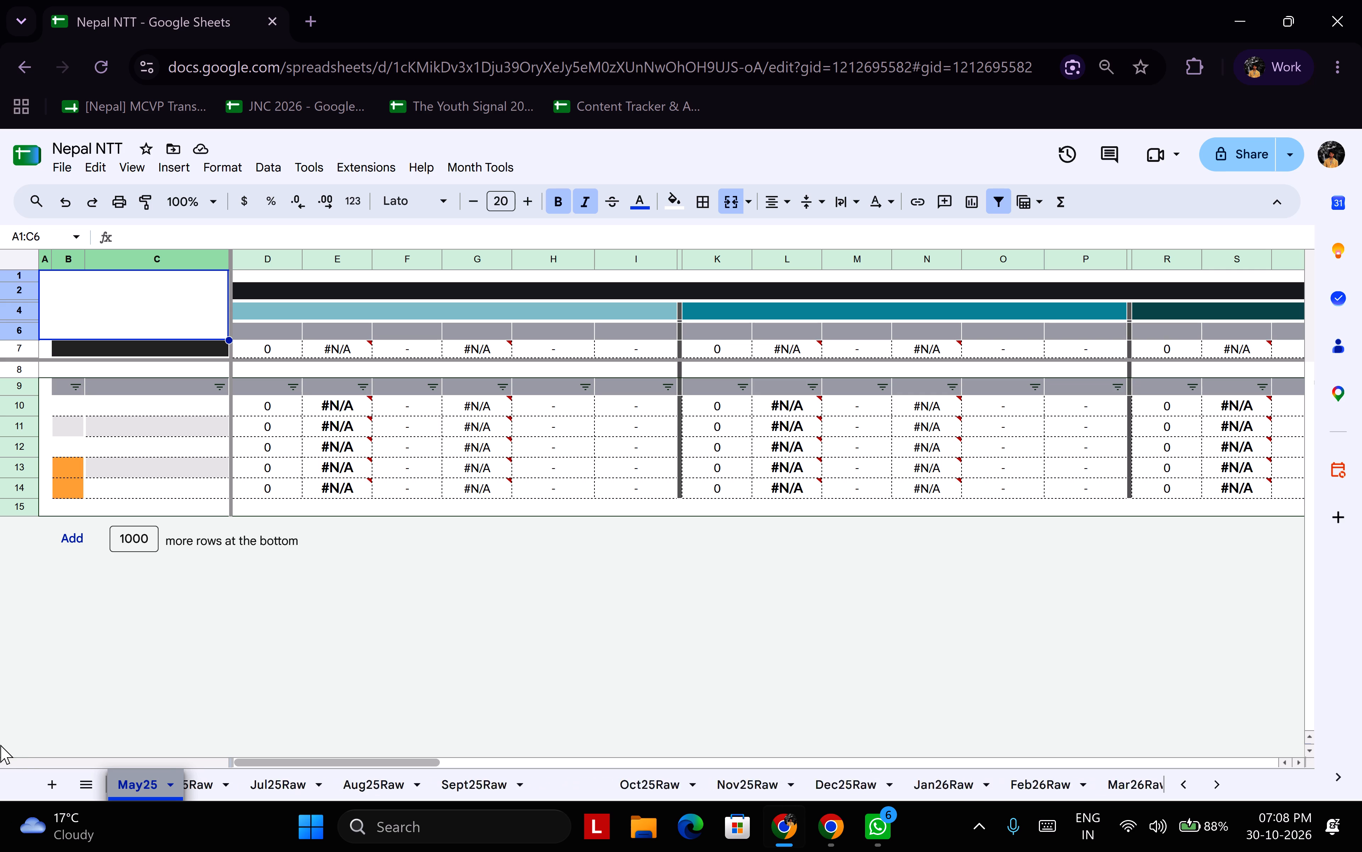
{"action": "left_click_drag", "start_coordinate": [0, 745], "coordinate": [351, 765]}
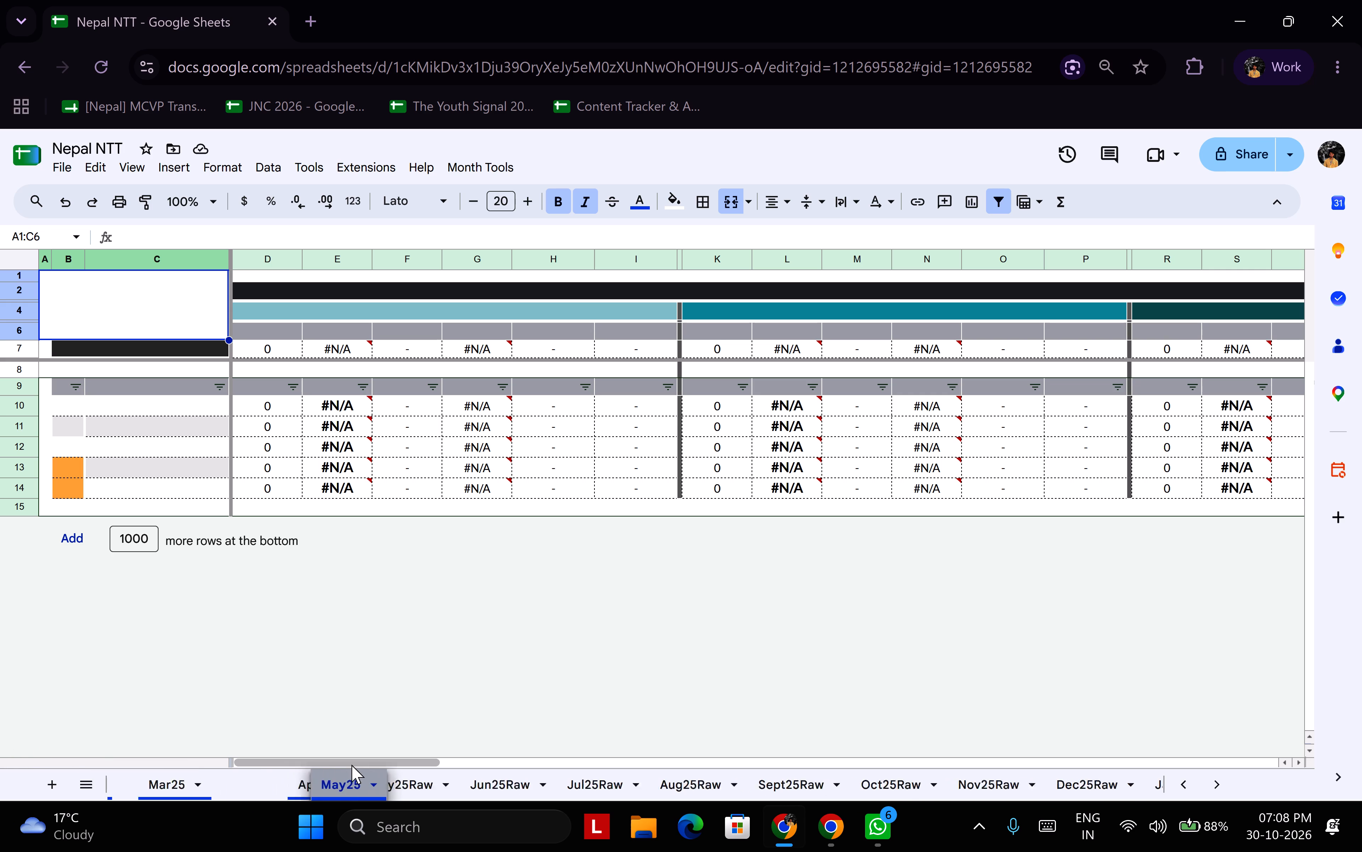
{"action": "left_click_drag", "start_coordinate": [351, 765], "coordinate": [298, 777]}
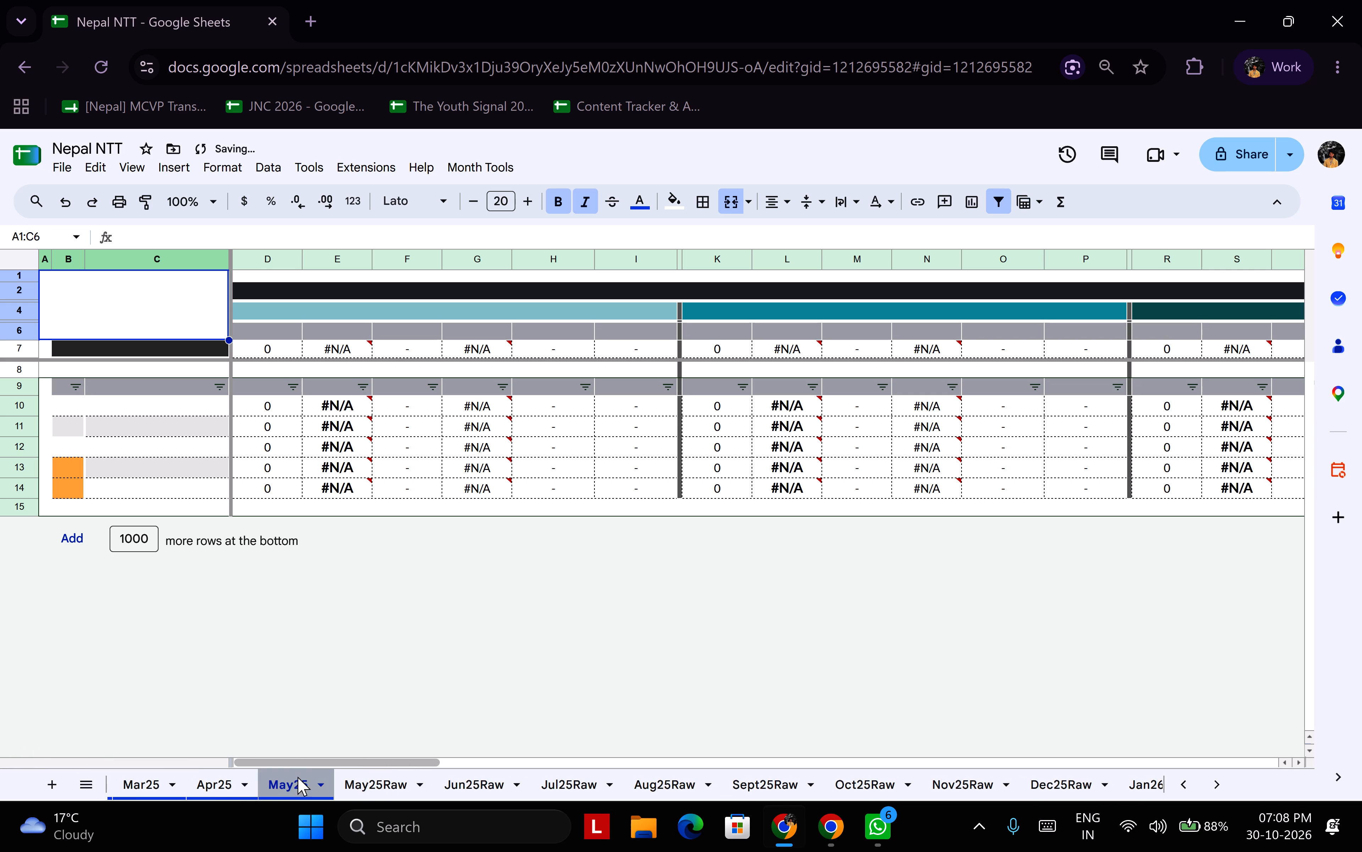
{"action": "scroll", "coordinate": [373, 389], "scroll_direction": "up", "scroll_amount": 6}
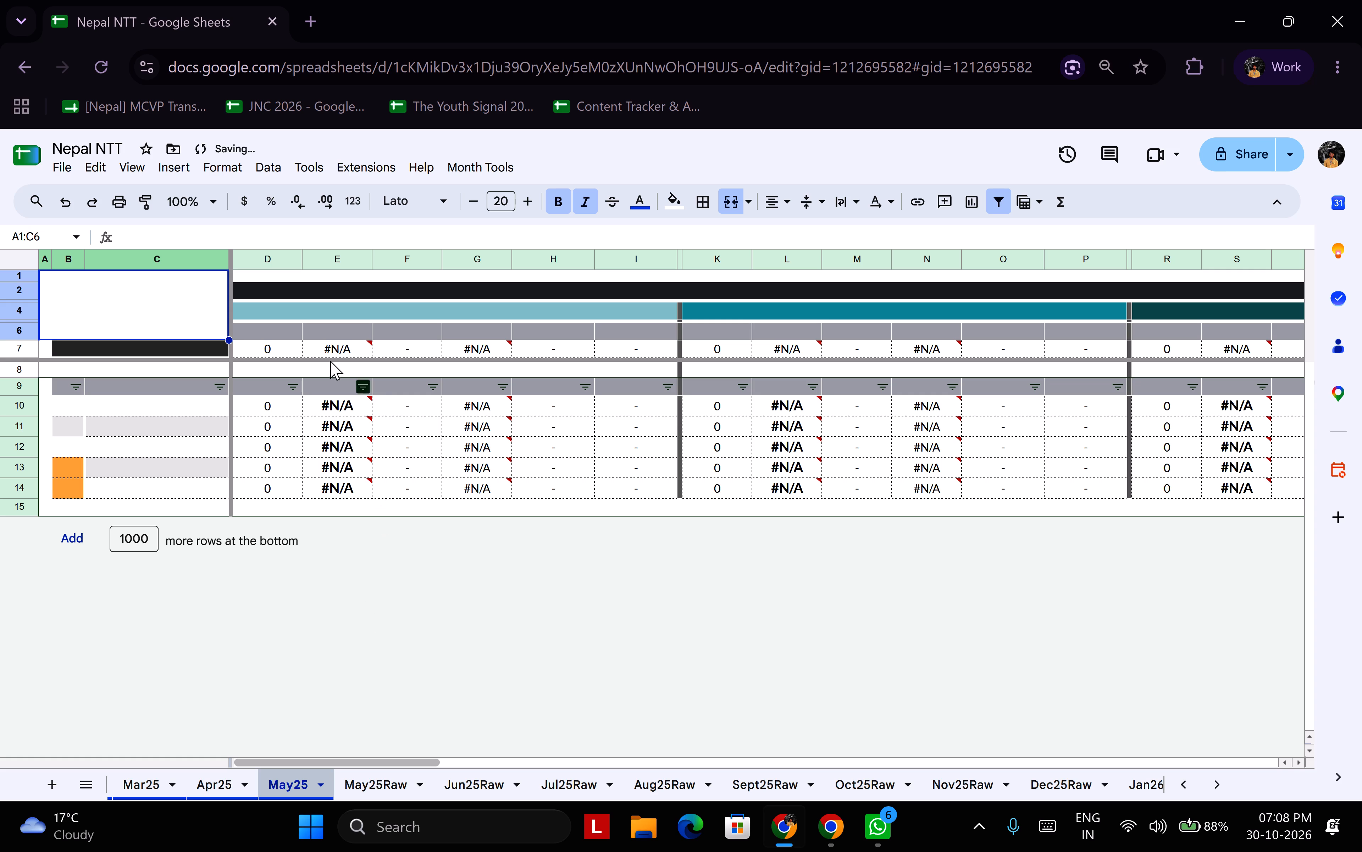
Copy columns A to C, with the date heading and entity names, from Apr25 into the same columns of May25.
{"action": "left_click", "coordinate": [220, 779]}
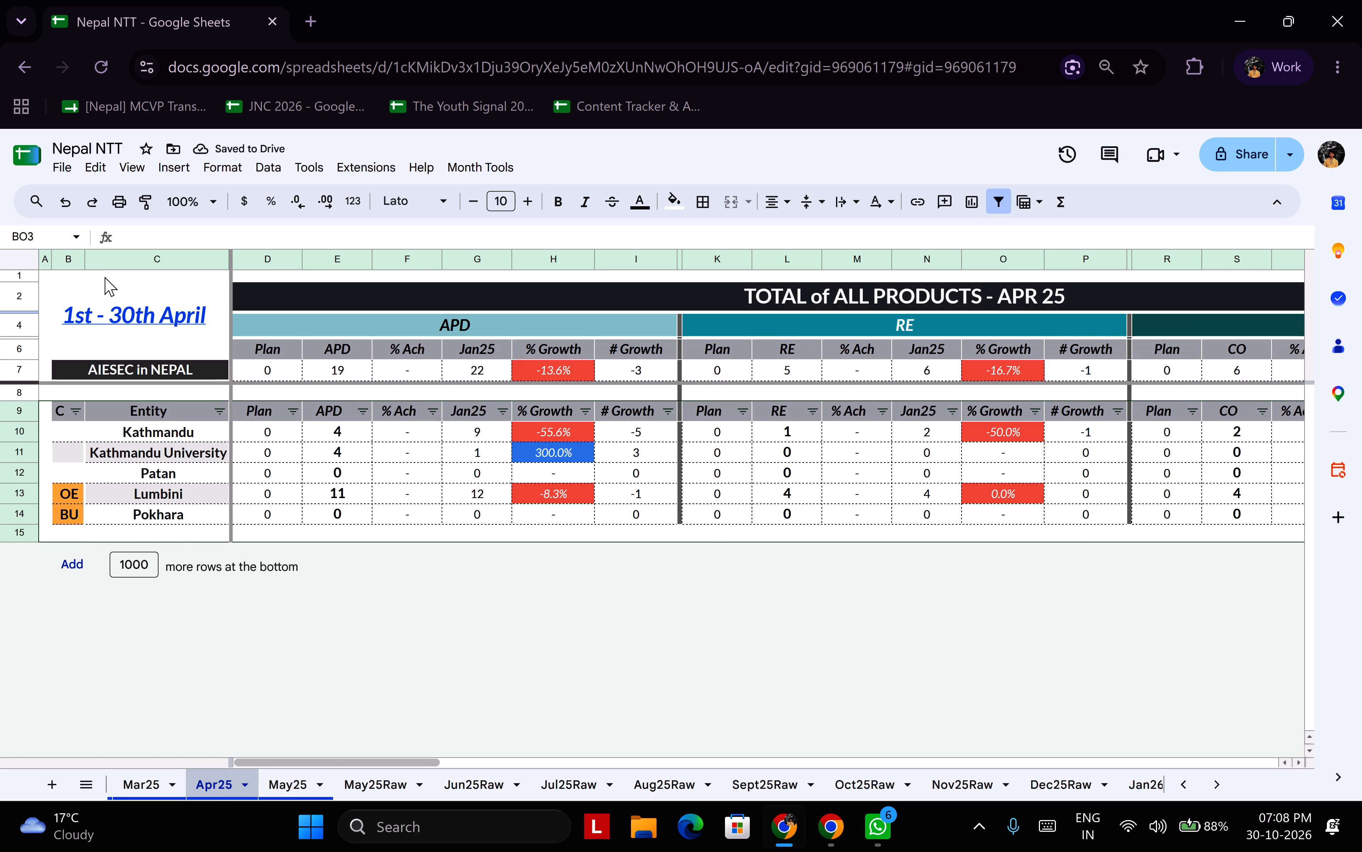
{"action": "left_click", "coordinate": [121, 262]}
{"action": "left_click", "coordinate": [43, 262], "text": "shift"}
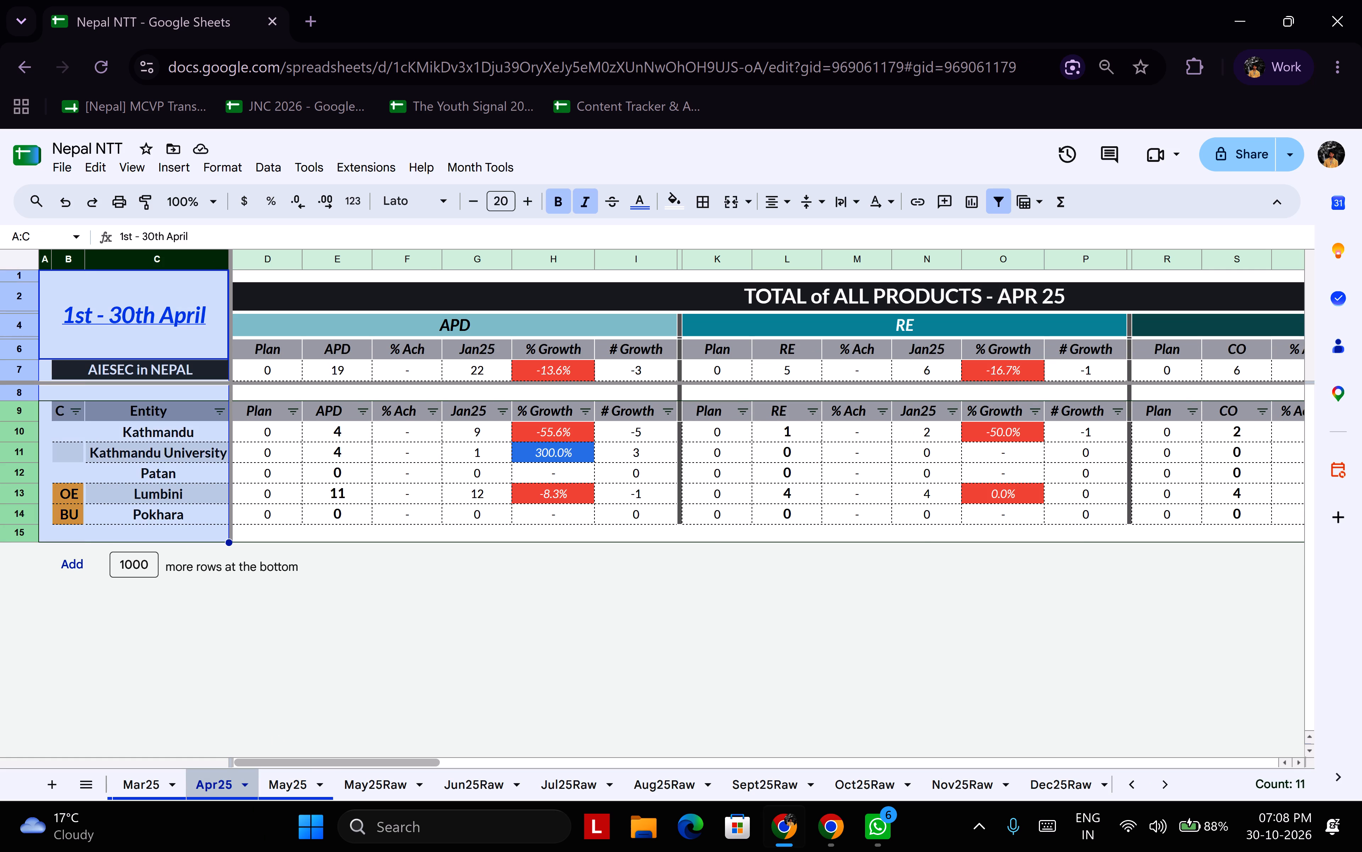
{"action": "key", "text": "ctrl+c"}
{"action": "left_click", "coordinate": [281, 790]}
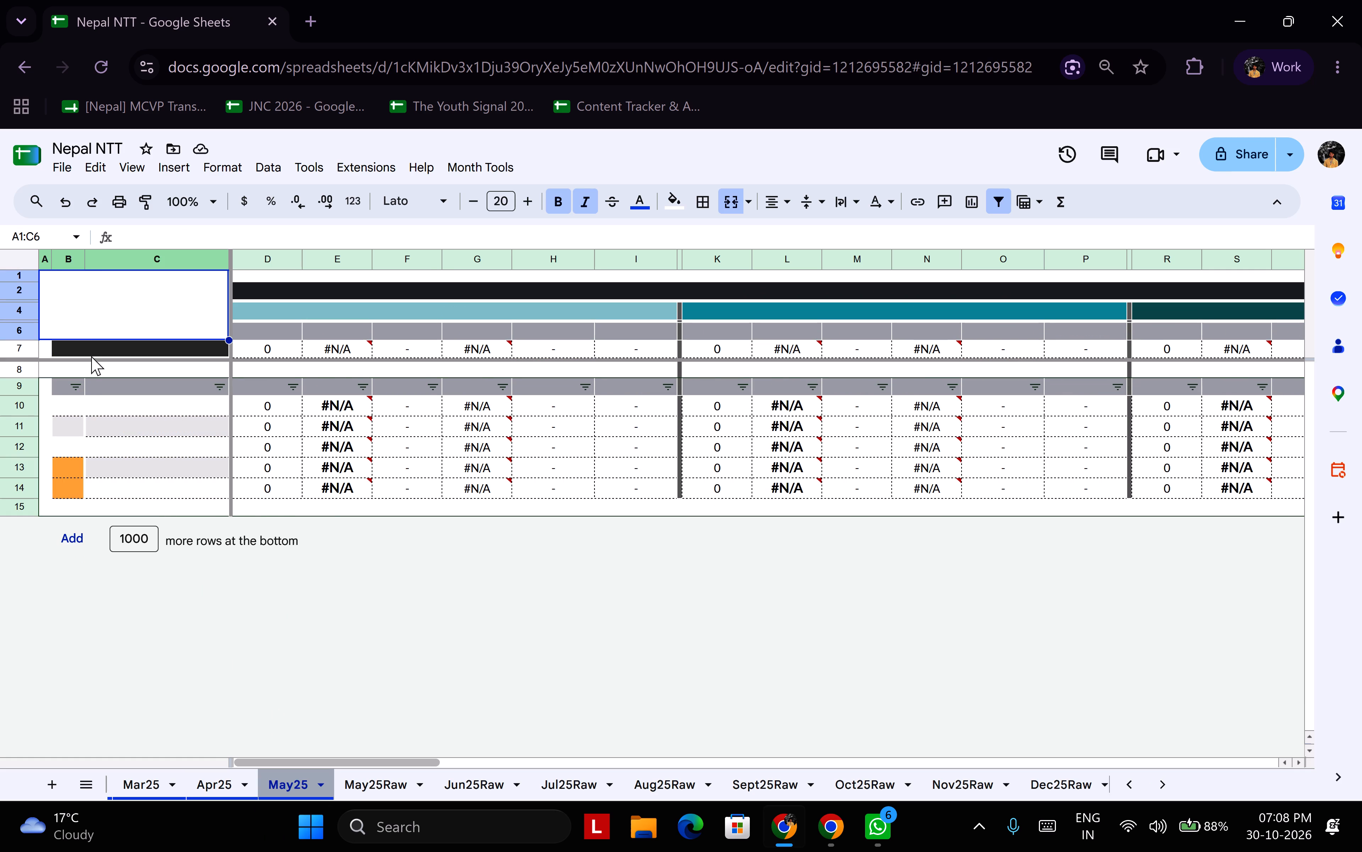
{"action": "left_click", "coordinate": [45, 256]}
{"action": "key", "text": "ctrl+v"}
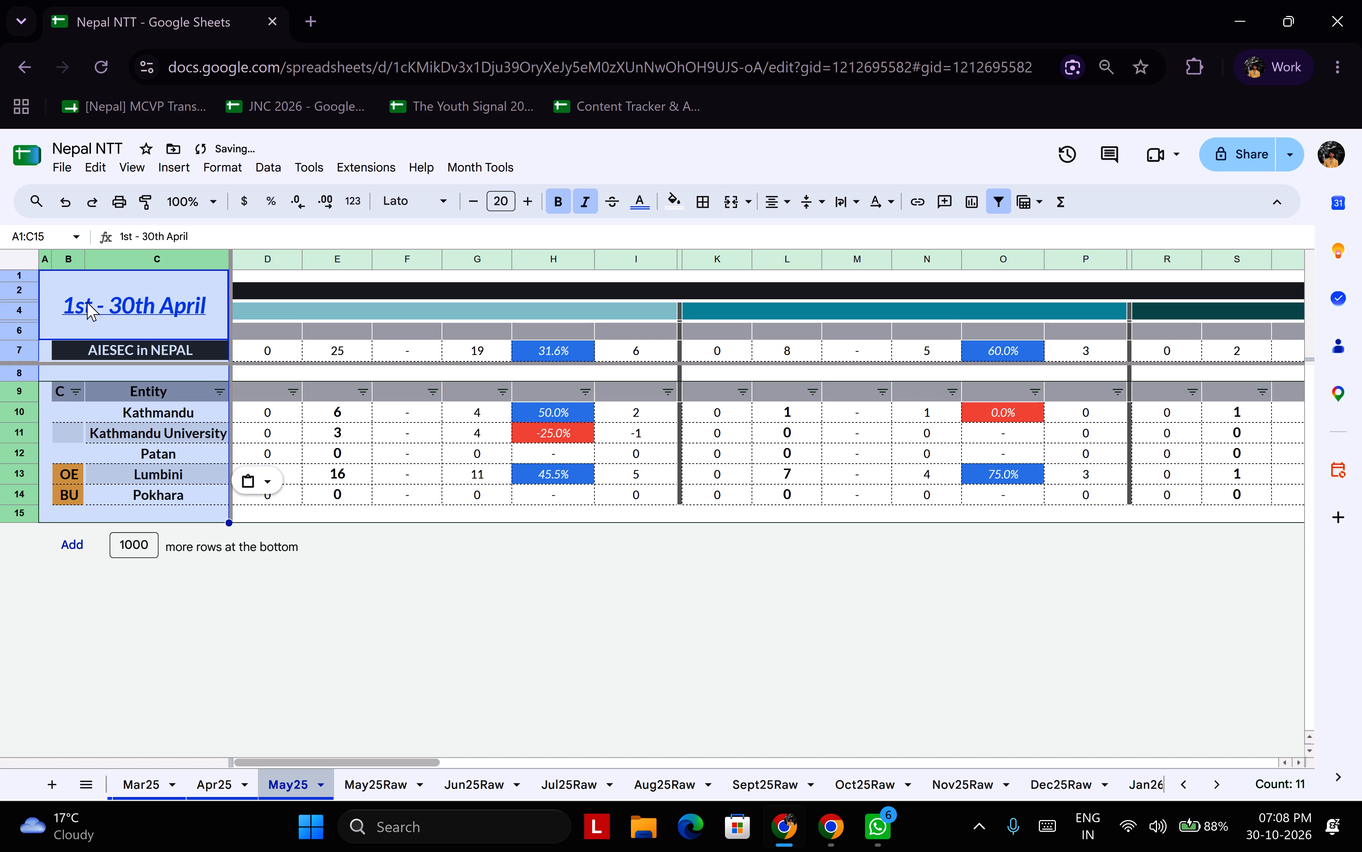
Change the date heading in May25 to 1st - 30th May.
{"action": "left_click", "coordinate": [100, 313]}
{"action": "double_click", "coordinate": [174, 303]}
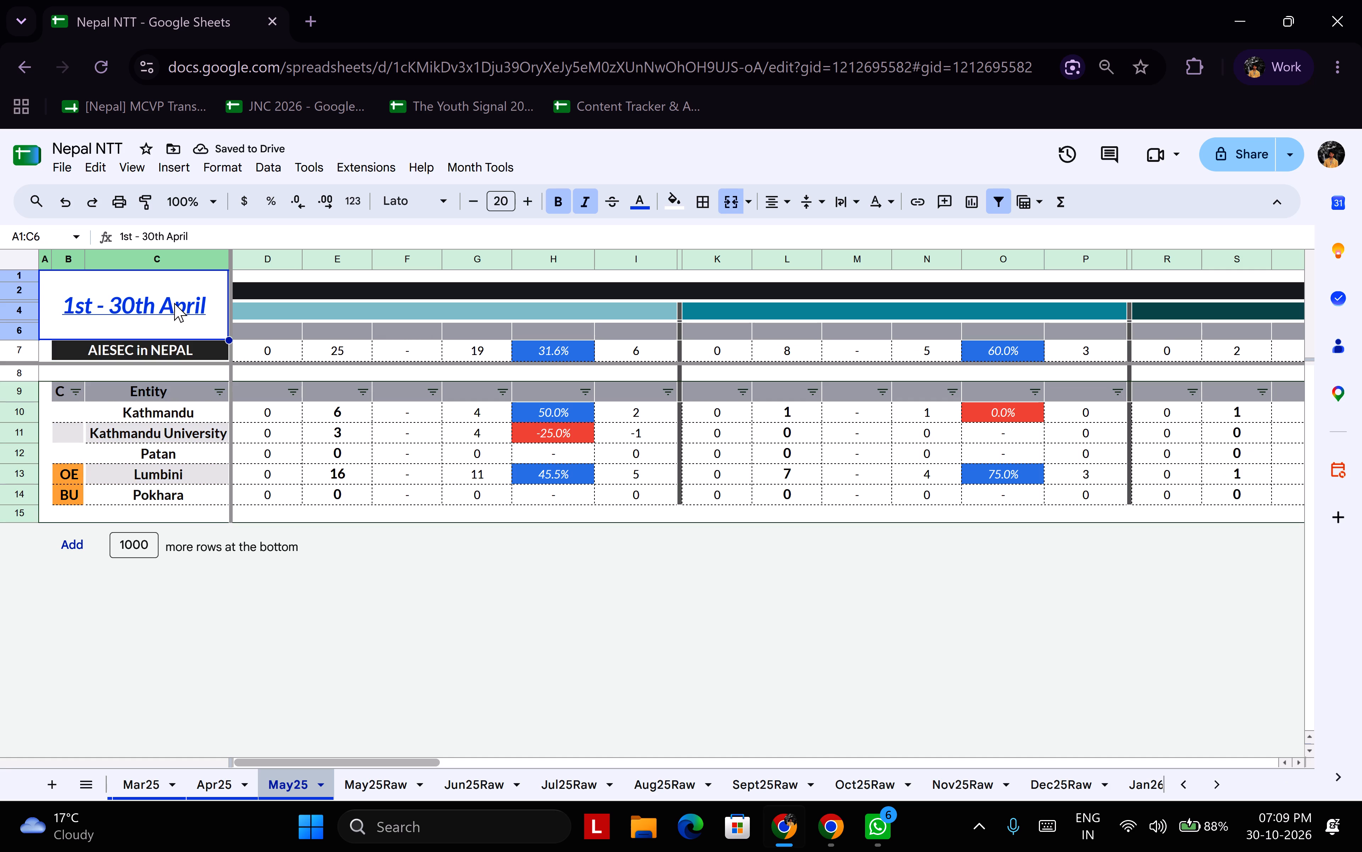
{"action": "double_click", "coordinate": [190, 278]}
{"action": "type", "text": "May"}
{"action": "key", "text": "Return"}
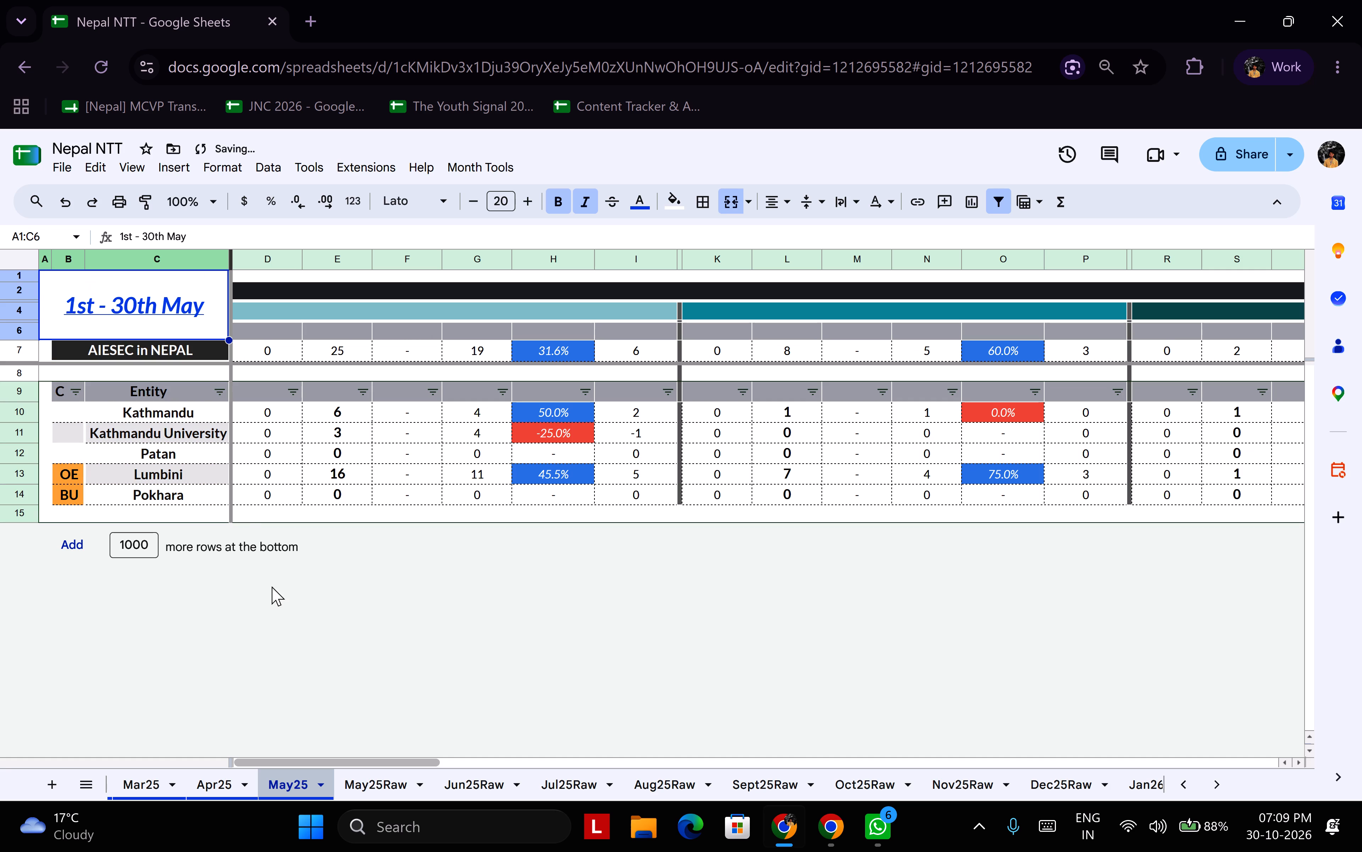
Copy heading rows 1 to 6 from Apr25 into the same rows of May25.
{"action": "left_click", "coordinate": [209, 783]}
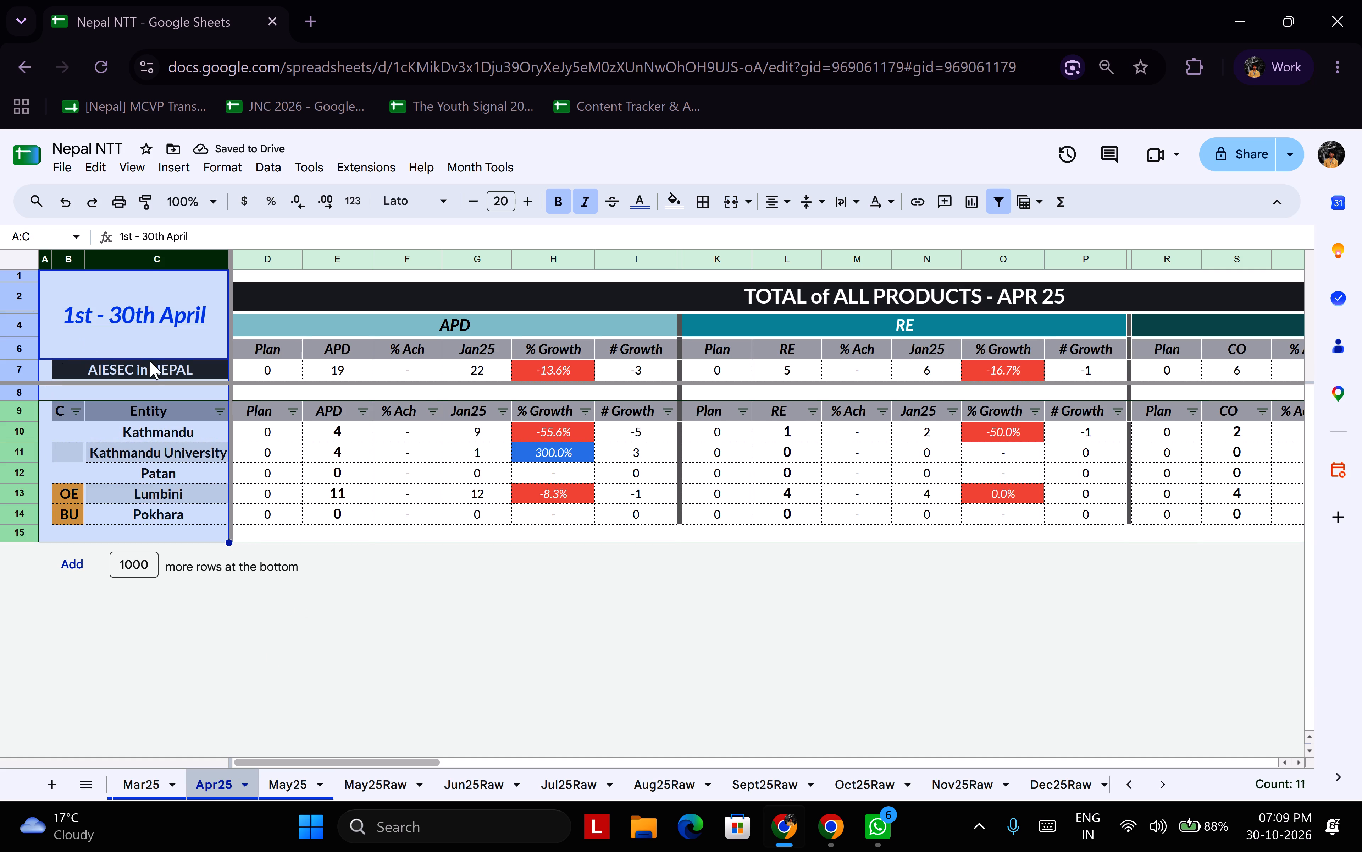
{"action": "left_click", "coordinate": [150, 362]}
{"action": "left_click", "coordinate": [22, 276]}
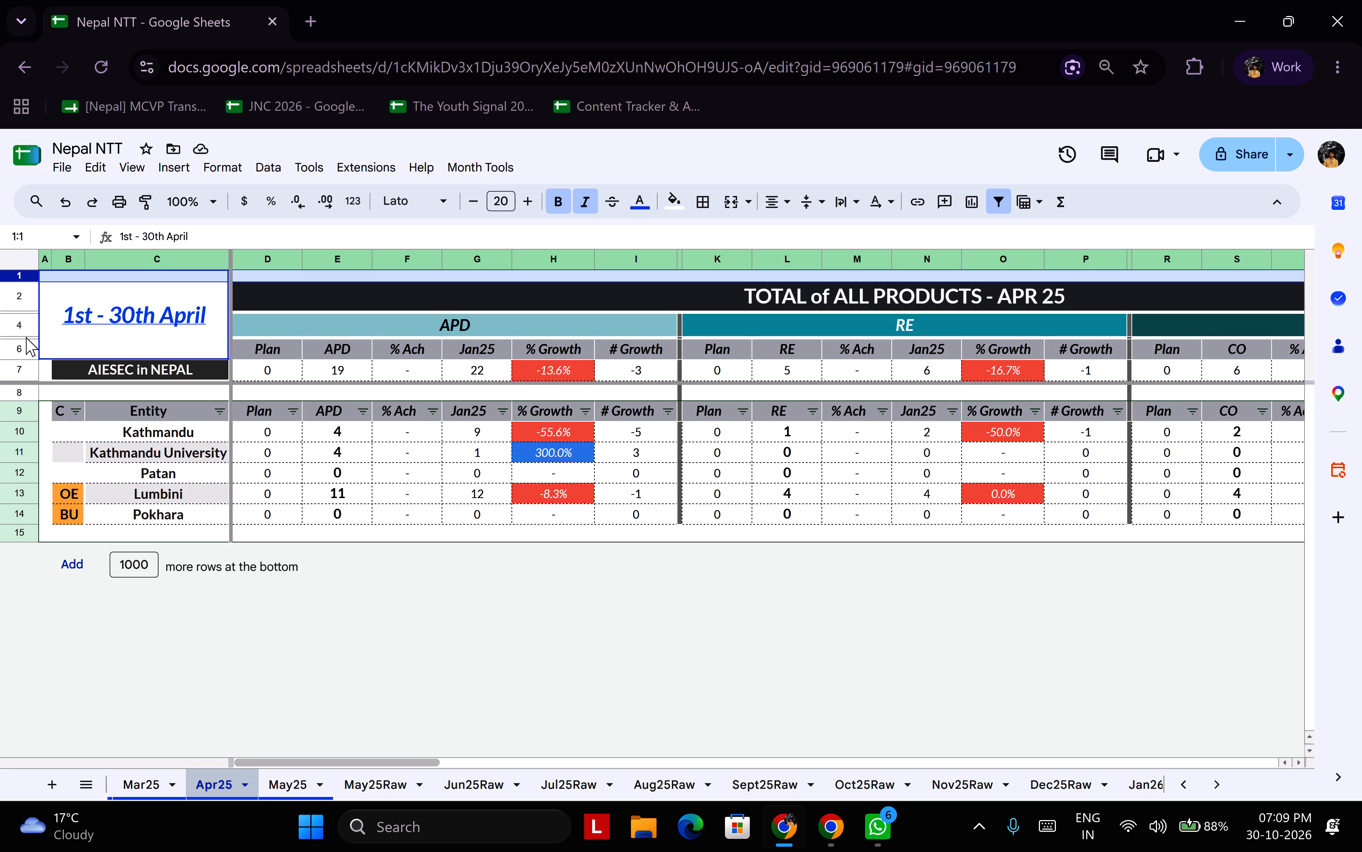
{"action": "left_click", "coordinate": [26, 349], "text": "shift"}
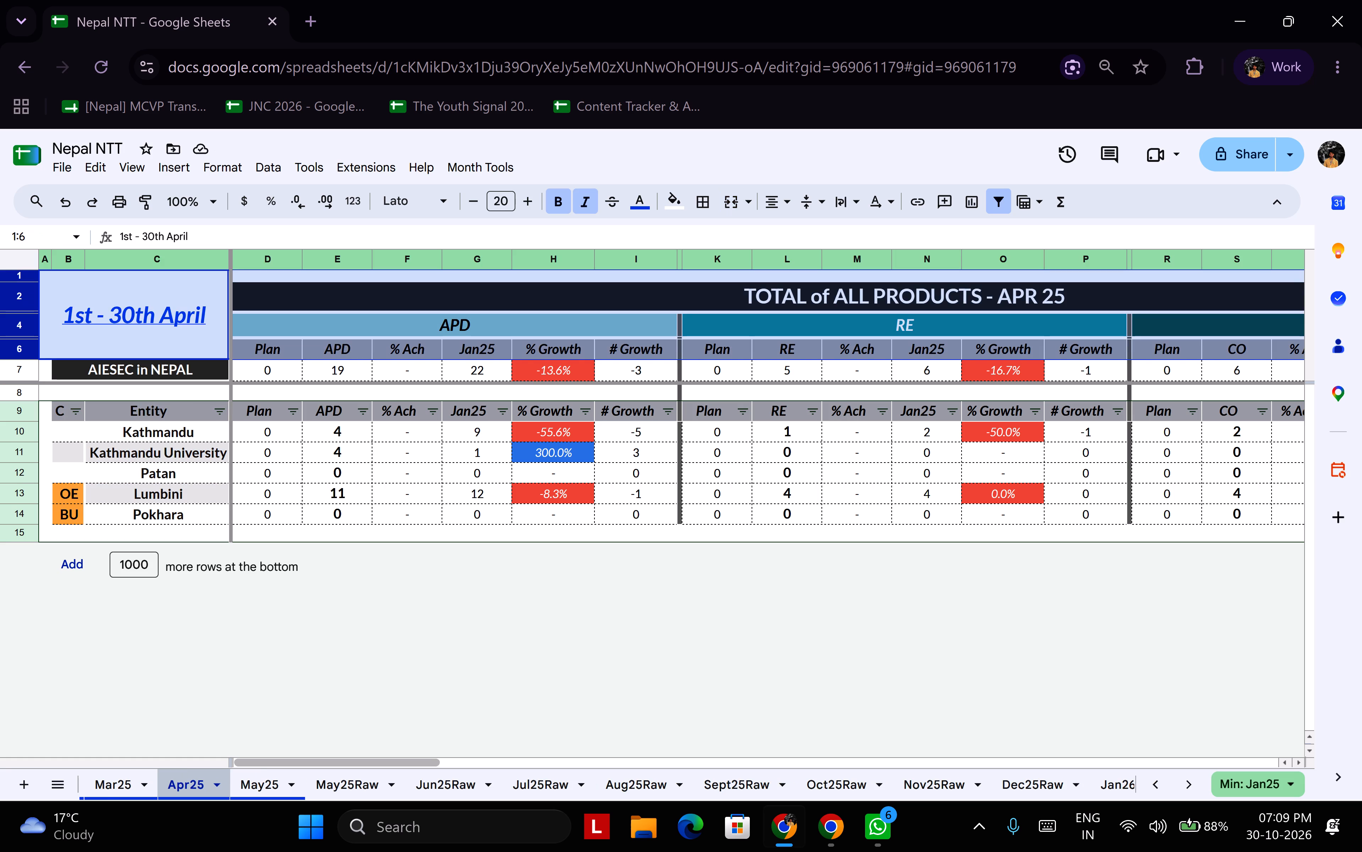
{"action": "key", "text": "ctrl+c"}
{"action": "left_click", "coordinate": [285, 783]}
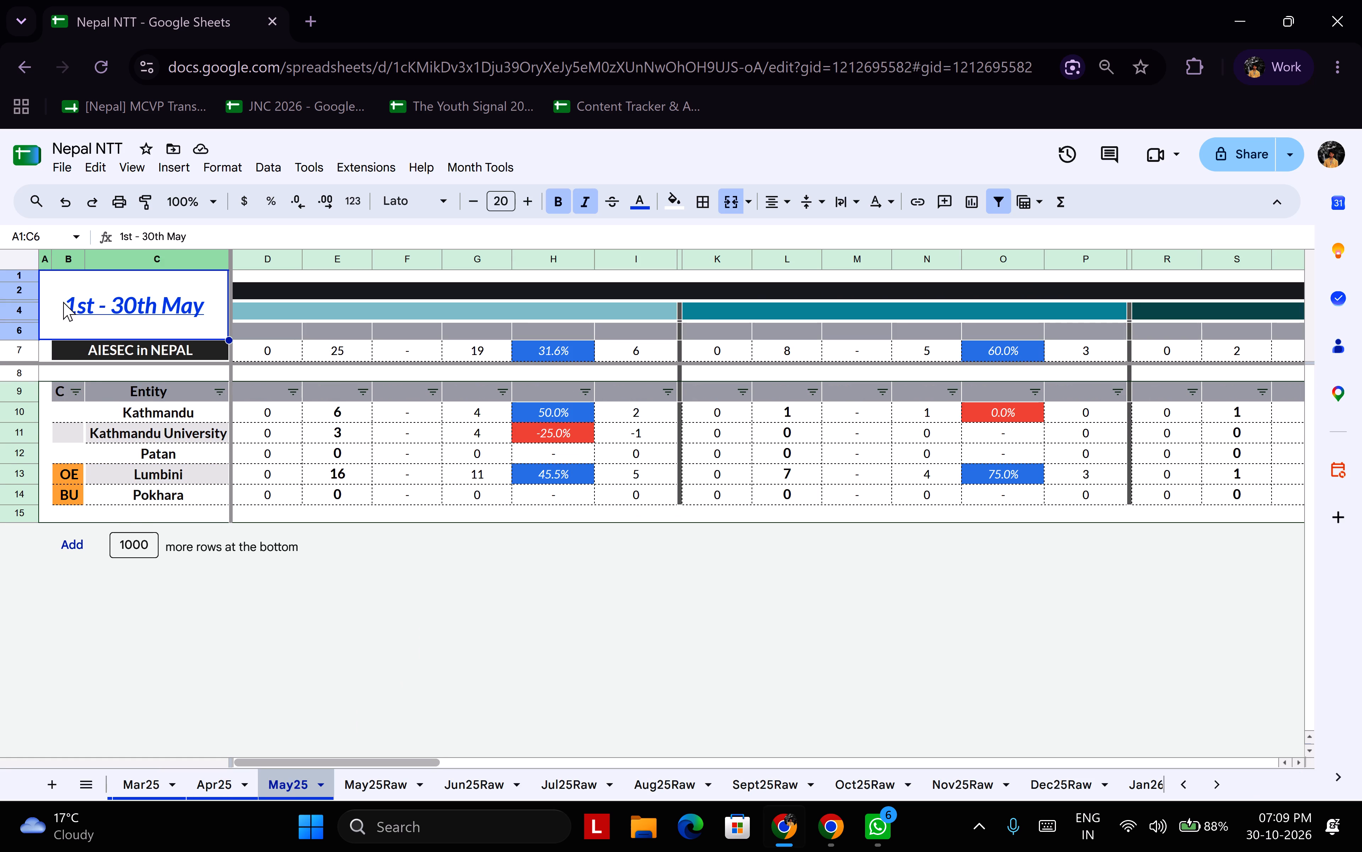
{"action": "left_click", "coordinate": [21, 271]}
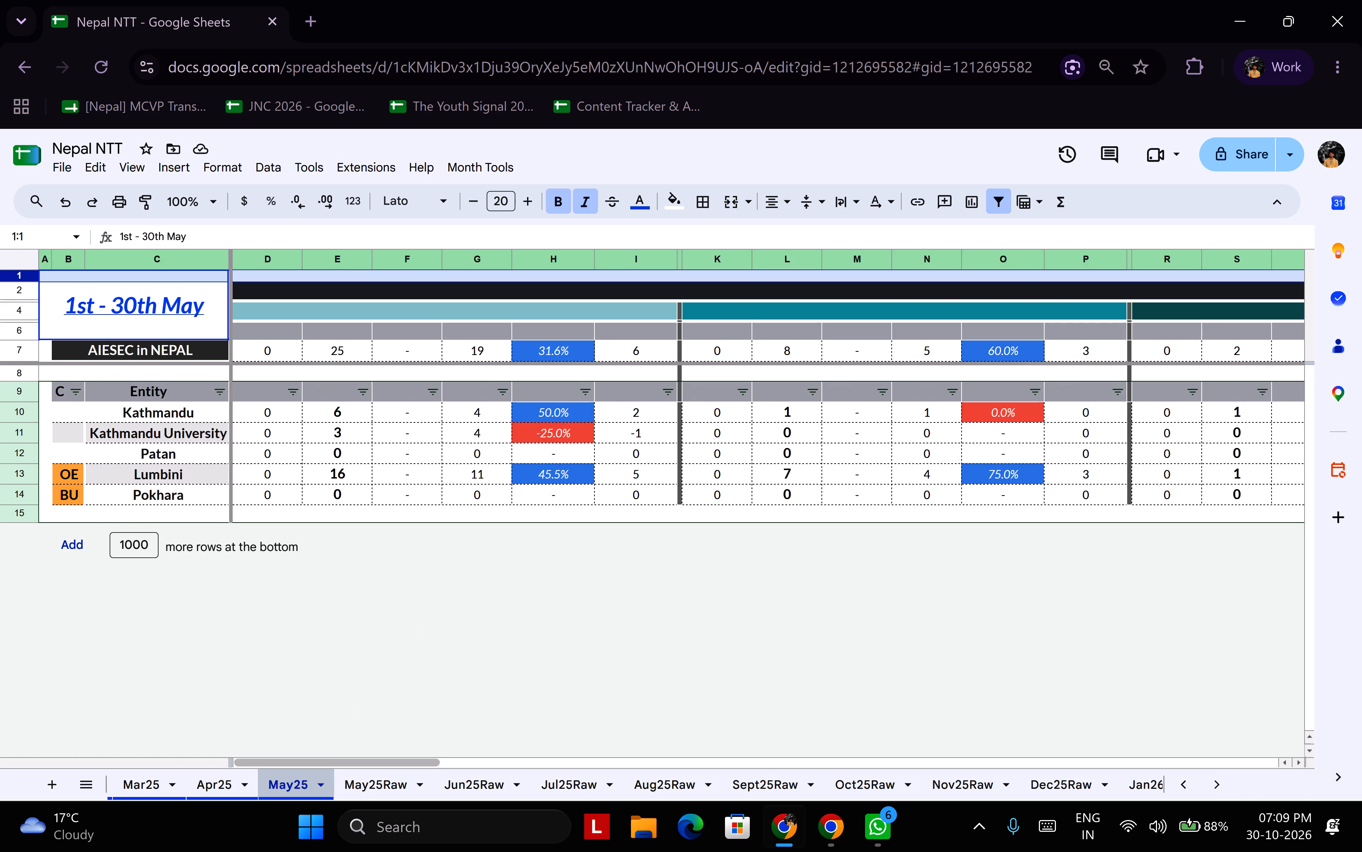
{"action": "key", "text": "ctrl+v"}
Copy the column header row 9 from Apr25 into row 9 of May25.
{"action": "left_click", "coordinate": [216, 782]}
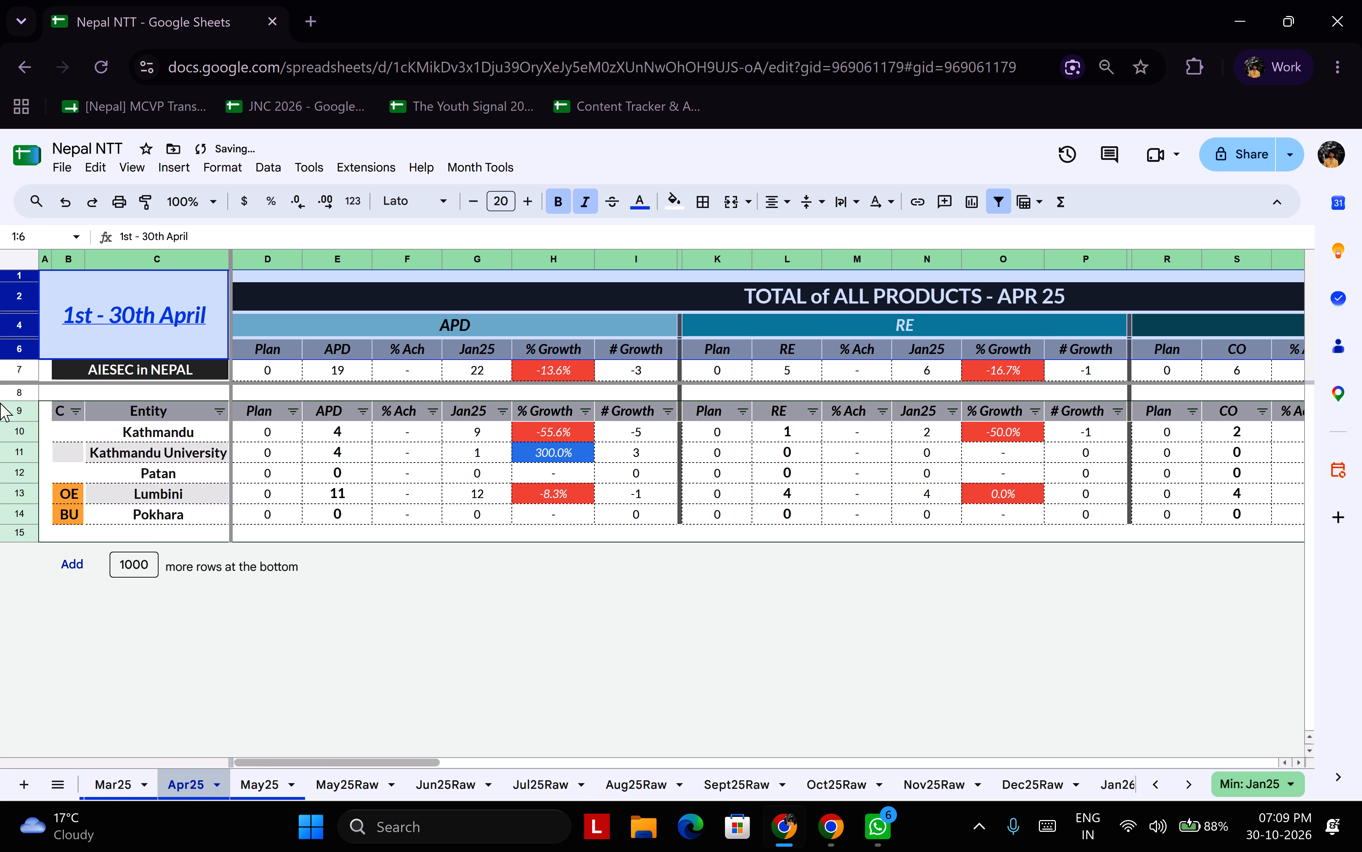
{"action": "left_click", "coordinate": [20, 411]}
{"action": "key", "text": "ctrl+v"}
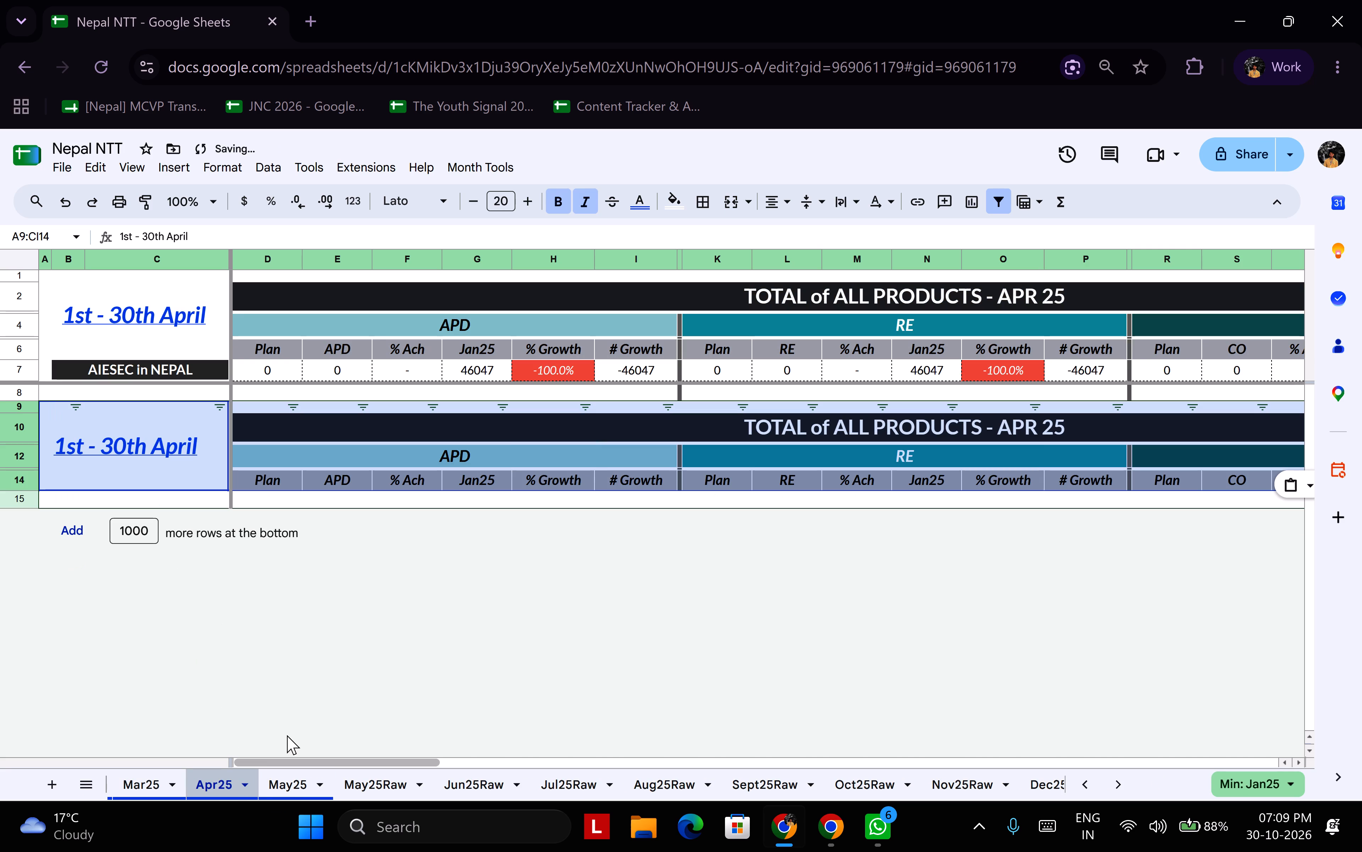
{"action": "key", "text": "ctrl+z"}
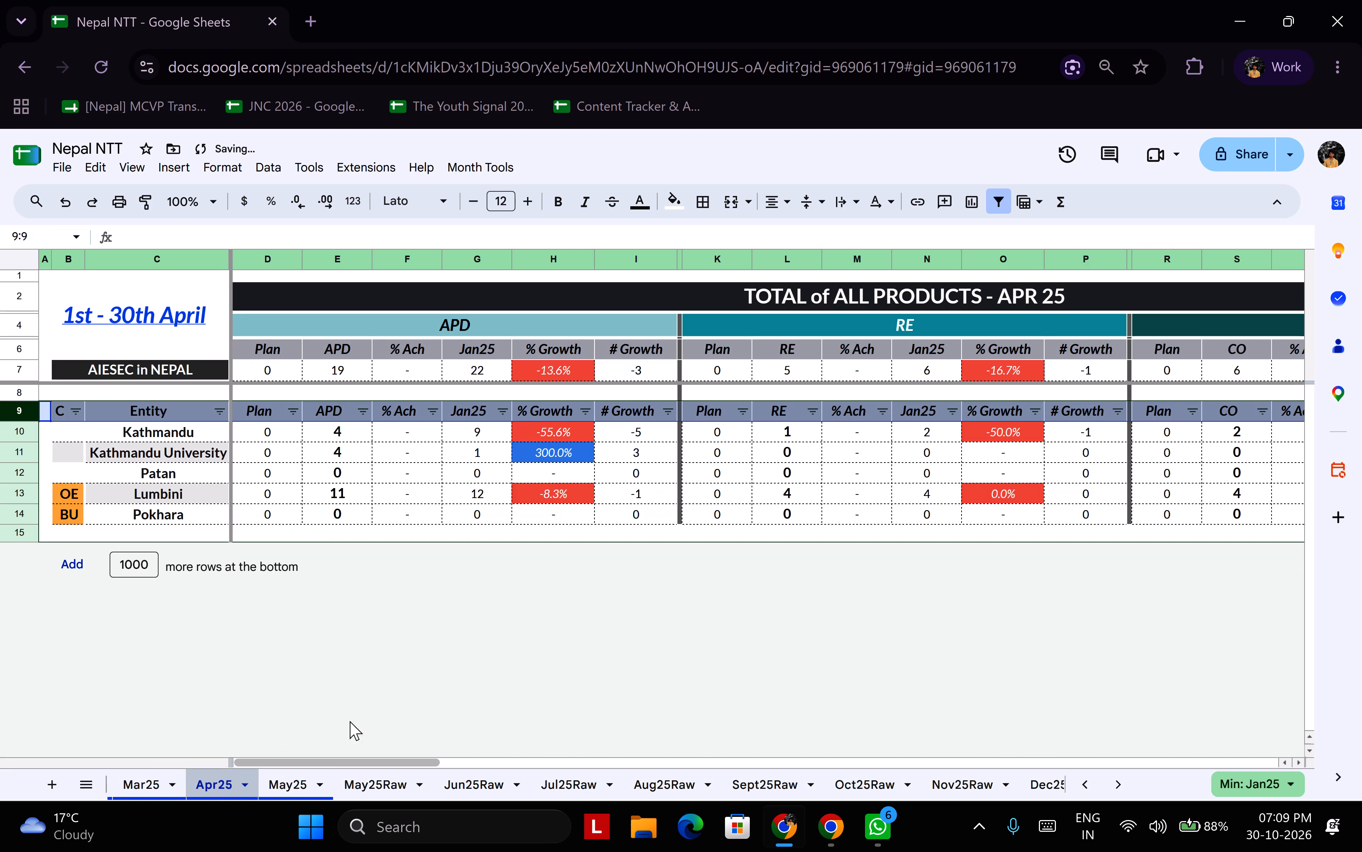
{"action": "scroll", "coordinate": [288, 520], "scroll_direction": "up", "scroll_amount": 5}
{"action": "key", "text": "ctrl+c"}
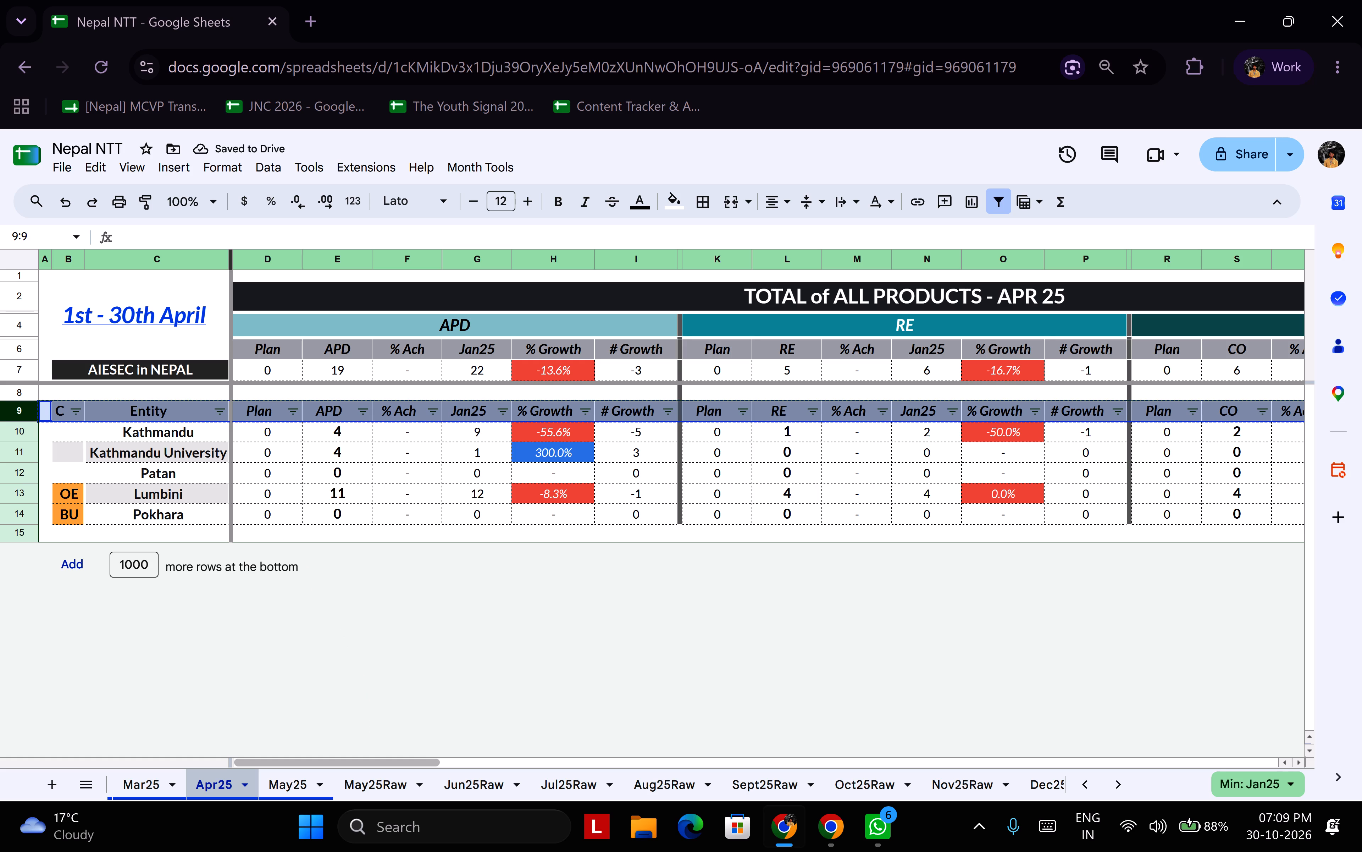
{"action": "left_click", "coordinate": [295, 786]}
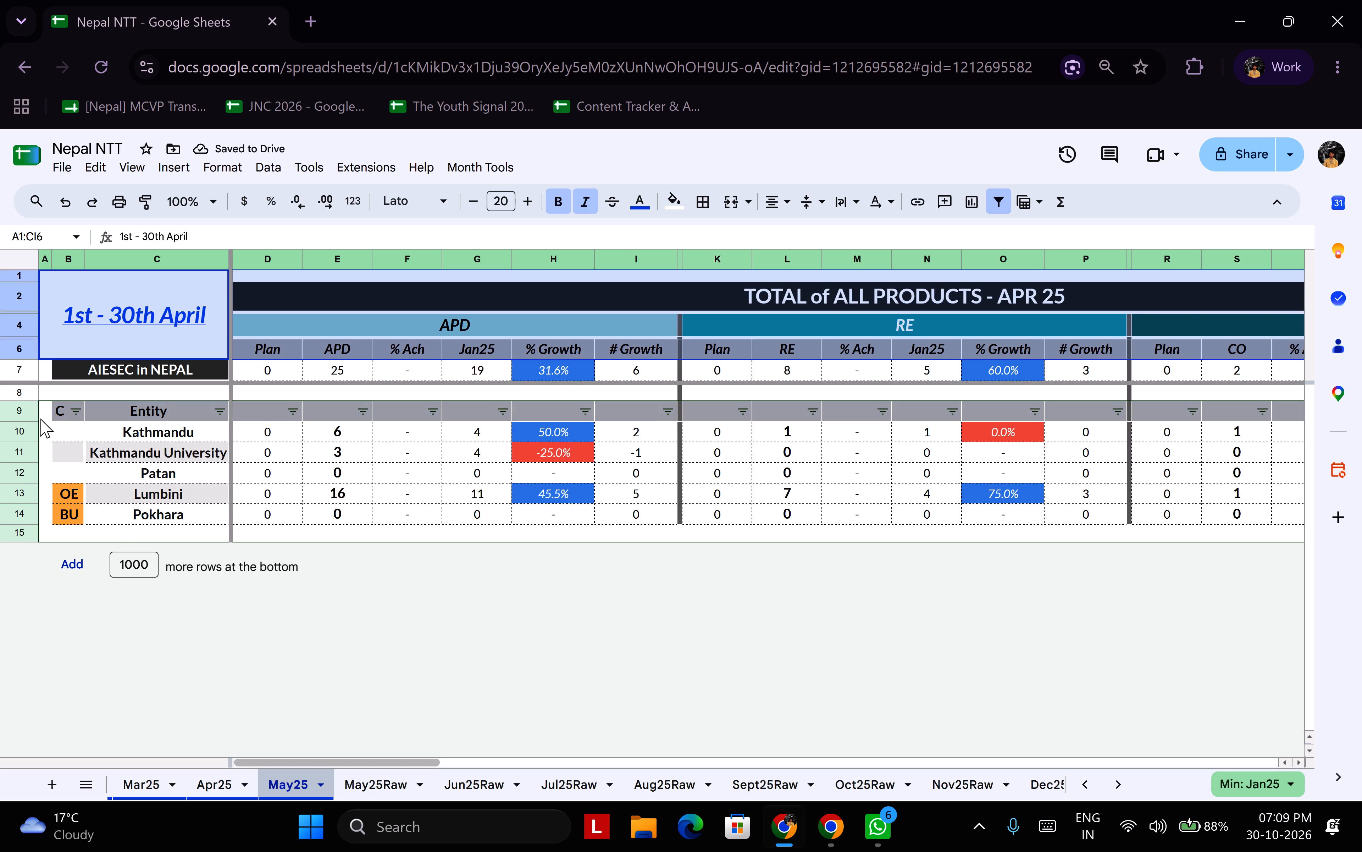
{"action": "left_click", "coordinate": [24, 407]}
{"action": "key", "text": "ctrl+v"}
{"action": "left_click", "coordinate": [216, 655]}
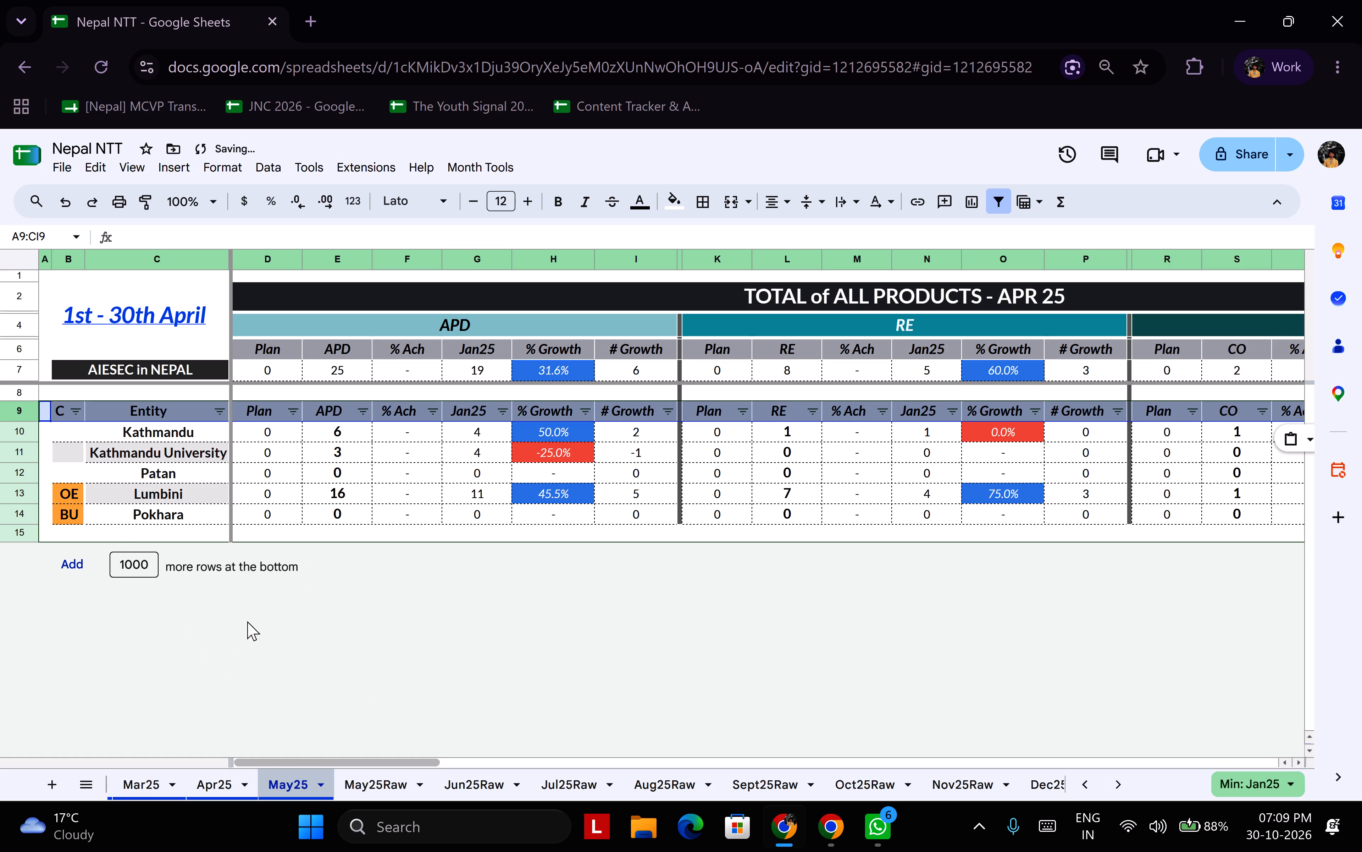
Review the headings and figures across the product sections of May25.
{"action": "left_click", "coordinate": [334, 529]}
{"action": "scroll", "coordinate": [495, 526], "scroll_direction": "down", "scroll_amount": 4, "text": "shift"}
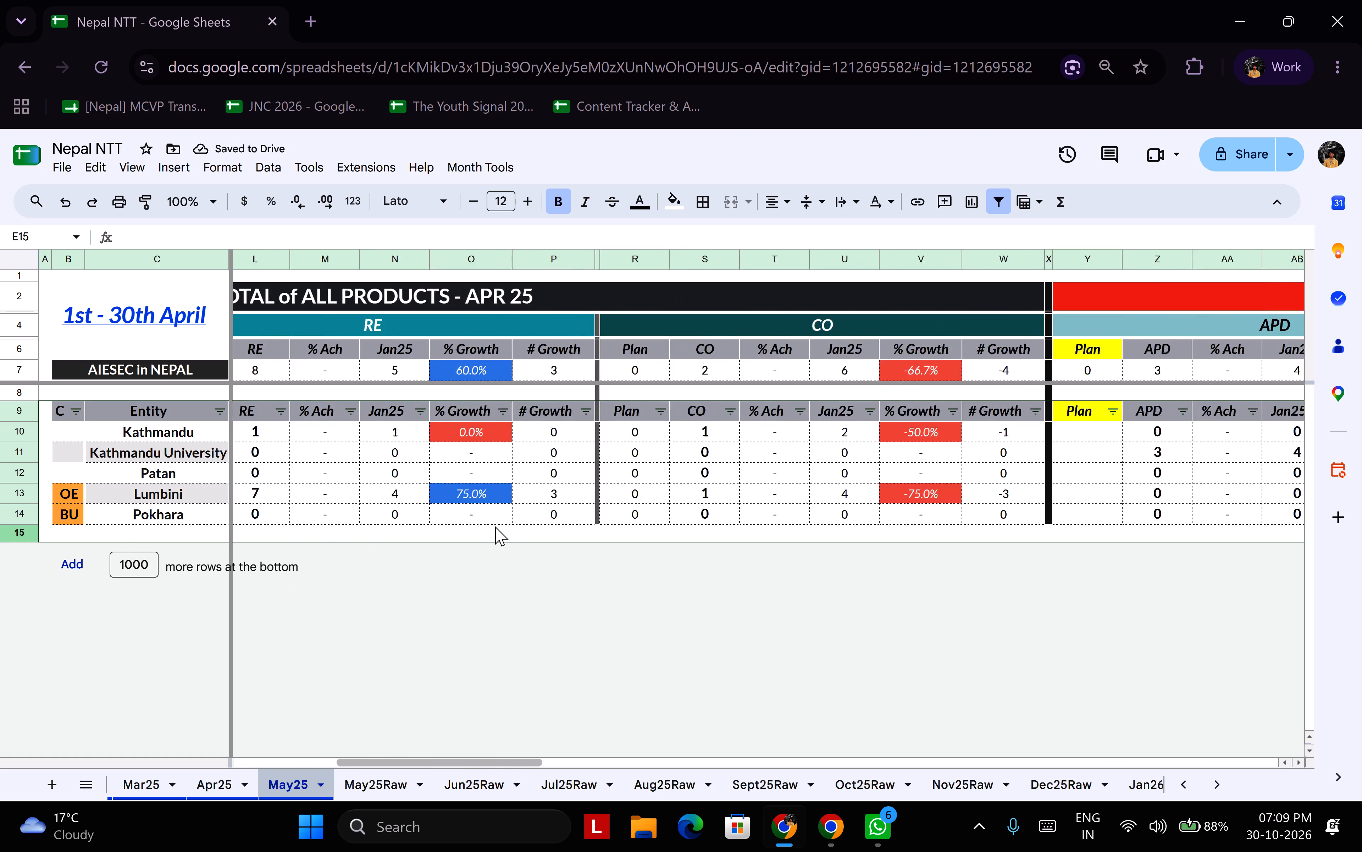
{"action": "scroll", "coordinate": [495, 526], "scroll_direction": "down", "scroll_amount": 20, "text": "shift"}
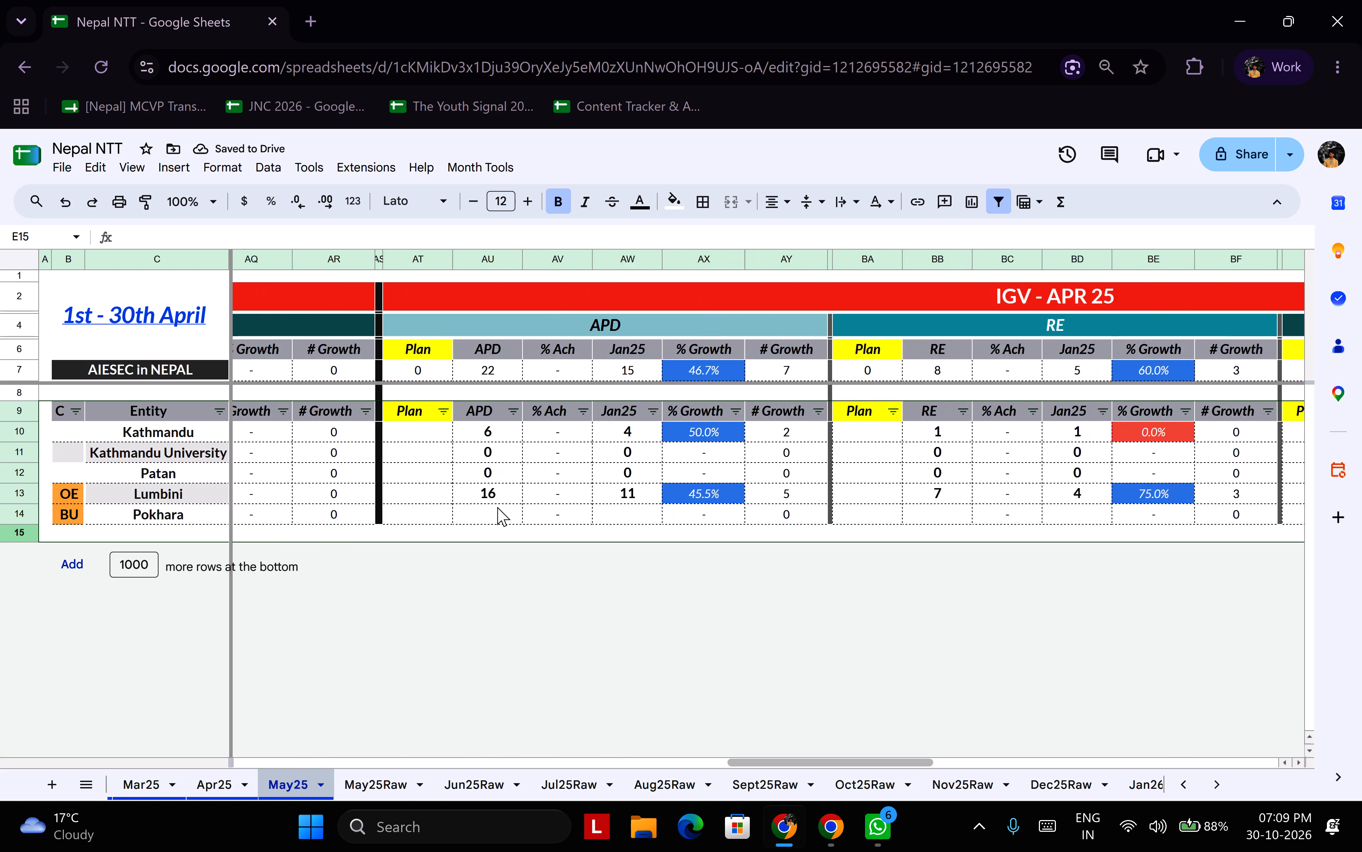
{"action": "scroll", "coordinate": [497, 507], "scroll_direction": "down", "scroll_amount": 6, "text": "shift"}
{"action": "scroll", "coordinate": [497, 507], "scroll_direction": "down", "scroll_amount": 16, "text": "shift"}
{"action": "scroll", "coordinate": [497, 507], "scroll_direction": "up", "scroll_amount": 13, "text": "shift"}
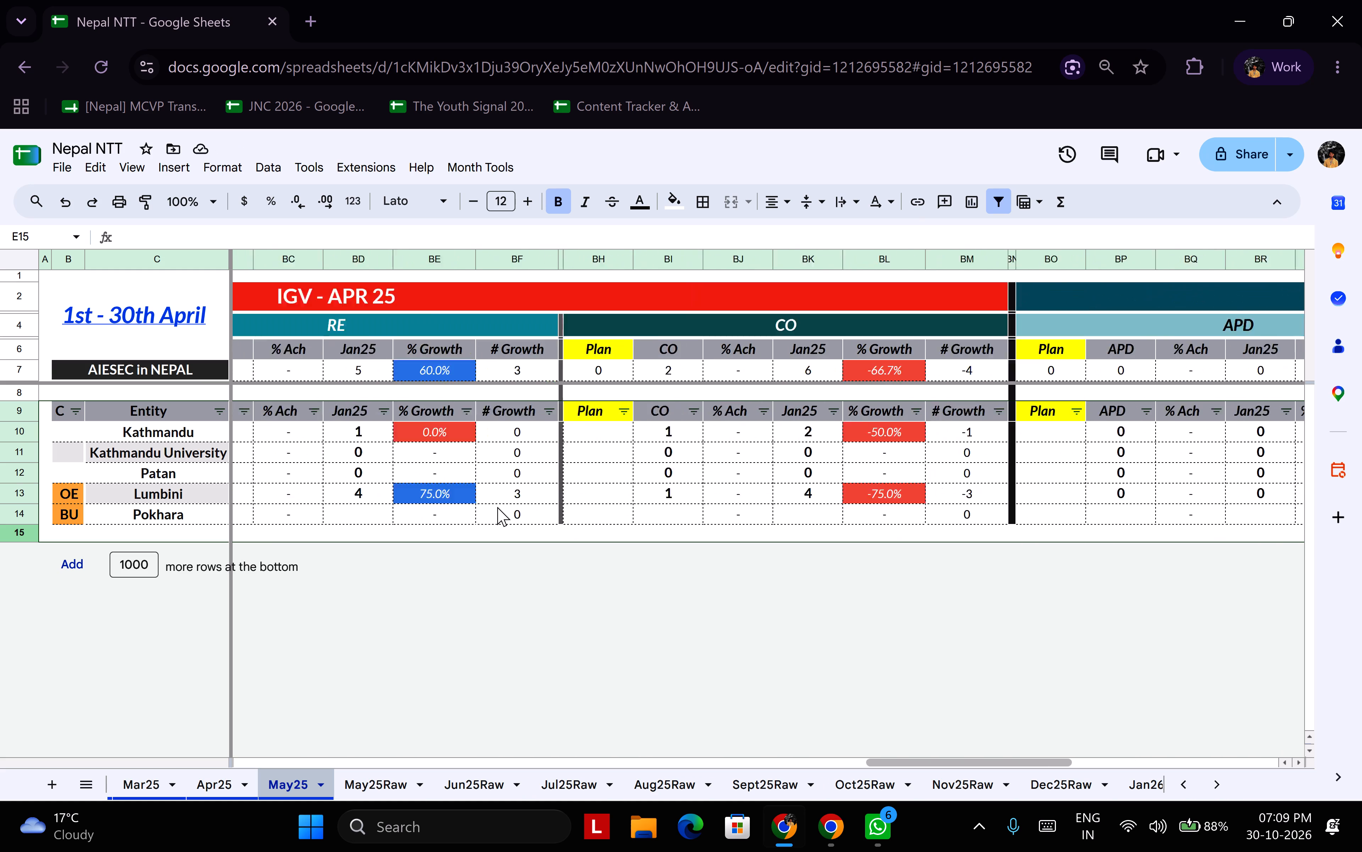
{"action": "scroll", "coordinate": [497, 507], "scroll_direction": "up", "scroll_amount": 20, "text": "shift"}
{"action": "scroll", "coordinate": [497, 507], "scroll_direction": "up", "scroll_amount": 16, "text": "shift"}
{"action": "scroll", "coordinate": [497, 507], "scroll_direction": "down", "scroll_amount": 3, "text": "shift"}
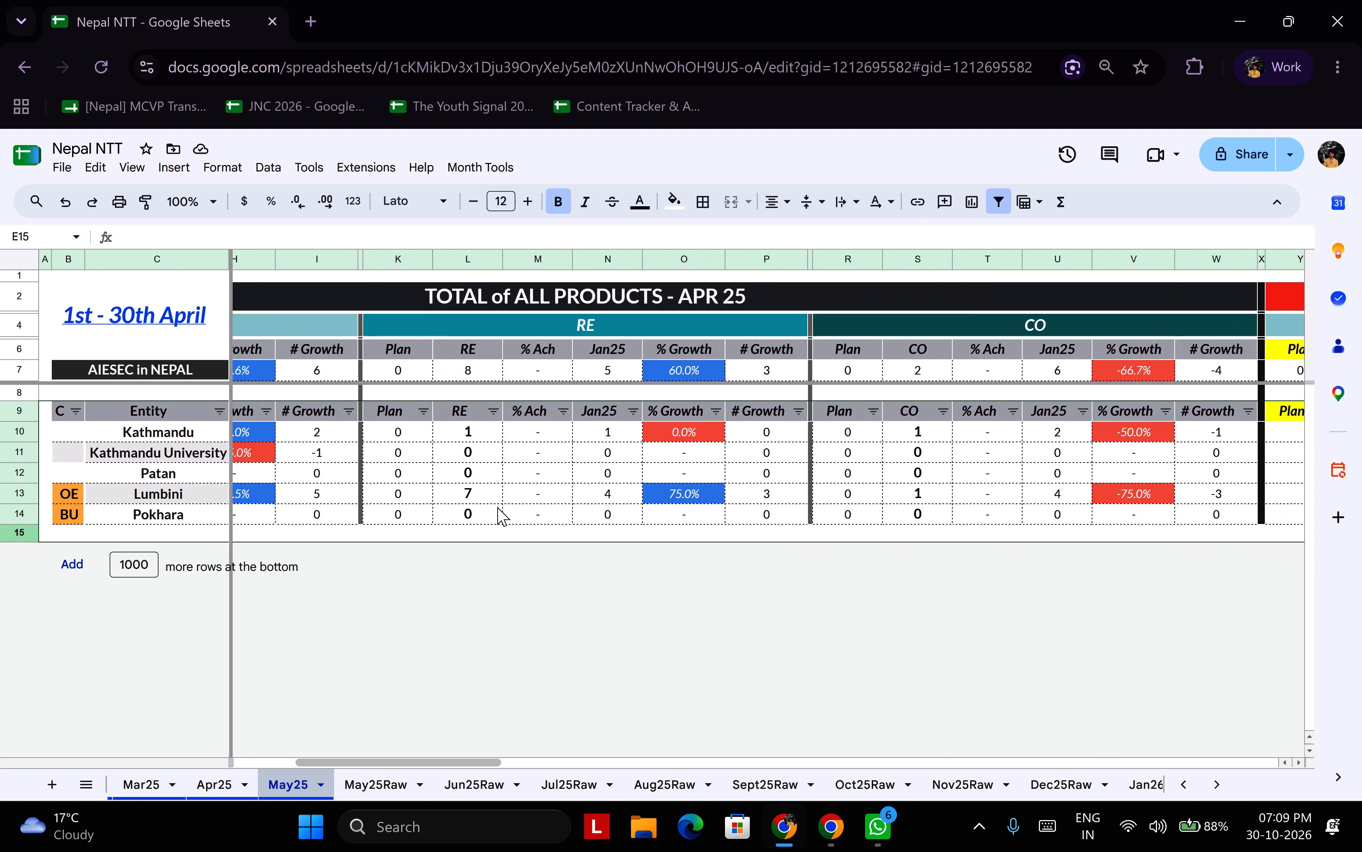
Change the month in the all-products total heading of May25 so it reads TOTAL of ALL PRODUCTS - MAY 25.
{"action": "double_click", "coordinate": [722, 278]}
{"action": "double_click", "coordinate": [717, 295]}
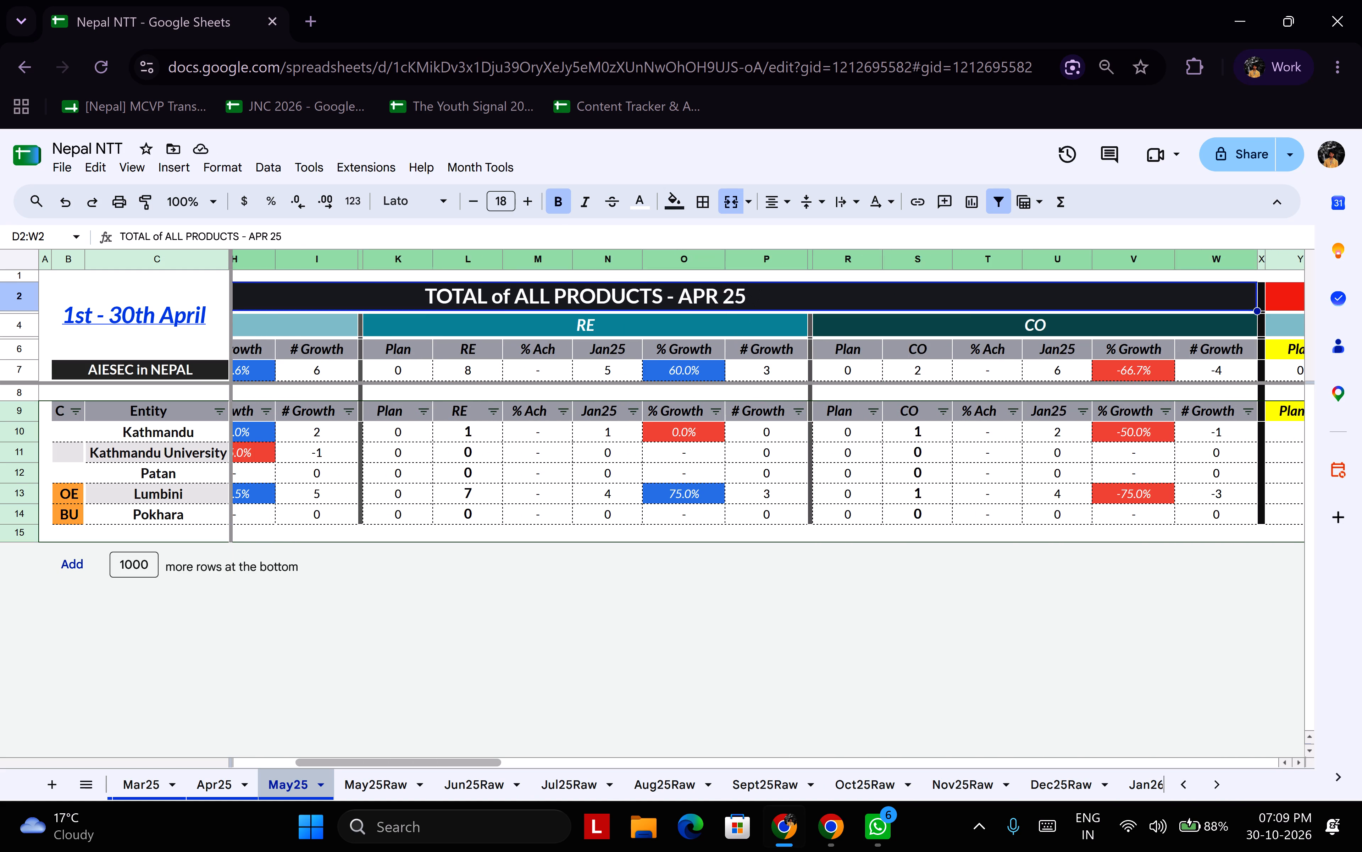
{"action": "key", "text": "Left"}
{"action": "key", "text": "Left"}
{"action": "key", "text": "Left"}
{"action": "key", "text": "shift+Left"}
{"action": "key", "text": "shift+Left"}
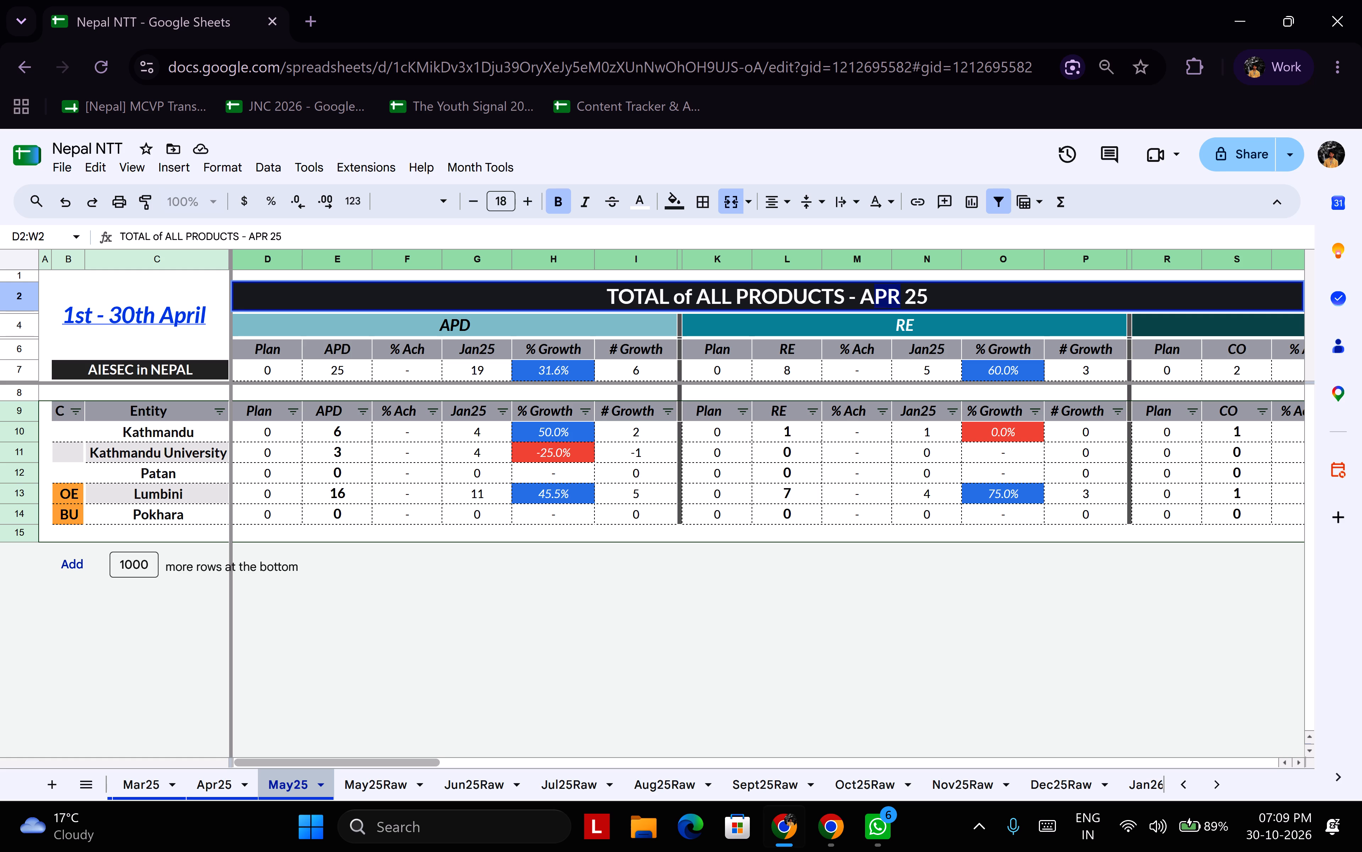
{"action": "key", "text": "shift+Left"}
{"action": "type", "text": "MAY"}
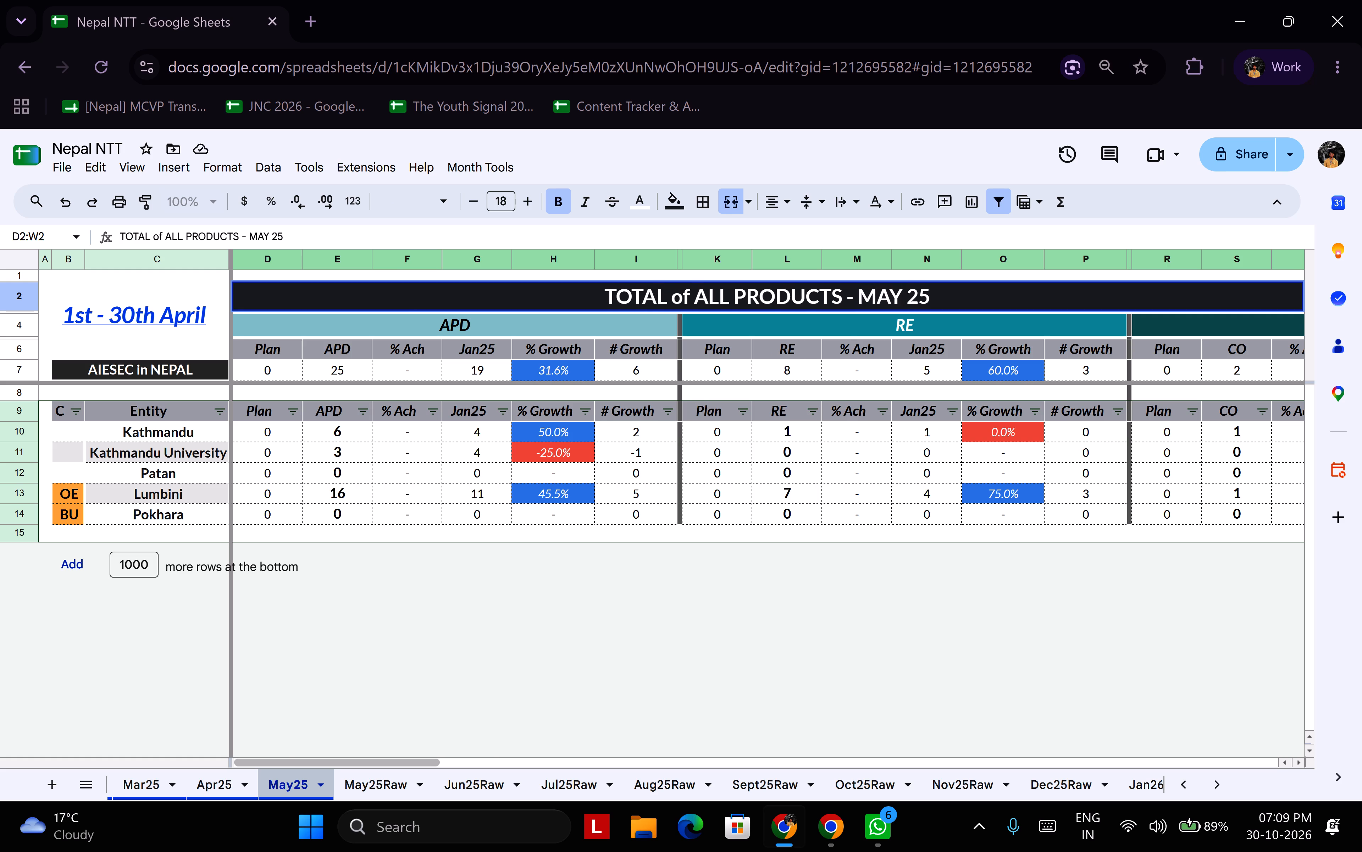
{"action": "key", "text": "Tab"}
Change the month in the OGV section heading so it reads OGV - MAY 25.
{"action": "scroll", "coordinate": [738, 297], "scroll_direction": "down", "scroll_amount": 5, "text": "shift"}
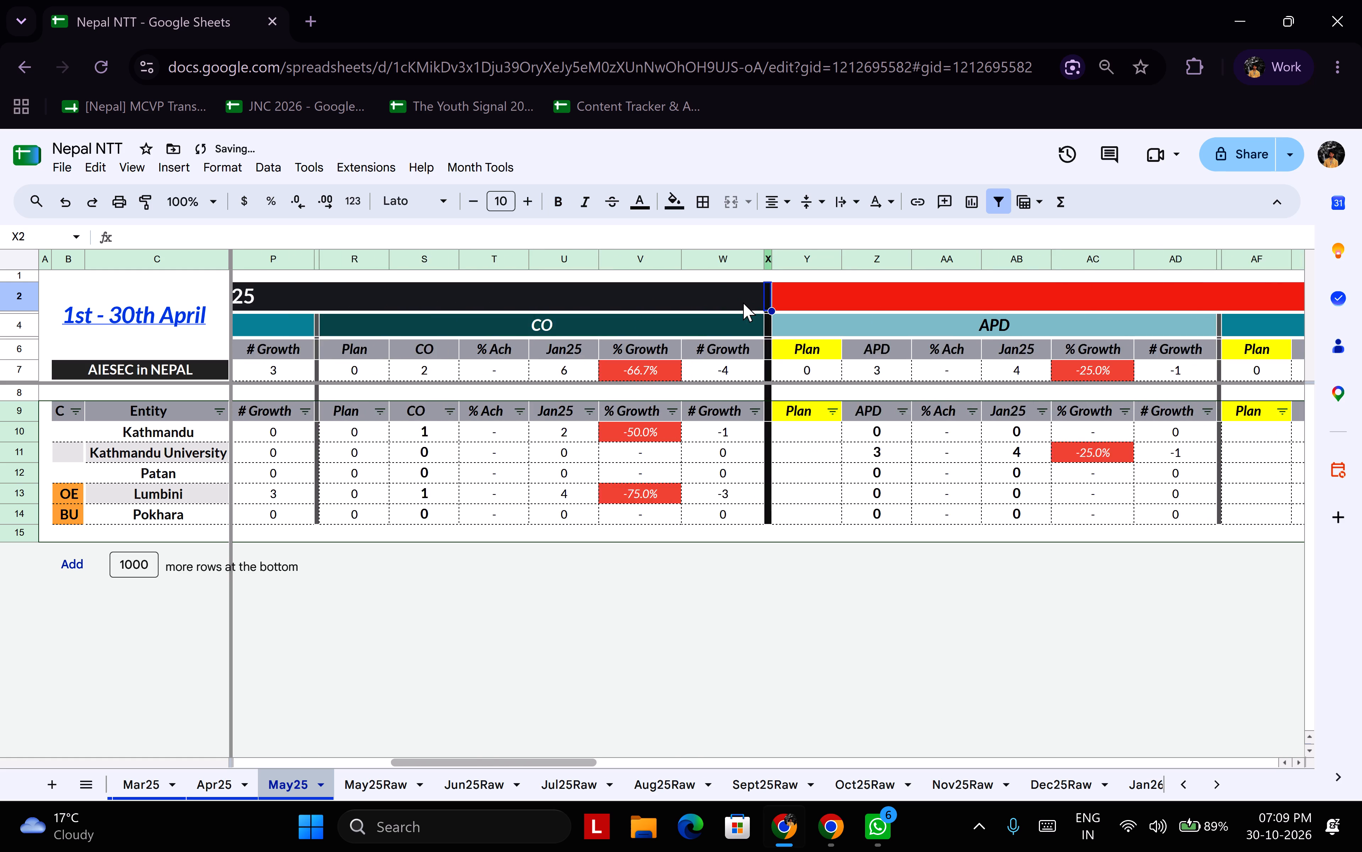
{"action": "scroll", "coordinate": [743, 302], "scroll_direction": "down", "scroll_amount": 5, "text": "shift"}
{"action": "double_click", "coordinate": [940, 298]}
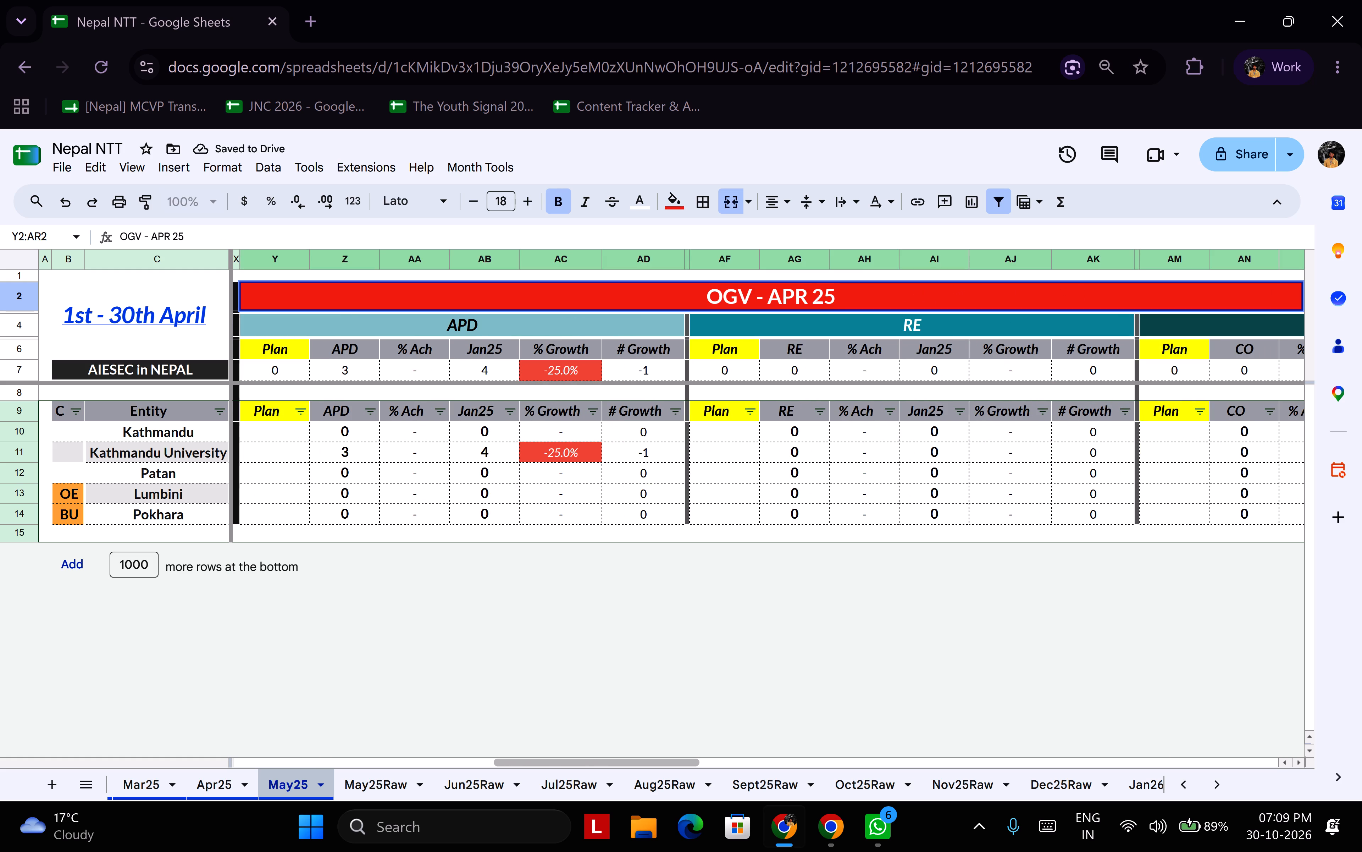
{"action": "left_click", "coordinate": [805, 295]}
{"action": "key", "text": "shift+Left"}
{"action": "key", "text": "shift+Left"}
{"action": "key", "text": "shift+Left"}
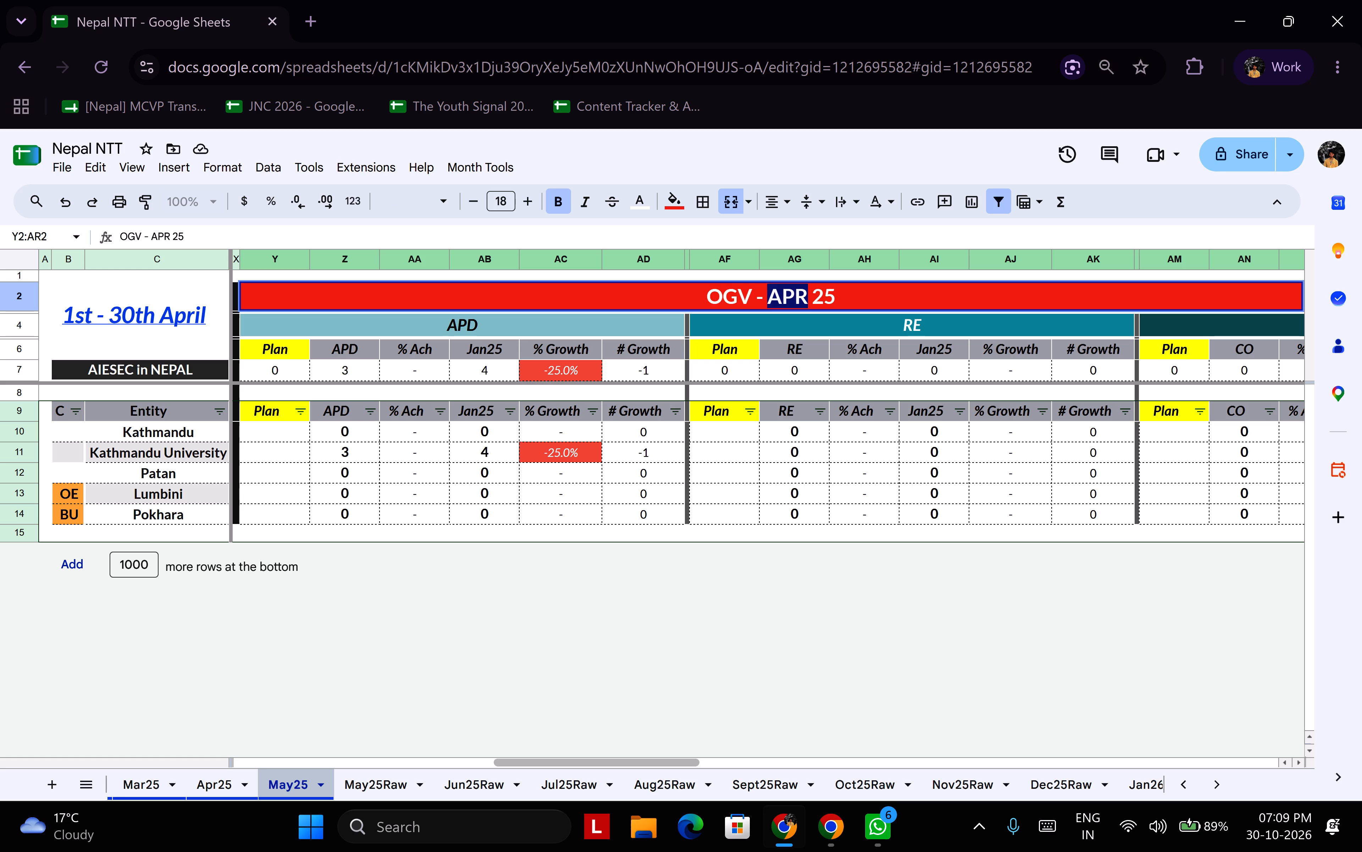
{"action": "type", "text": "MAY"}
{"action": "key", "text": "Tab"}
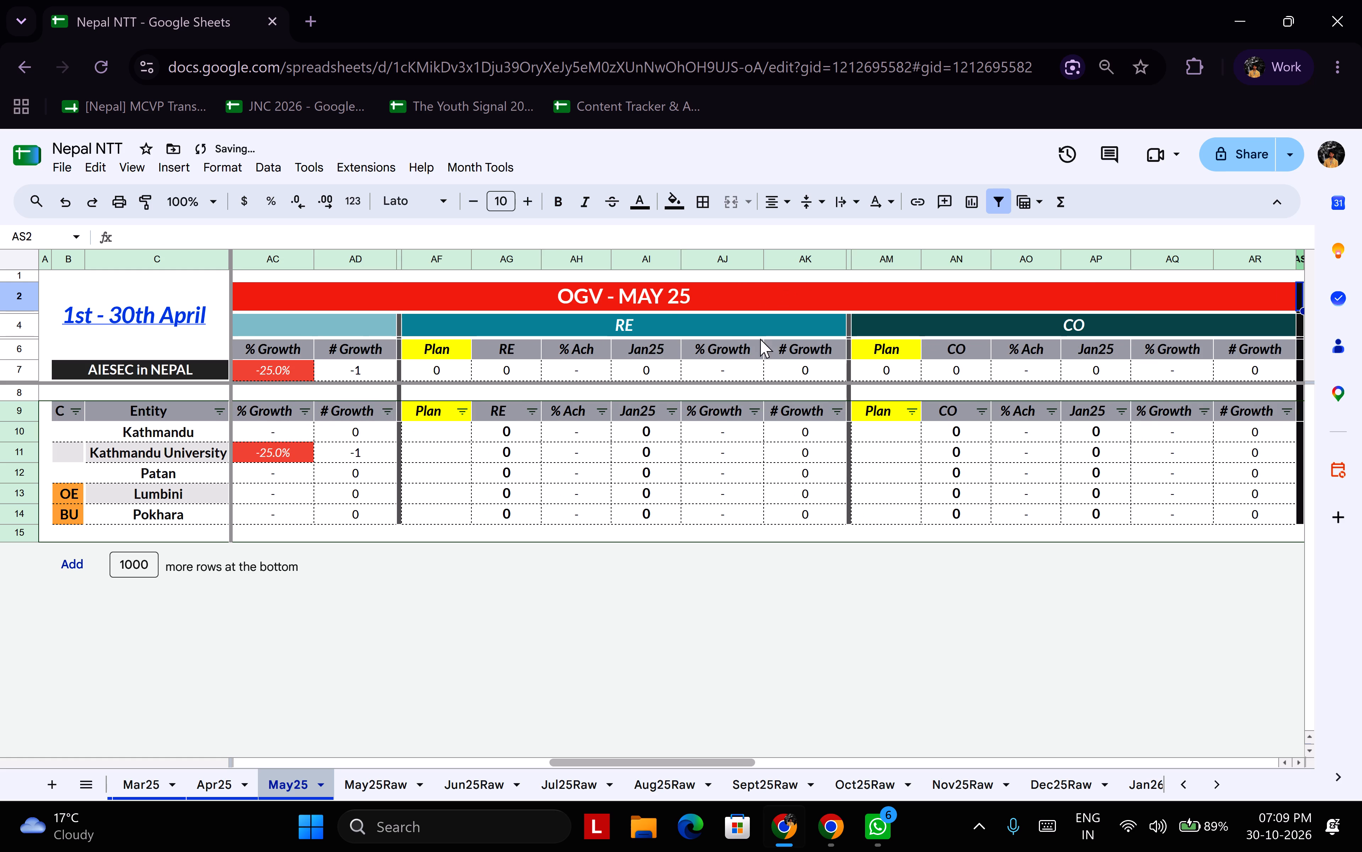
Change the month in the IGV section heading so it reads IGV - MAY 25.
{"action": "scroll", "coordinate": [828, 365], "scroll_direction": "down", "scroll_amount": 11, "text": "shift"}
{"action": "double_click", "coordinate": [818, 304]}
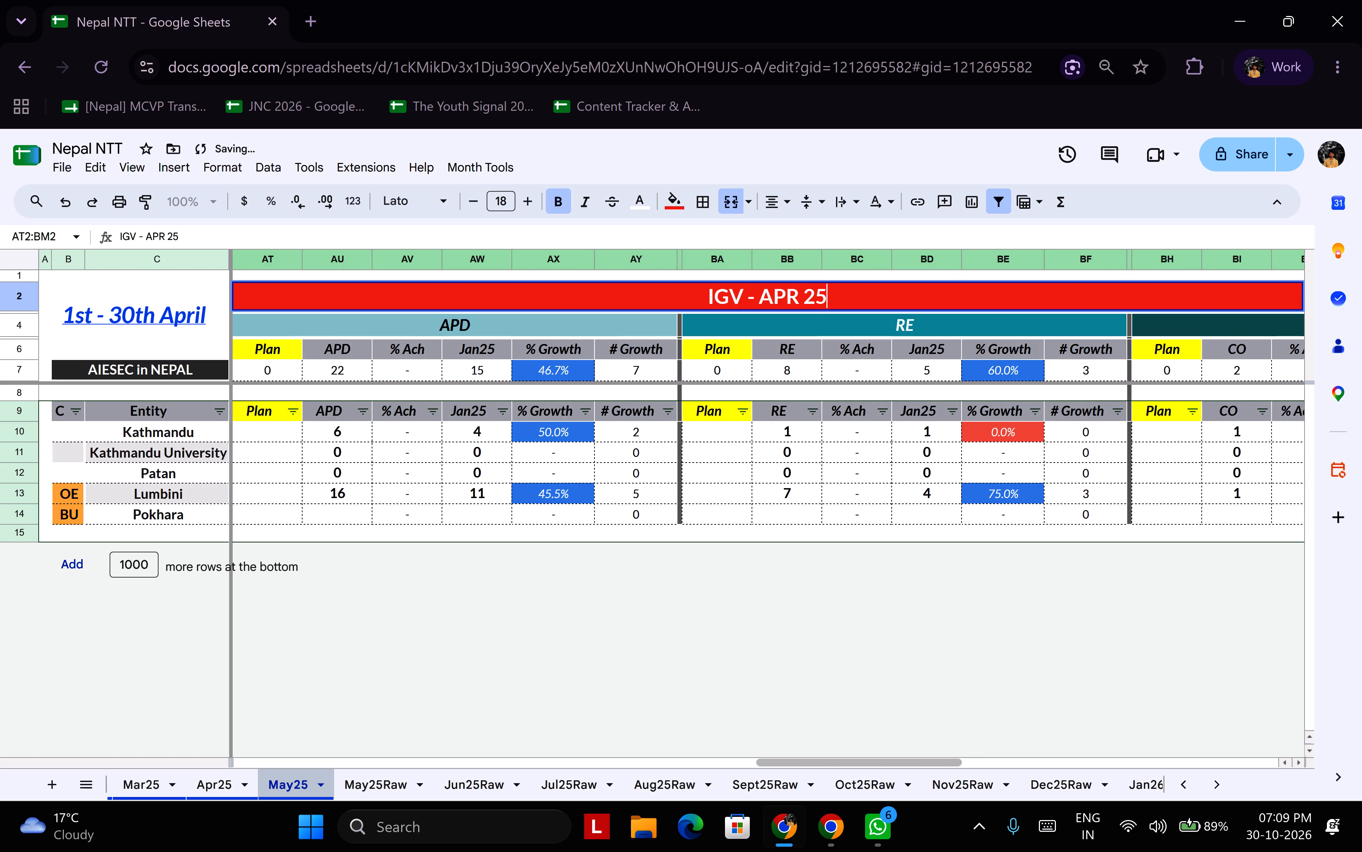
{"action": "left_click", "coordinate": [800, 299]}
{"action": "key", "text": "shift+Left"}
{"action": "key", "text": "shift+Left"}
{"action": "key", "text": "shift+Left"}
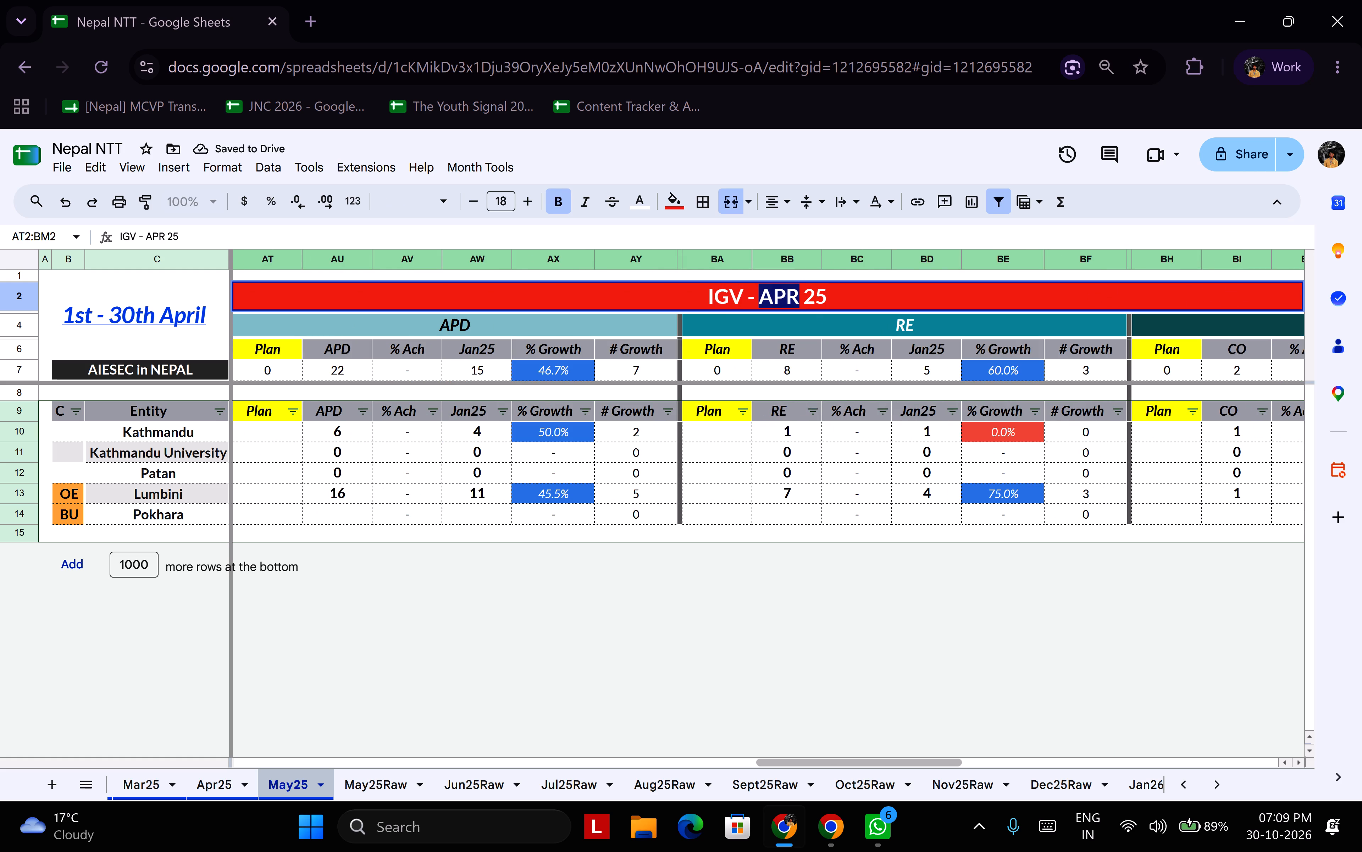
{"action": "type", "text": "MAY"}
{"action": "key", "text": "Tab"}
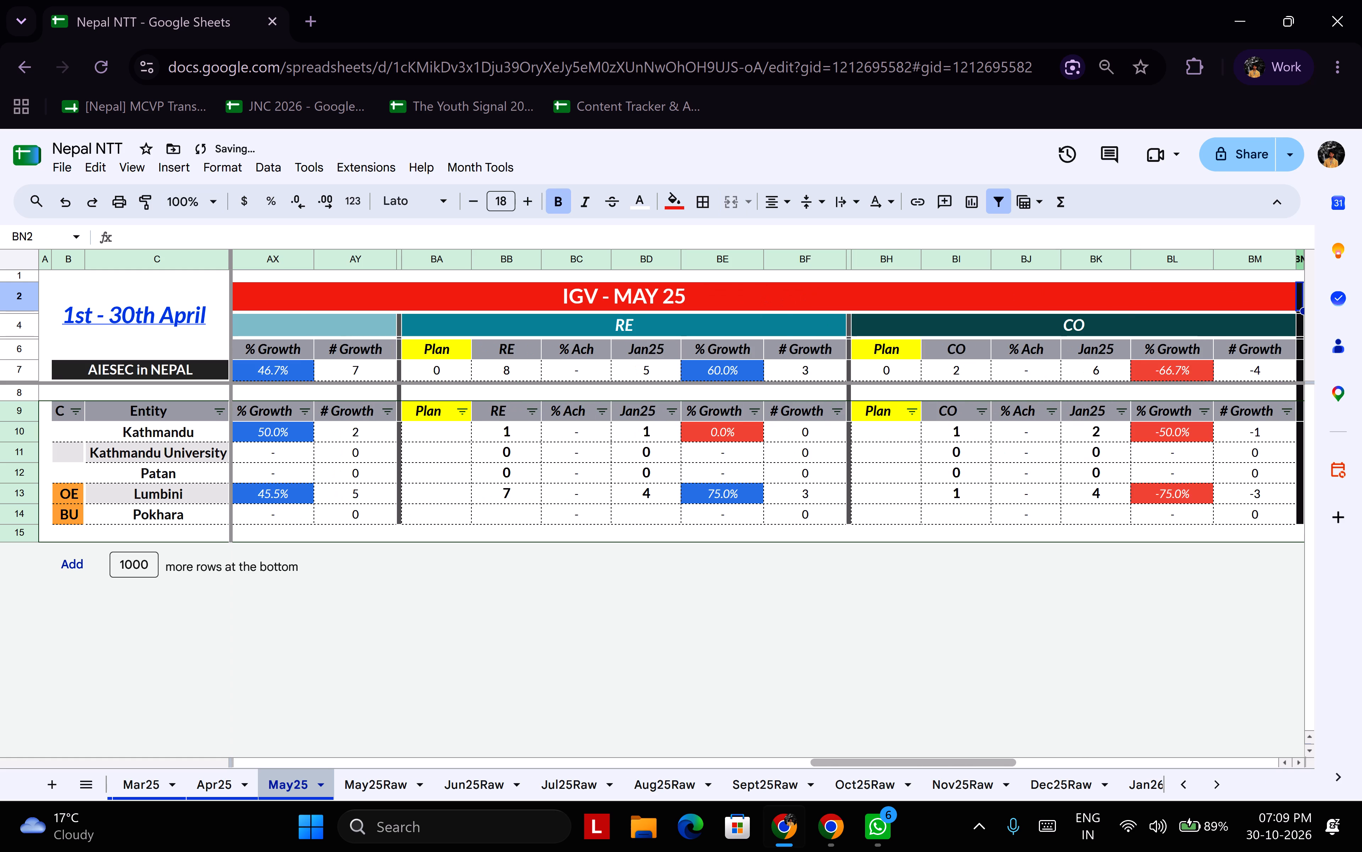
Change the month in the OGT section heading so it reads OGT - MAY 25.
{"action": "key", "text": "Right"}
{"action": "scroll", "coordinate": [807, 350], "scroll_direction": "down", "scroll_amount": 6, "text": "shift"}
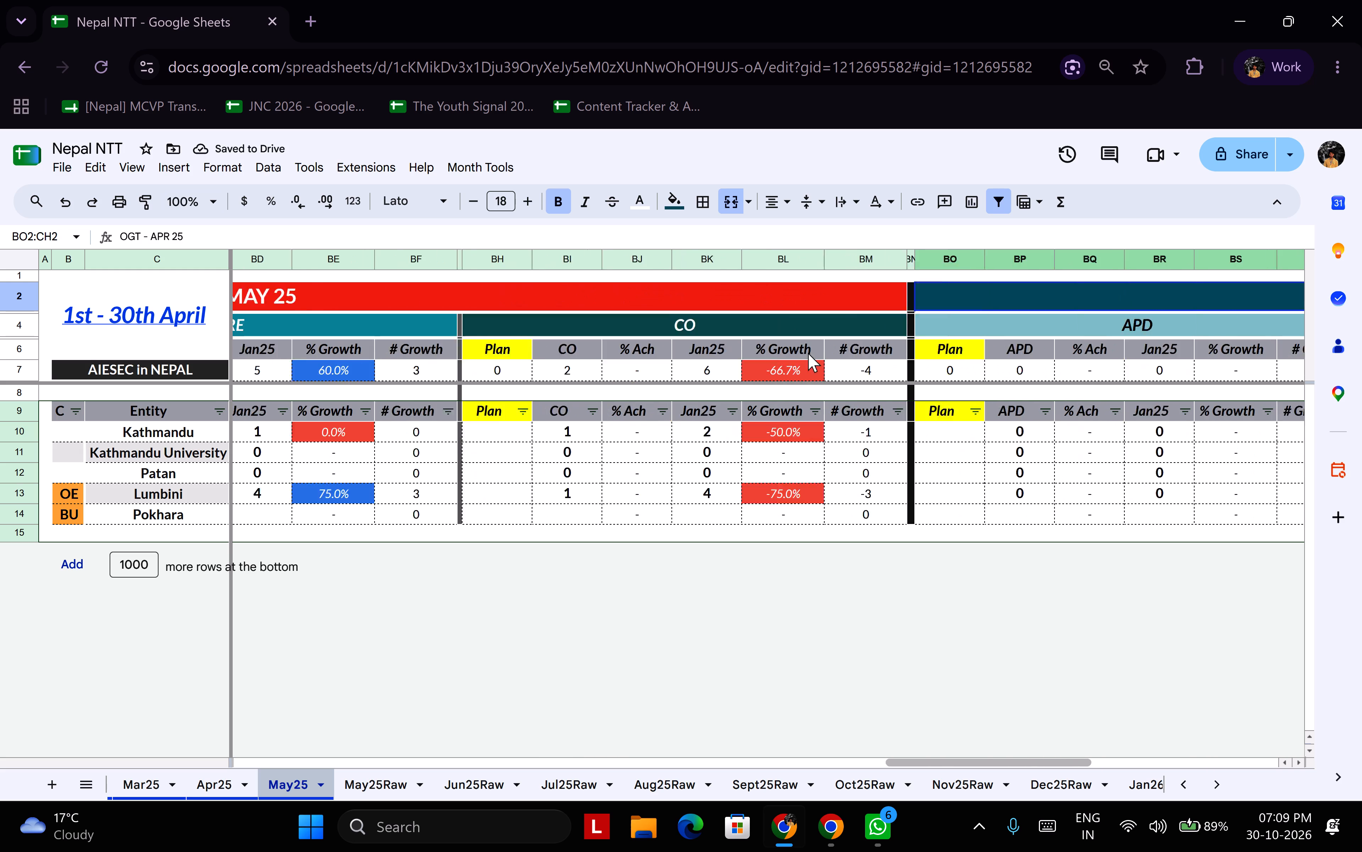
{"action": "scroll", "coordinate": [808, 353], "scroll_direction": "down", "scroll_amount": 7, "text": "shift"}
{"action": "double_click", "coordinate": [648, 293]}
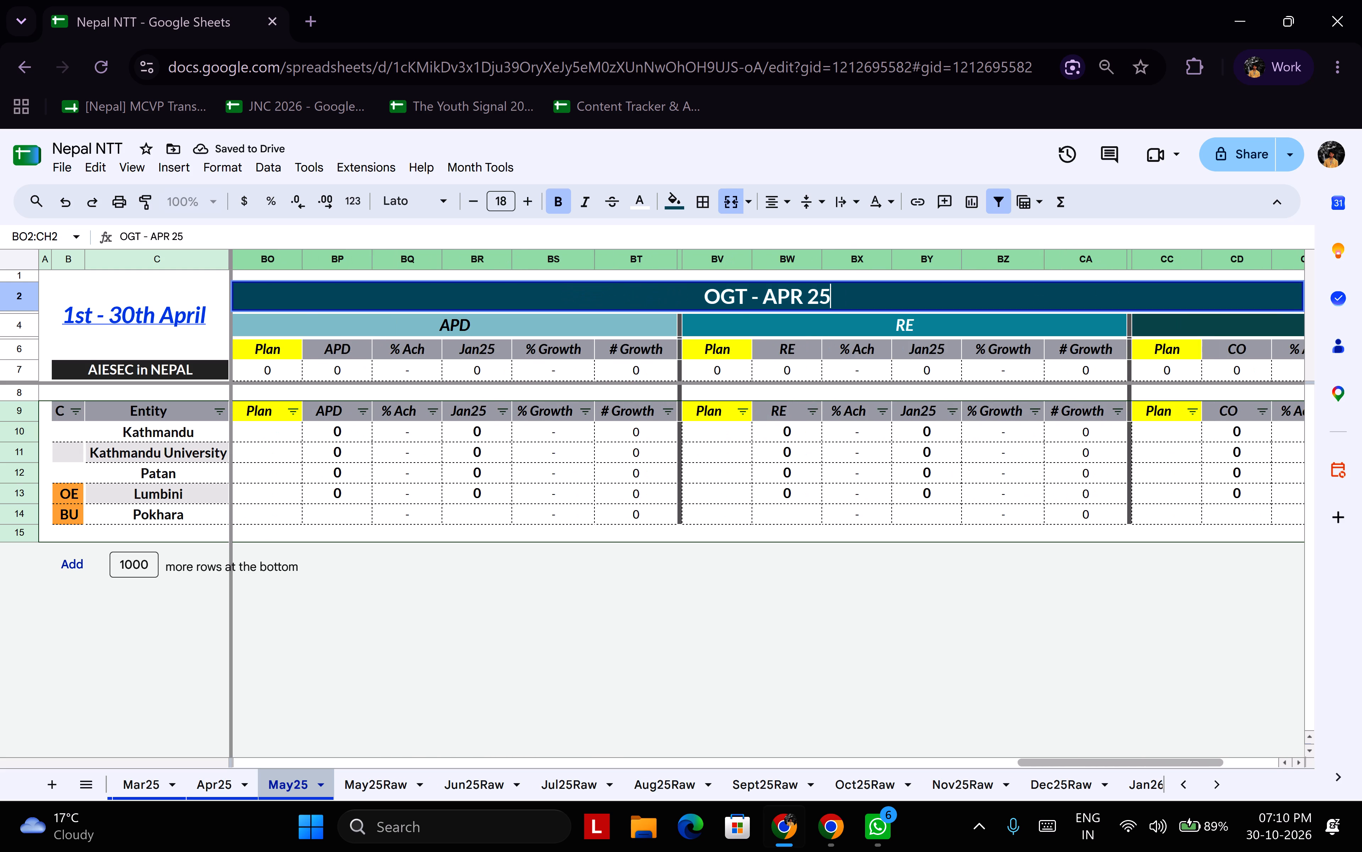
{"action": "left_click_drag", "start_coordinate": [798, 296], "coordinate": [765, 300]}
{"action": "type", "text": "MAY"}
{"action": "key", "text": "Return"}
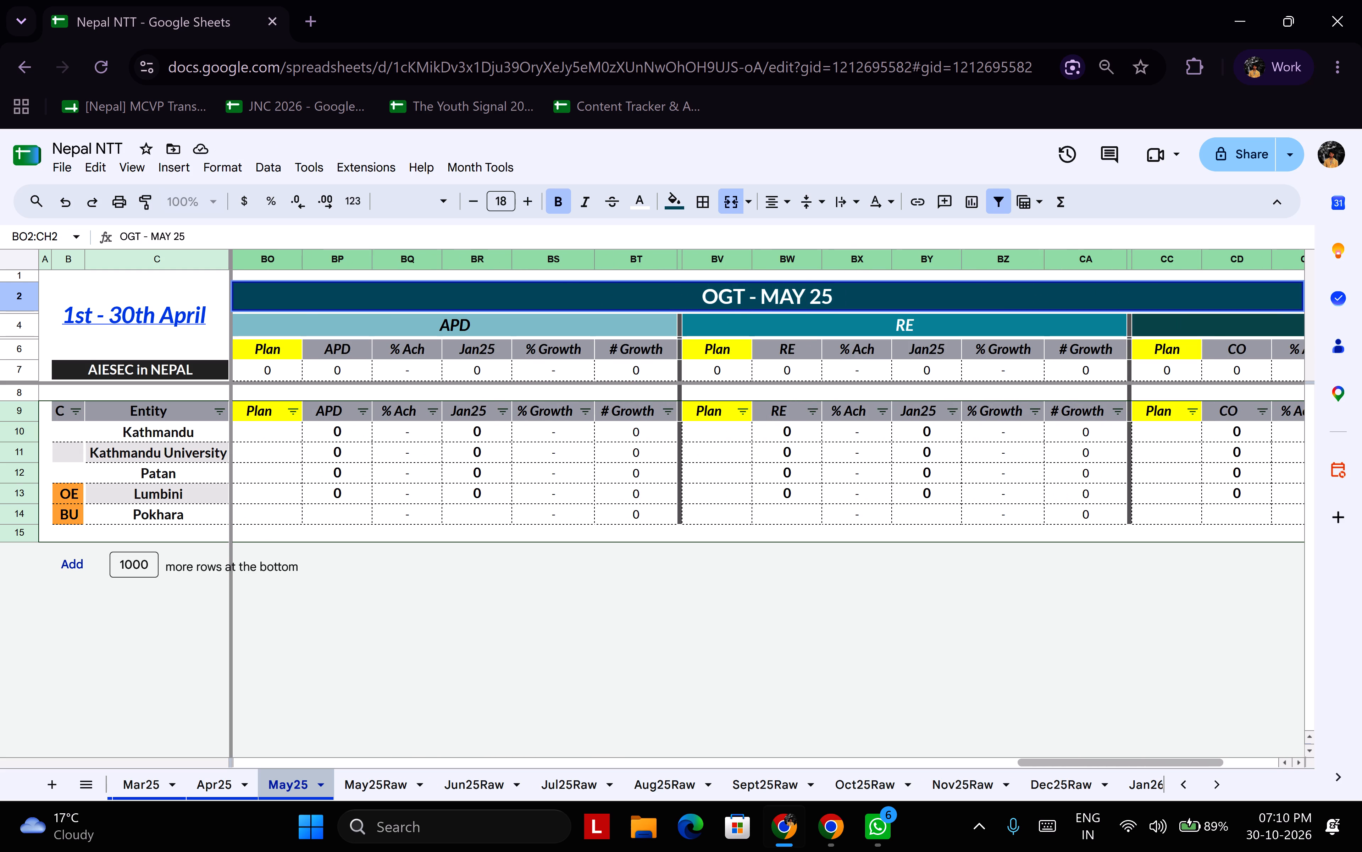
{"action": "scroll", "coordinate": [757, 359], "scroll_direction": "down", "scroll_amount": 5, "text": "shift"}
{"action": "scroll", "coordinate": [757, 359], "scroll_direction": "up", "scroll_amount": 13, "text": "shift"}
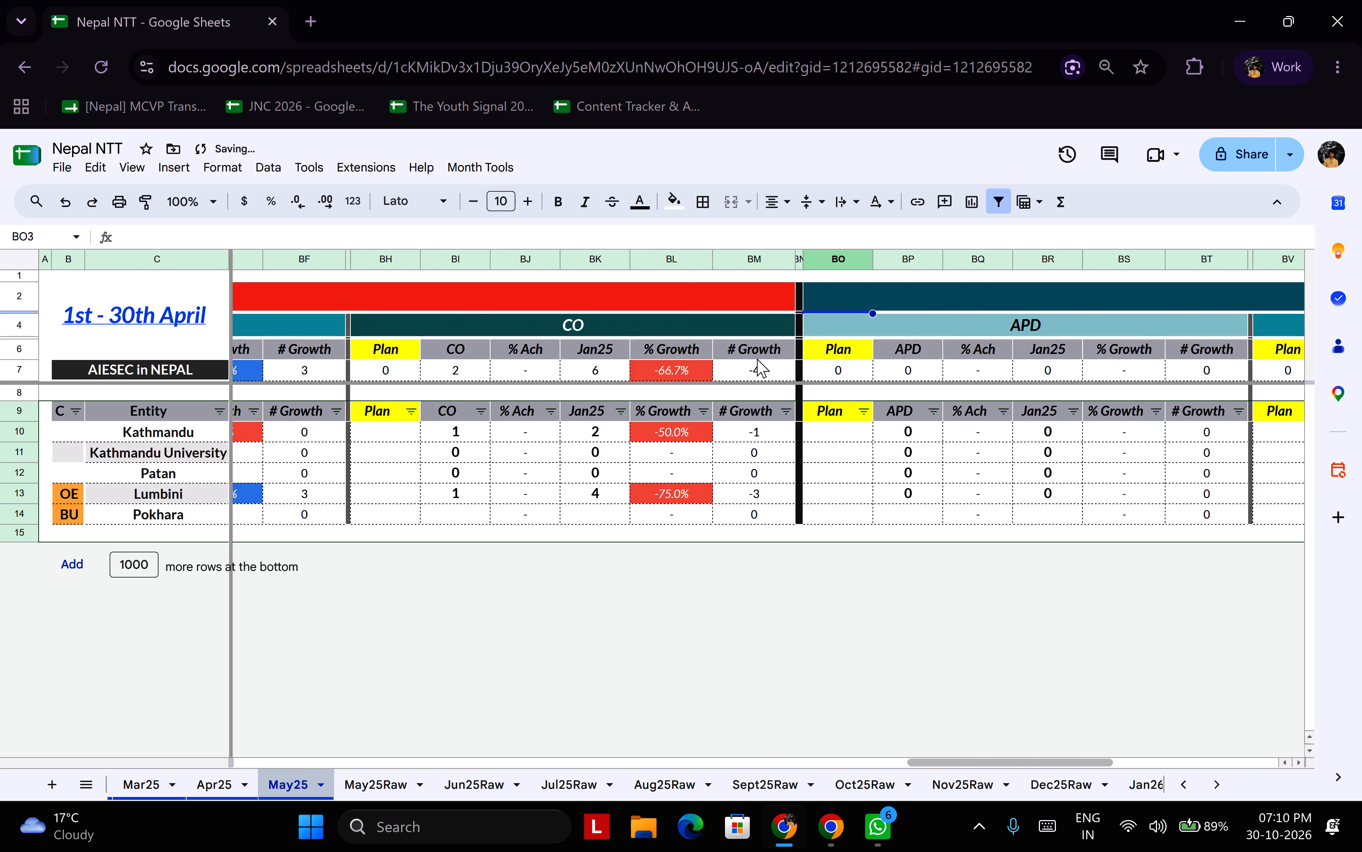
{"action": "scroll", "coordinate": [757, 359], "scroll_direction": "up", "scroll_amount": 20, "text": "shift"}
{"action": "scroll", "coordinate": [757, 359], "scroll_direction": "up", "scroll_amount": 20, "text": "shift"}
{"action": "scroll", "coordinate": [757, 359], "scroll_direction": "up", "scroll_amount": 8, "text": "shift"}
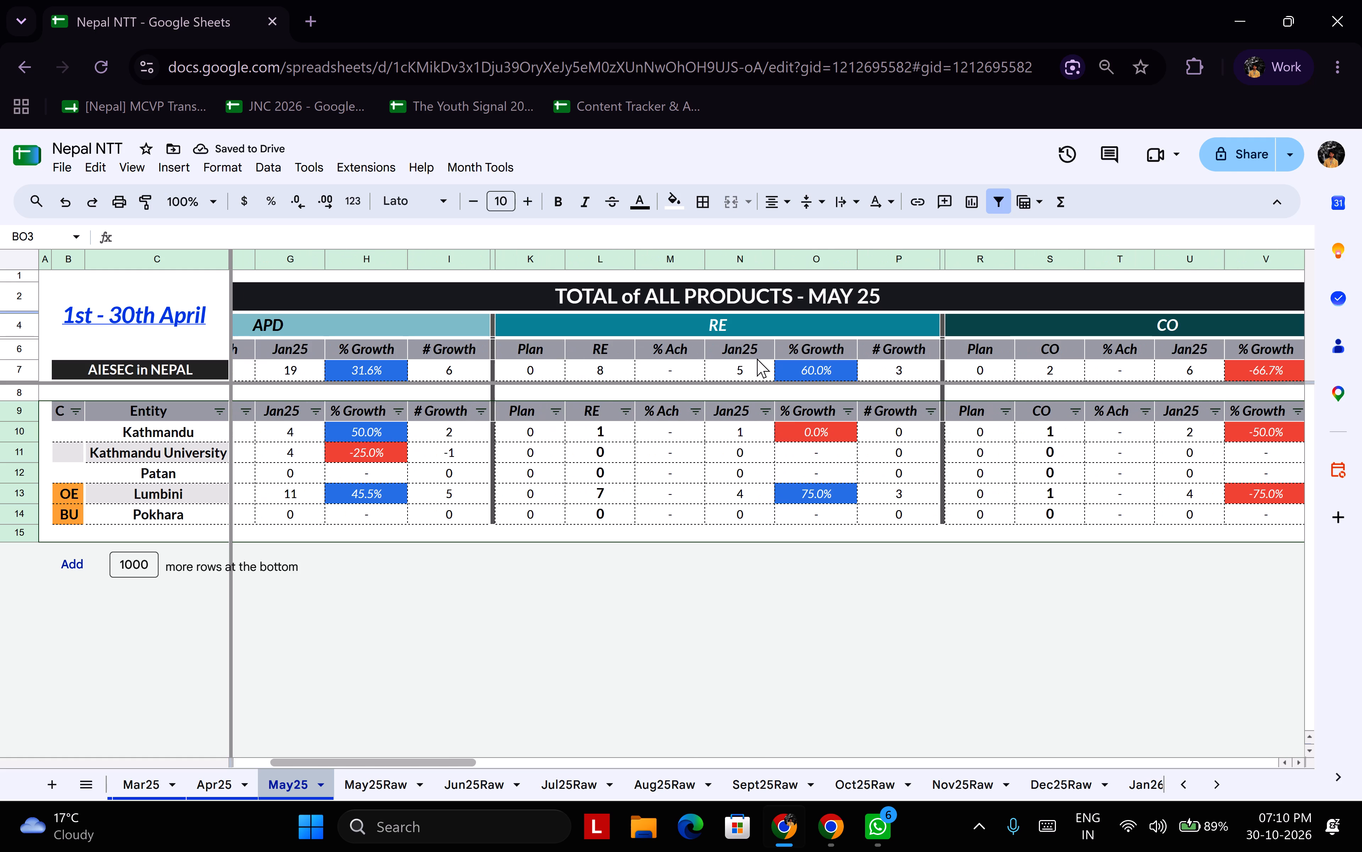
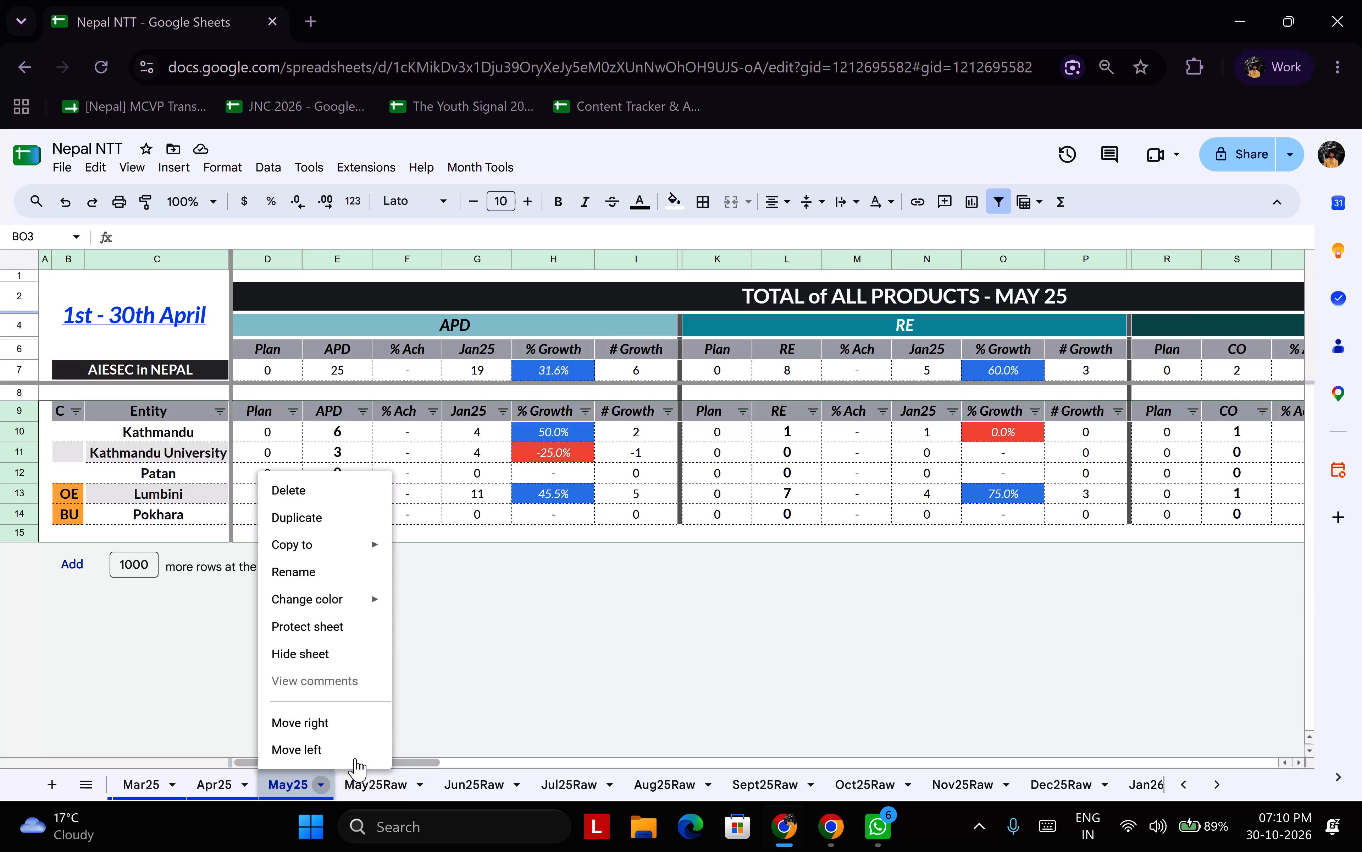
Open Duplicate & Shift Formulas, choose Apr25 as the sheet to duplicate and name the new sheet Jun25.
{"action": "left_click", "coordinate": [646, 624]}
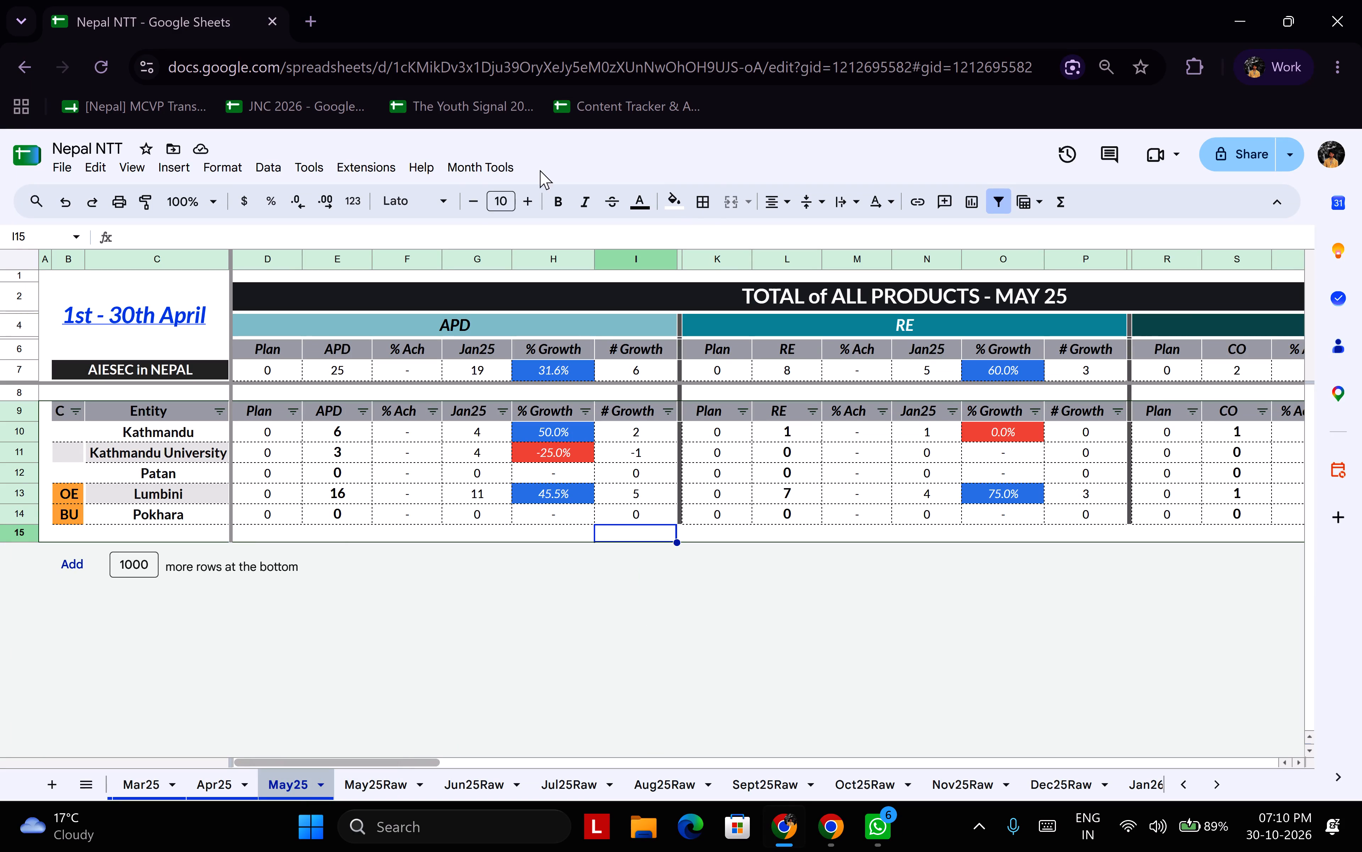
{"action": "left_click", "coordinate": [470, 163]}
{"action": "left_click", "coordinate": [488, 197]}
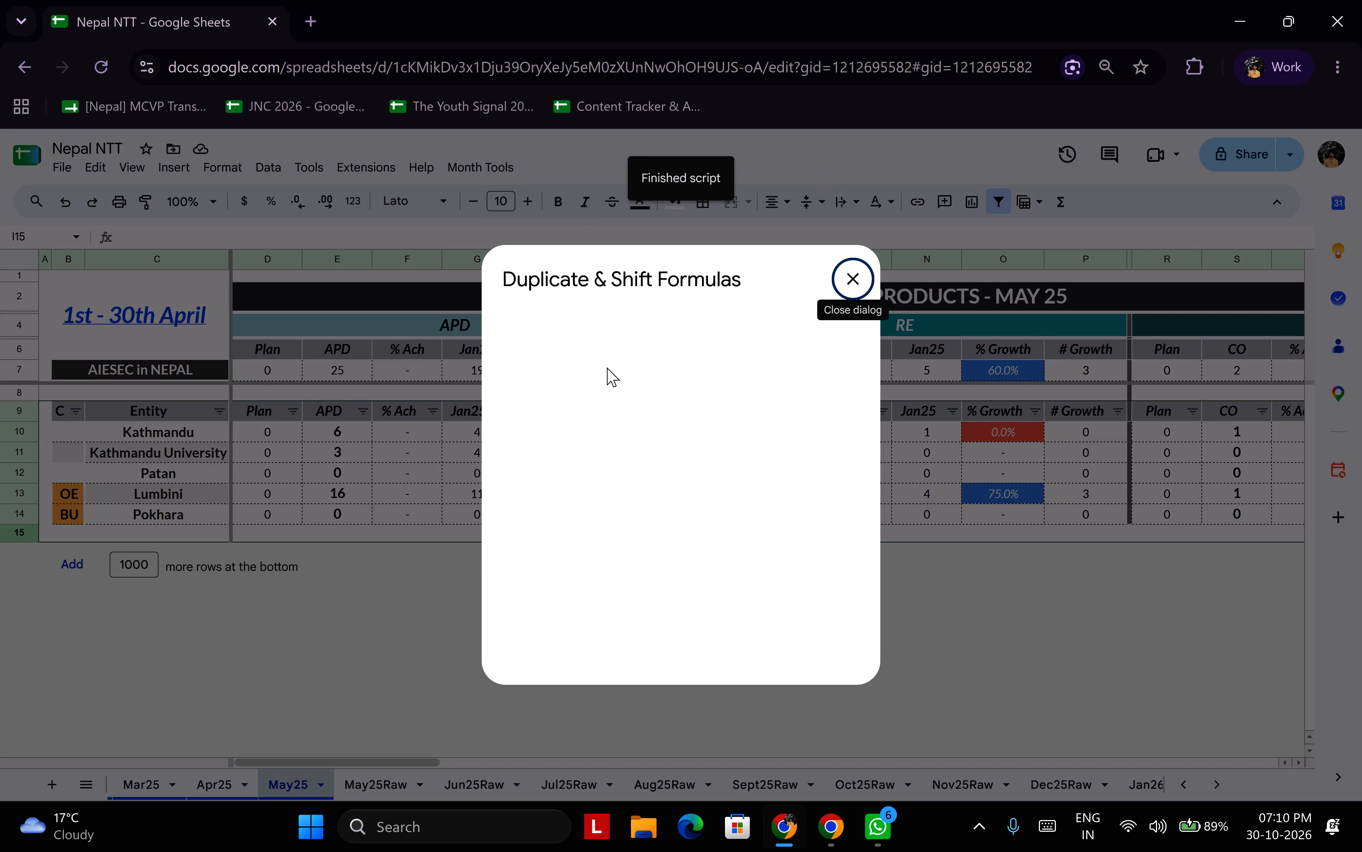
{"action": "left_click", "coordinate": [603, 365]}
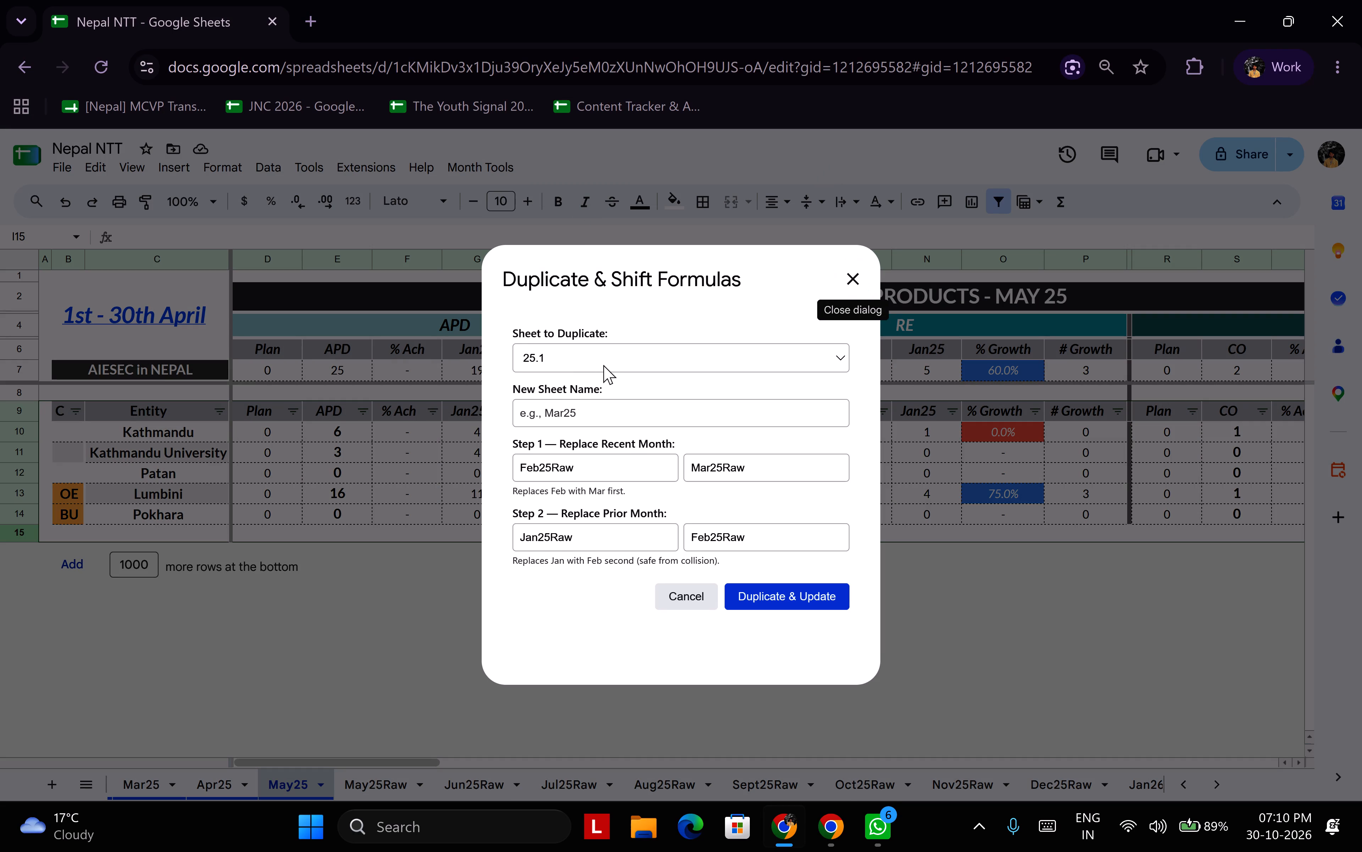
{"action": "left_click", "coordinate": [586, 467]}
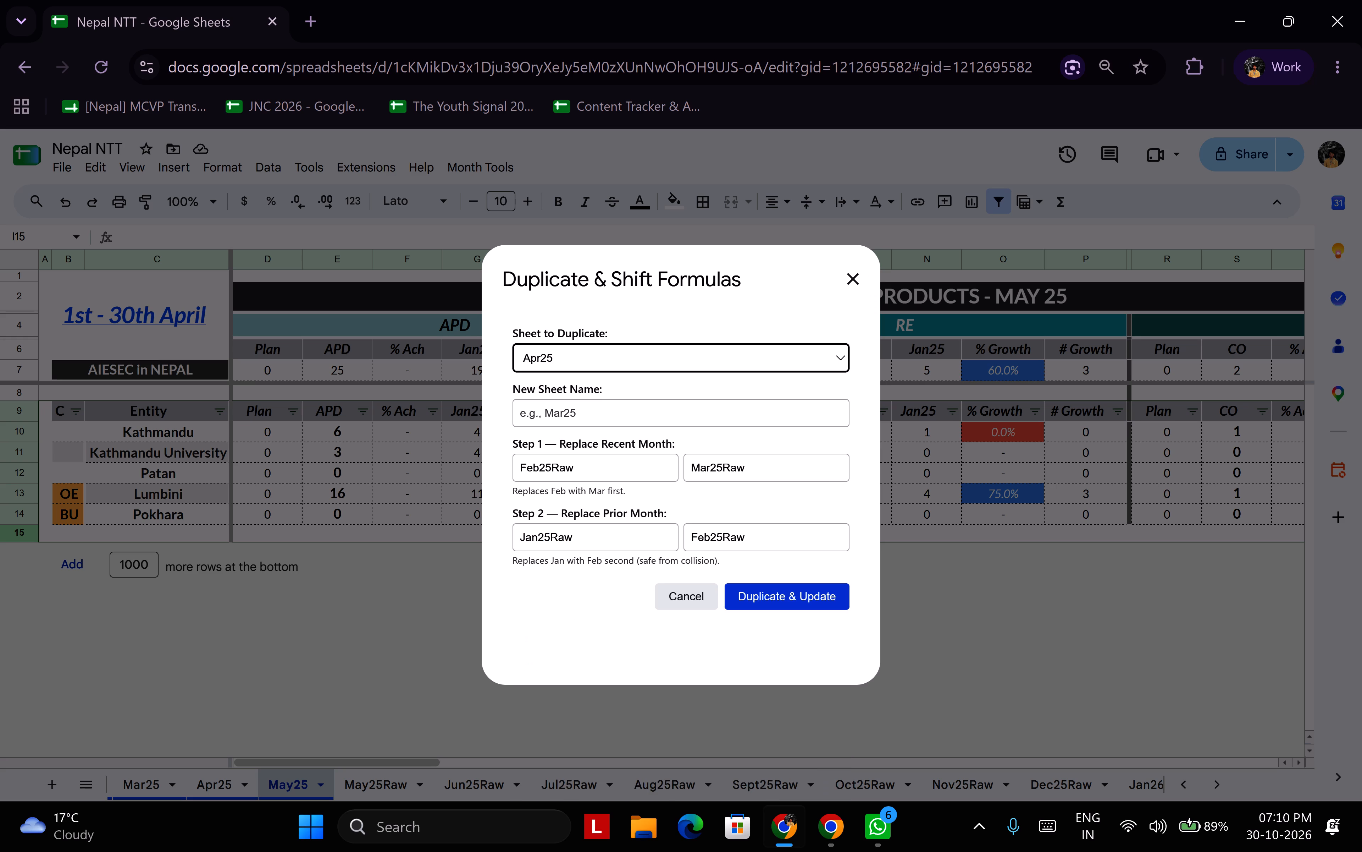
{"action": "left_click", "coordinate": [586, 409]}
{"action": "type", "text": "Jun25"}
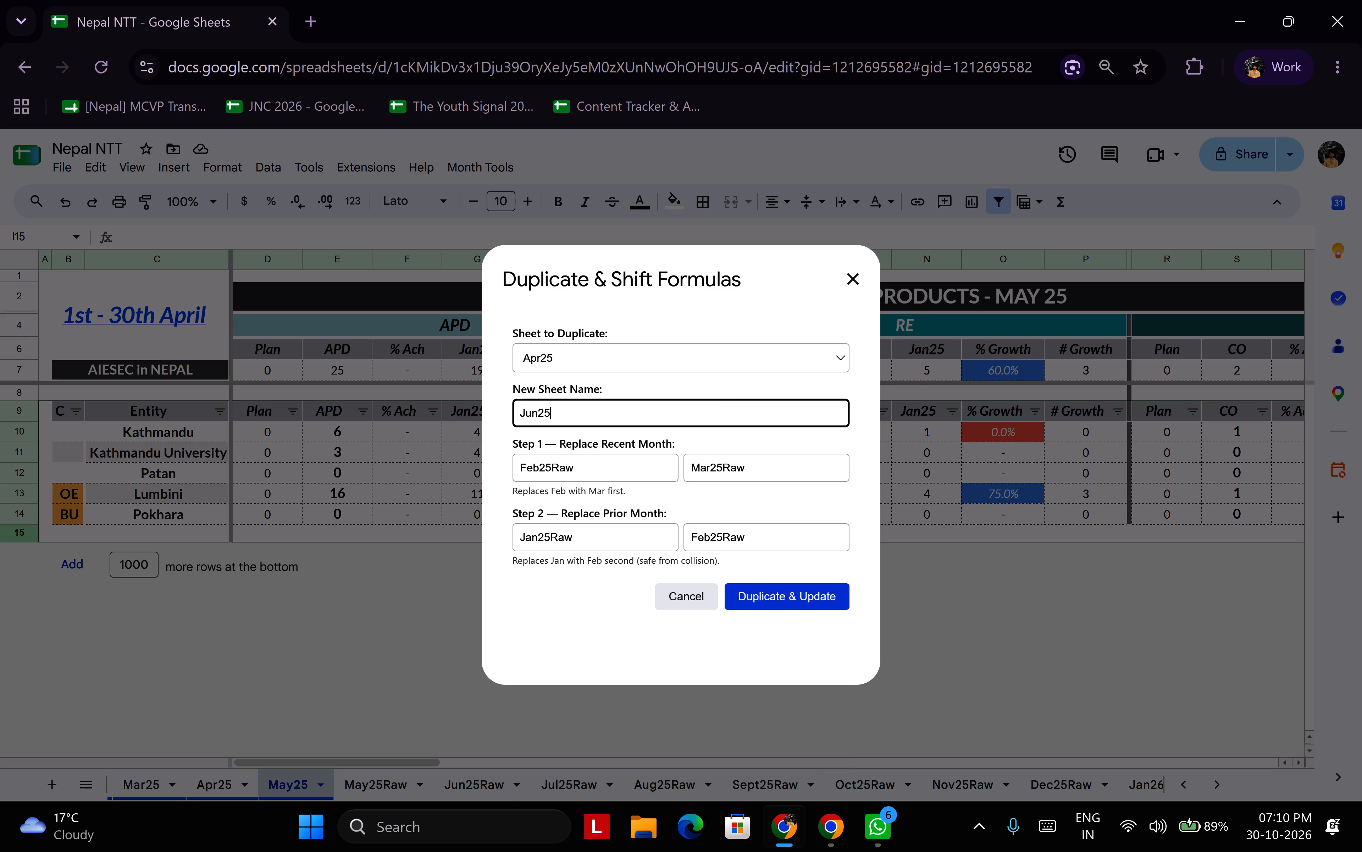
Set the Step 1 recent-month replacement from Apr25Raw to Jun25Raw.
{"action": "left_click_drag", "start_coordinate": [536, 473], "coordinate": [496, 474]}
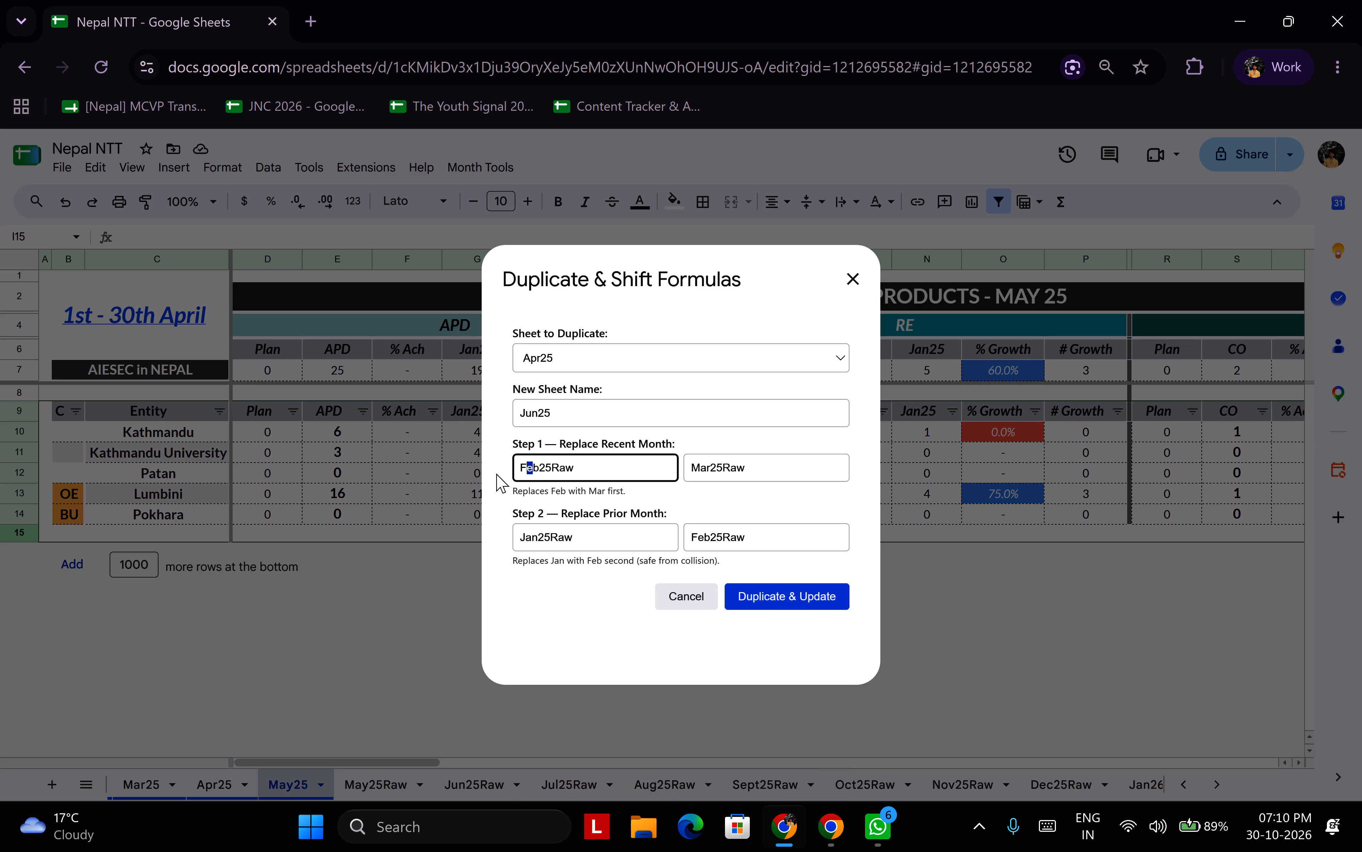
{"action": "left_click_drag", "start_coordinate": [496, 474], "coordinate": [469, 472]}
{"action": "key", "text": "Left"}
{"action": "key", "text": "shift+Right"}
{"action": "key", "text": "shift+Right"}
{"action": "key", "text": "shift+Right"}
{"action": "type", "text": "Apr"}
{"action": "key", "text": "Tab"}
{"action": "key", "text": "Left"}
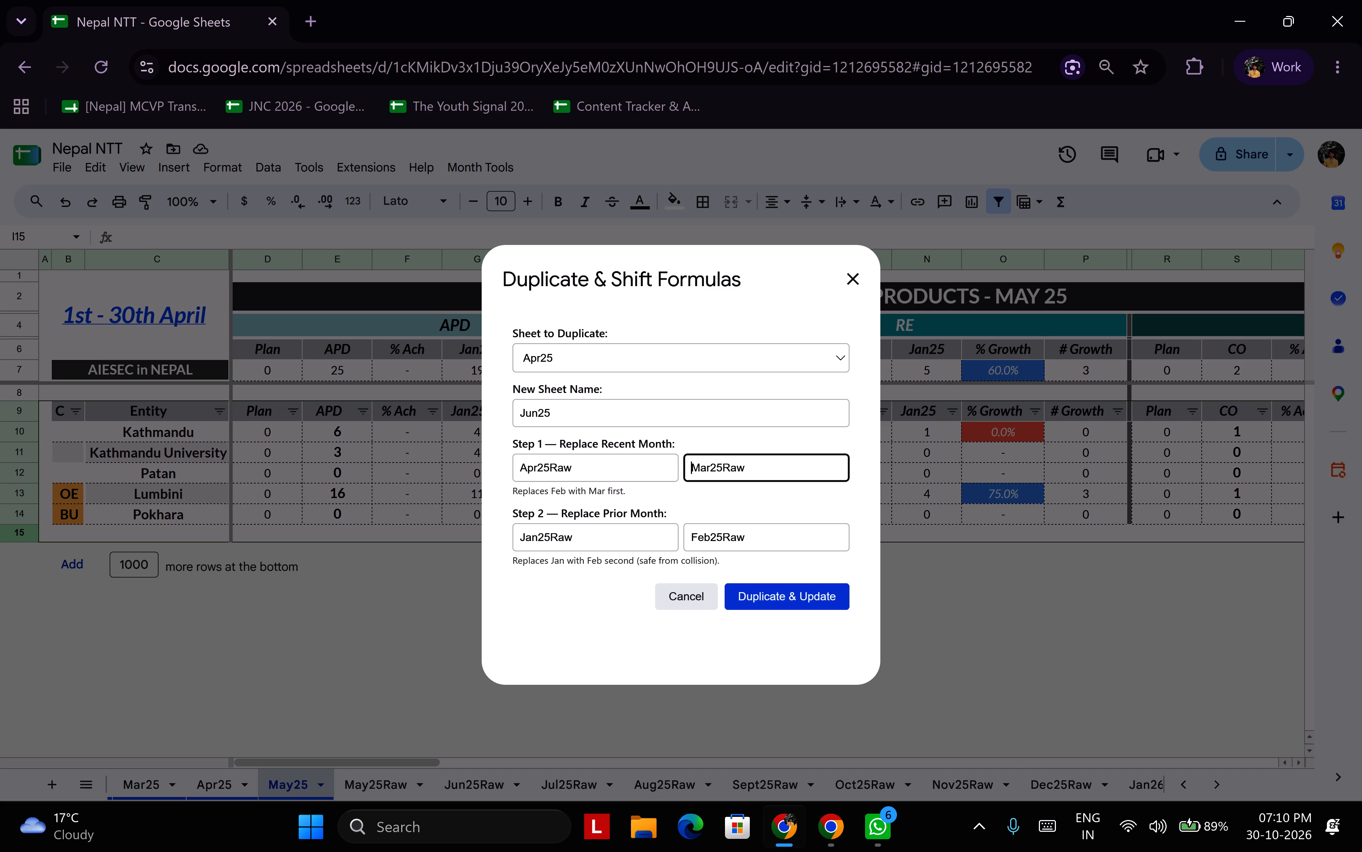
{"action": "key", "text": "shift+Right"}
{"action": "key", "text": "shift+Right"}
{"action": "key", "text": "shift+Right"}
{"action": "type", "text": "Ju"}
{"action": "key", "text": "n"}
Set the Step 2 prior-month replacement from Mar25Raw to Apr25Raw, run the duplication and close the dialog.
{"action": "key", "text": "Tab"}
{"action": "key", "text": "Left"}
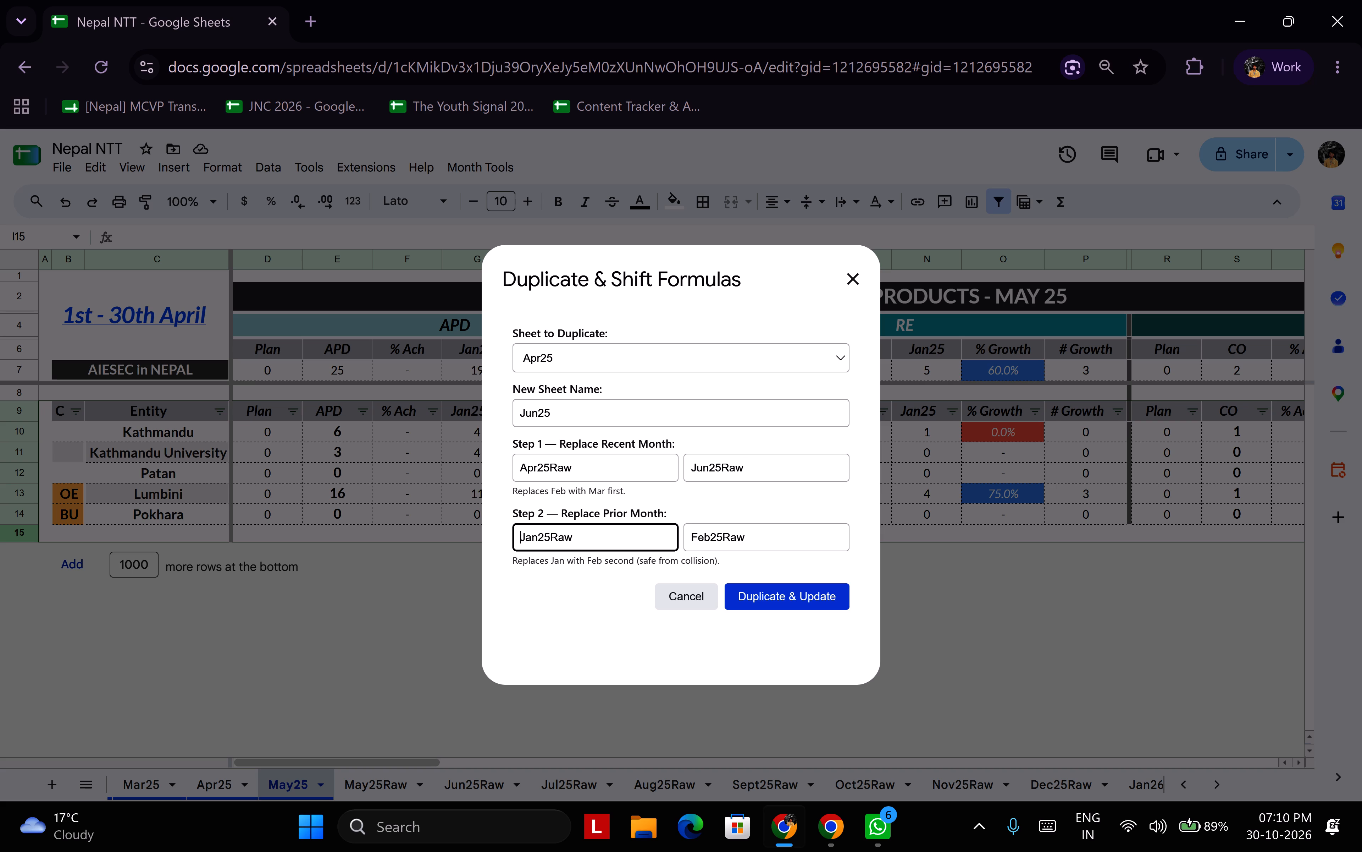
{"action": "key", "text": "shift+Right"}
{"action": "key", "text": "shift+Right"}
{"action": "key", "text": "shift+Right"}
{"action": "key", "text": "shift+m"}
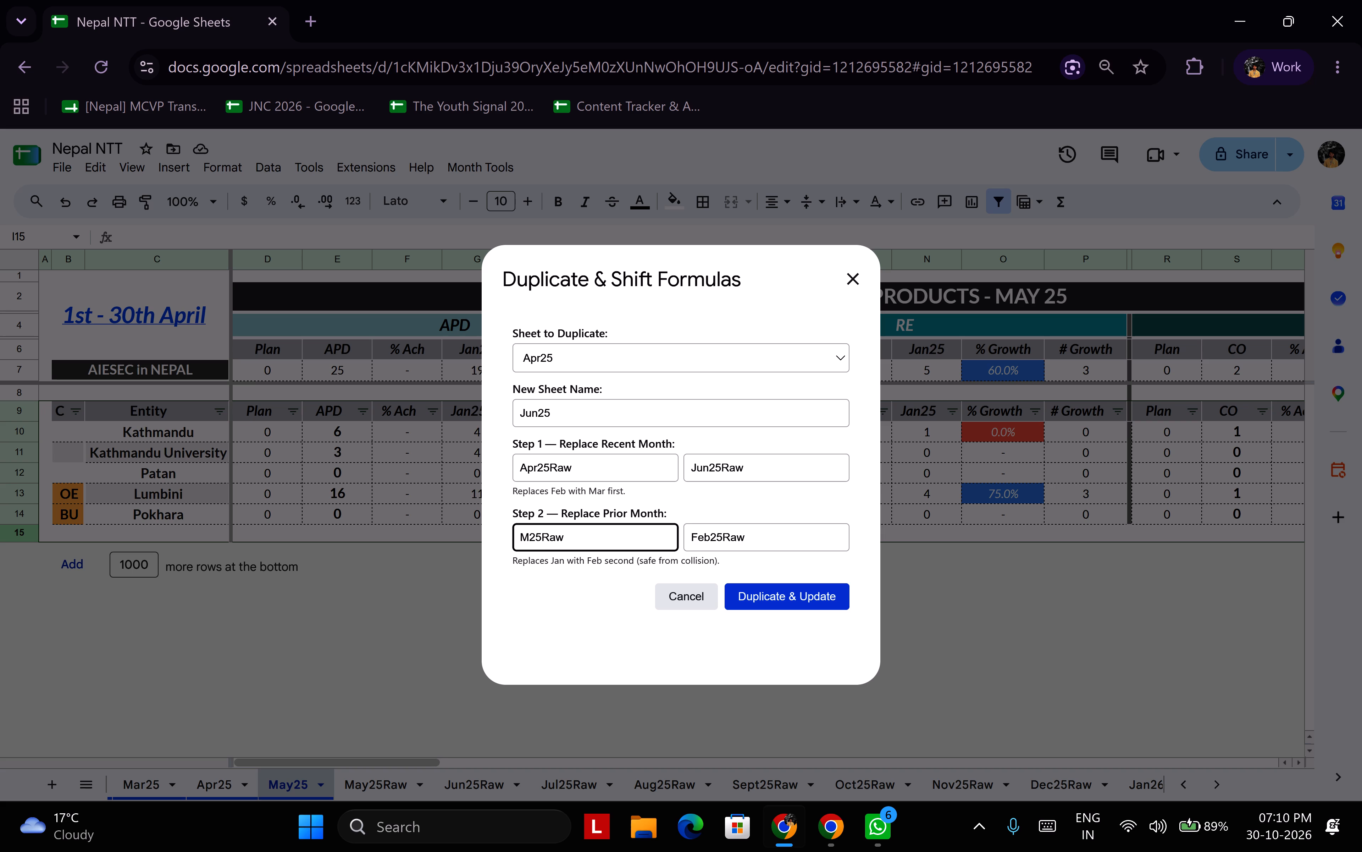
{"action": "type", "text": "ar"}
{"action": "key", "text": "Tab"}
{"action": "key", "text": "Left"}
{"action": "key", "text": "shift+Right"}
{"action": "key", "text": "shift+Right"}
{"action": "key", "text": "shift+Right"}
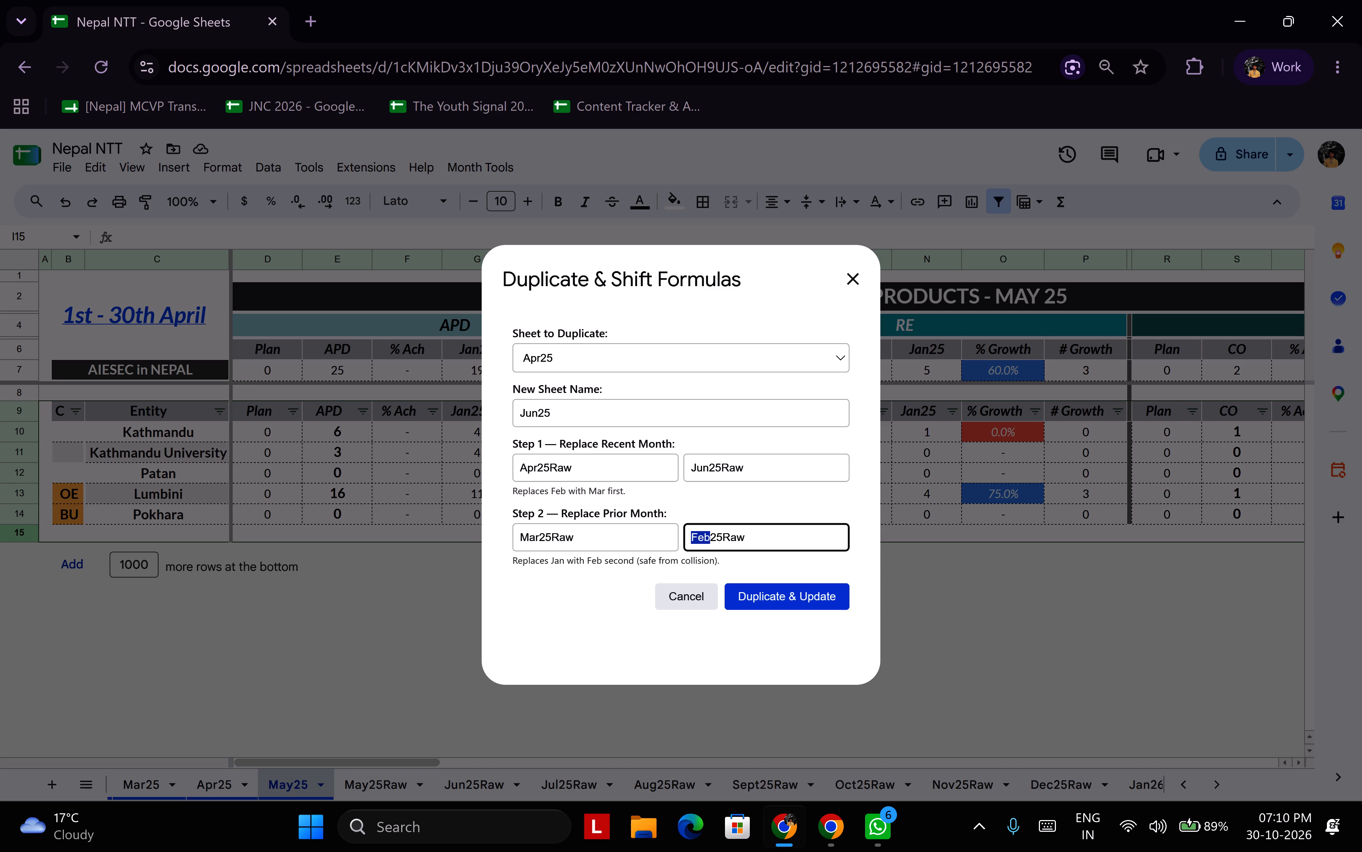
{"action": "type", "text": "Apr"}
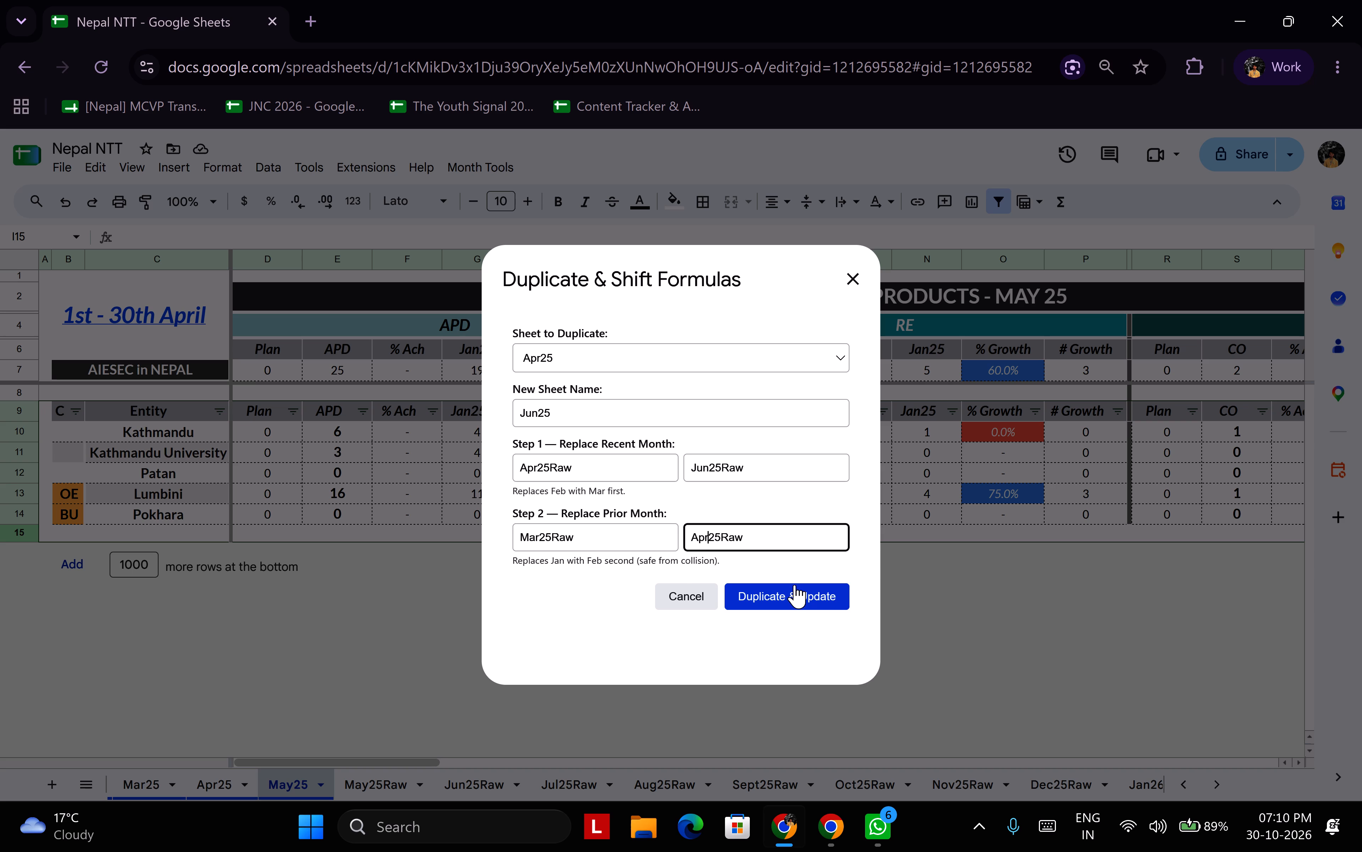
{"action": "left_click", "coordinate": [794, 585]}
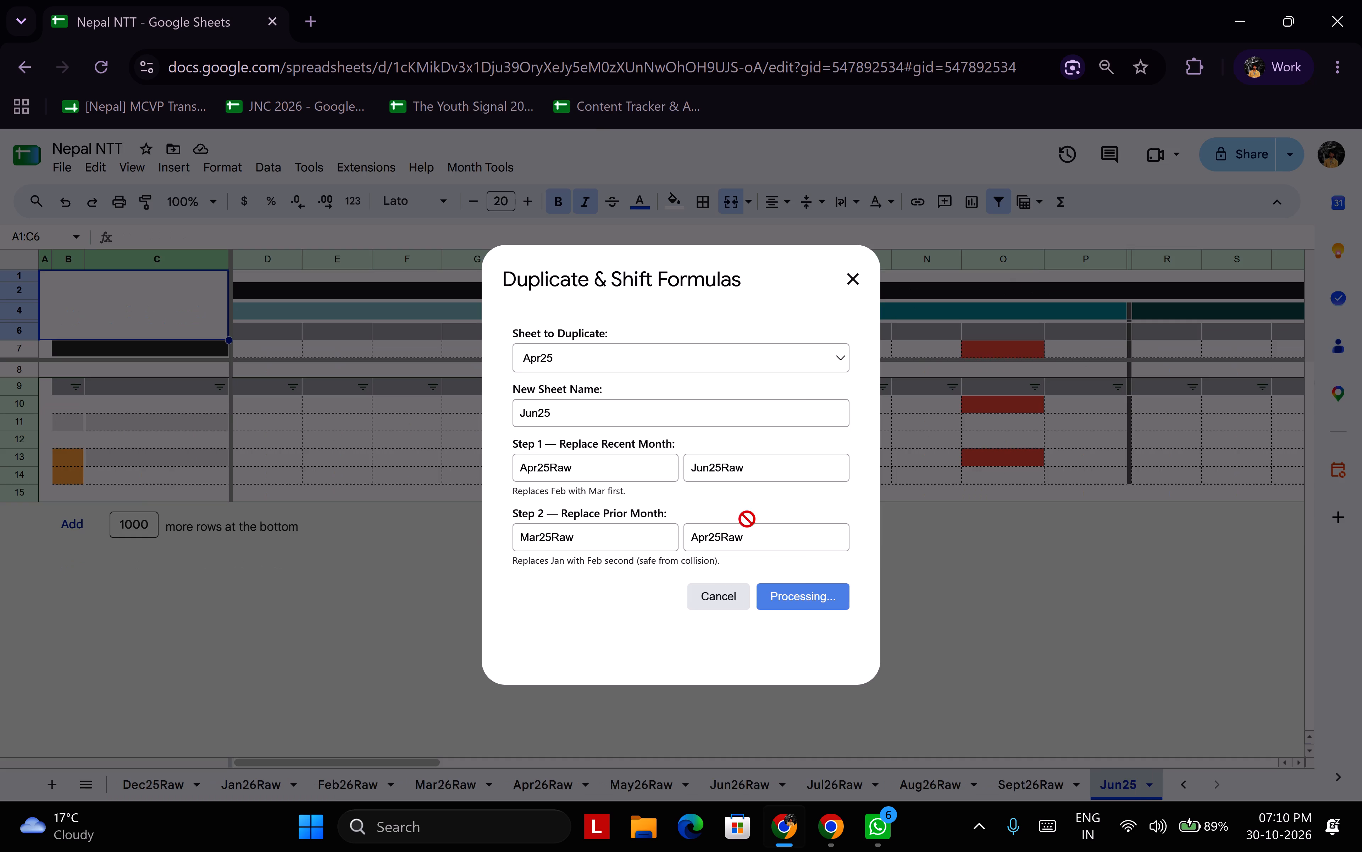
{"action": "left_click", "coordinate": [864, 264]}
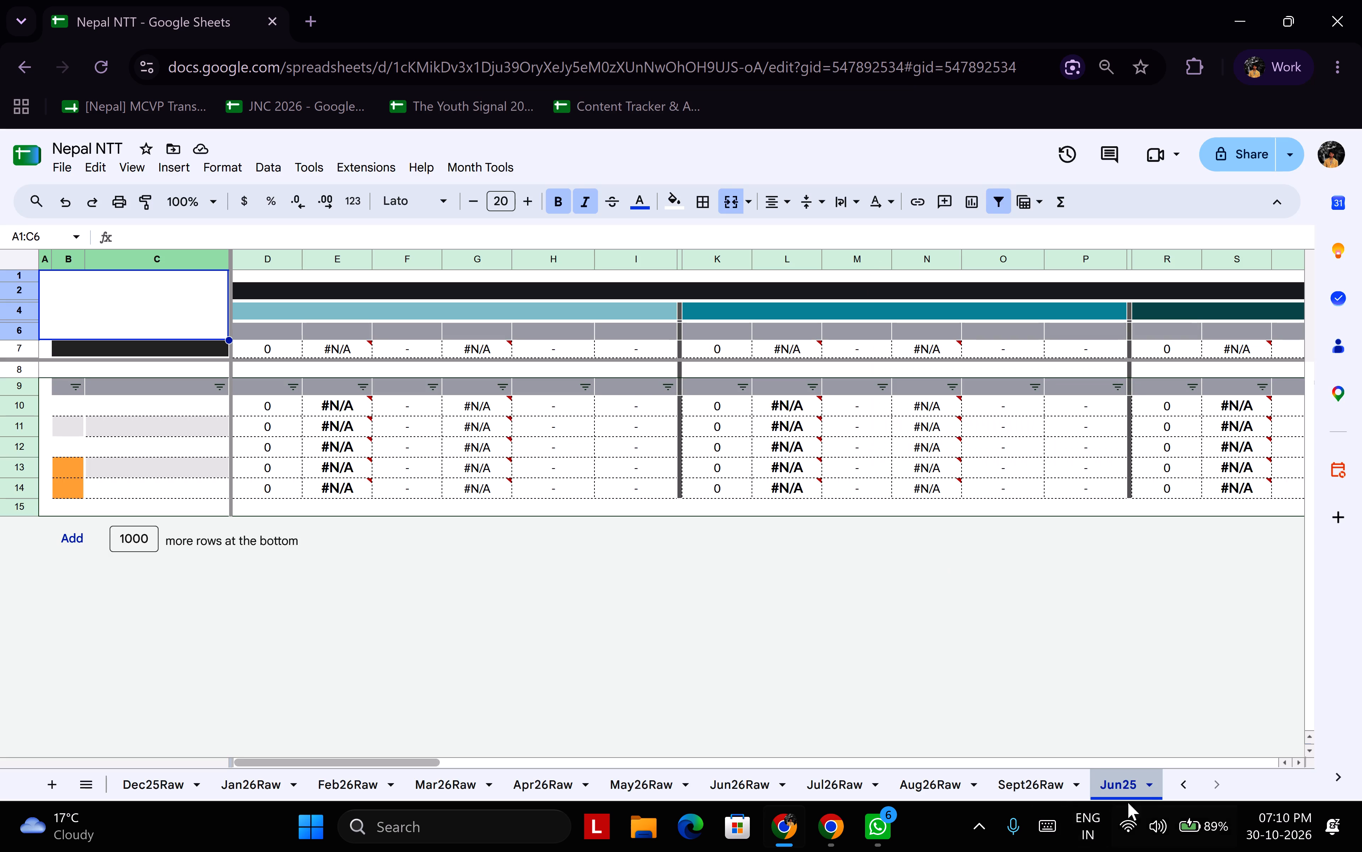
Move the Jun25 sheet to between May25Raw and Jun25Raw.
{"action": "left_click_drag", "start_coordinate": [1122, 786], "coordinate": [0, 758]}
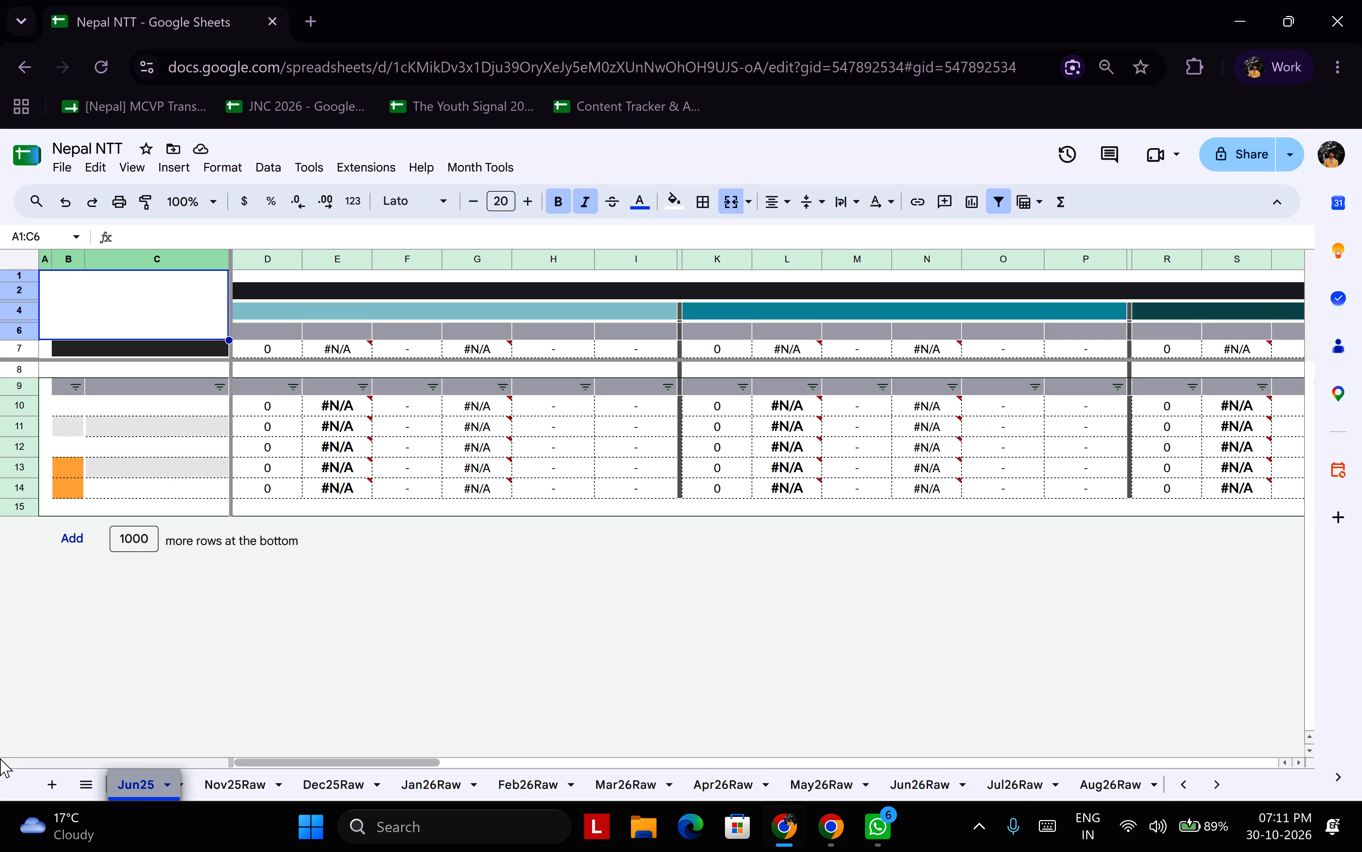
{"action": "left_click_drag", "start_coordinate": [0, 758], "coordinate": [0, 735]}
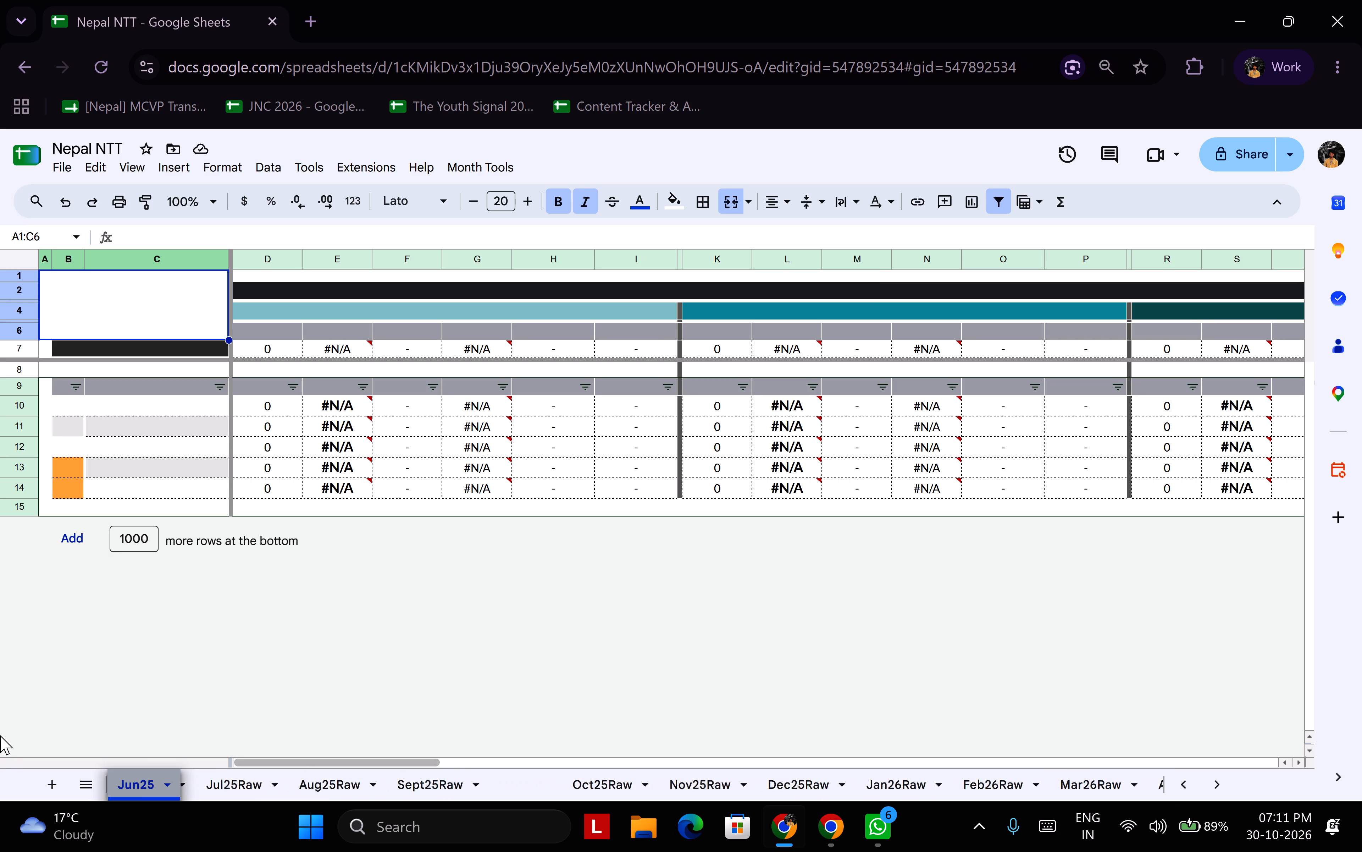
{"action": "left_click_drag", "start_coordinate": [0, 735], "coordinate": [40, 741]}
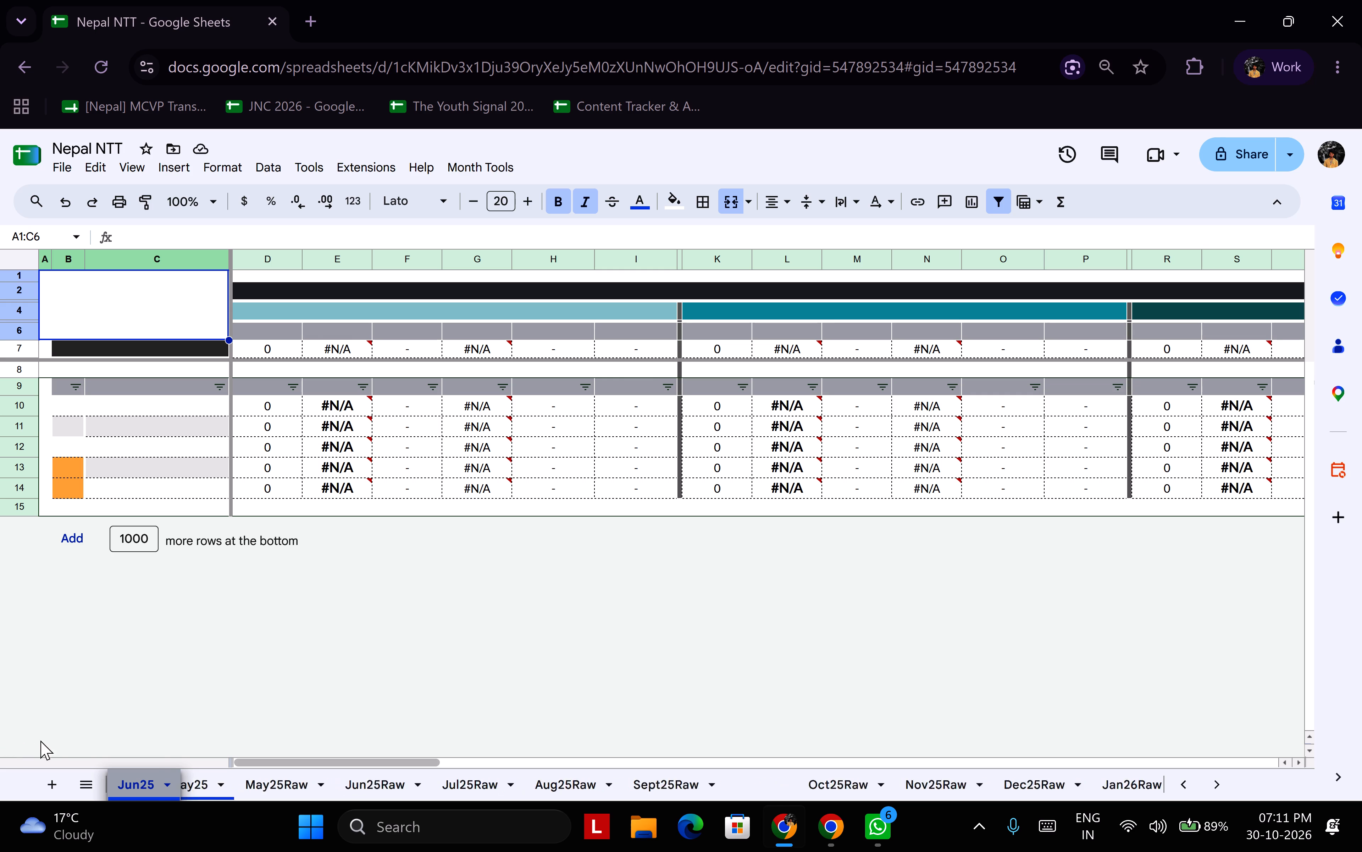
{"action": "left_click_drag", "start_coordinate": [40, 741], "coordinate": [365, 790]}
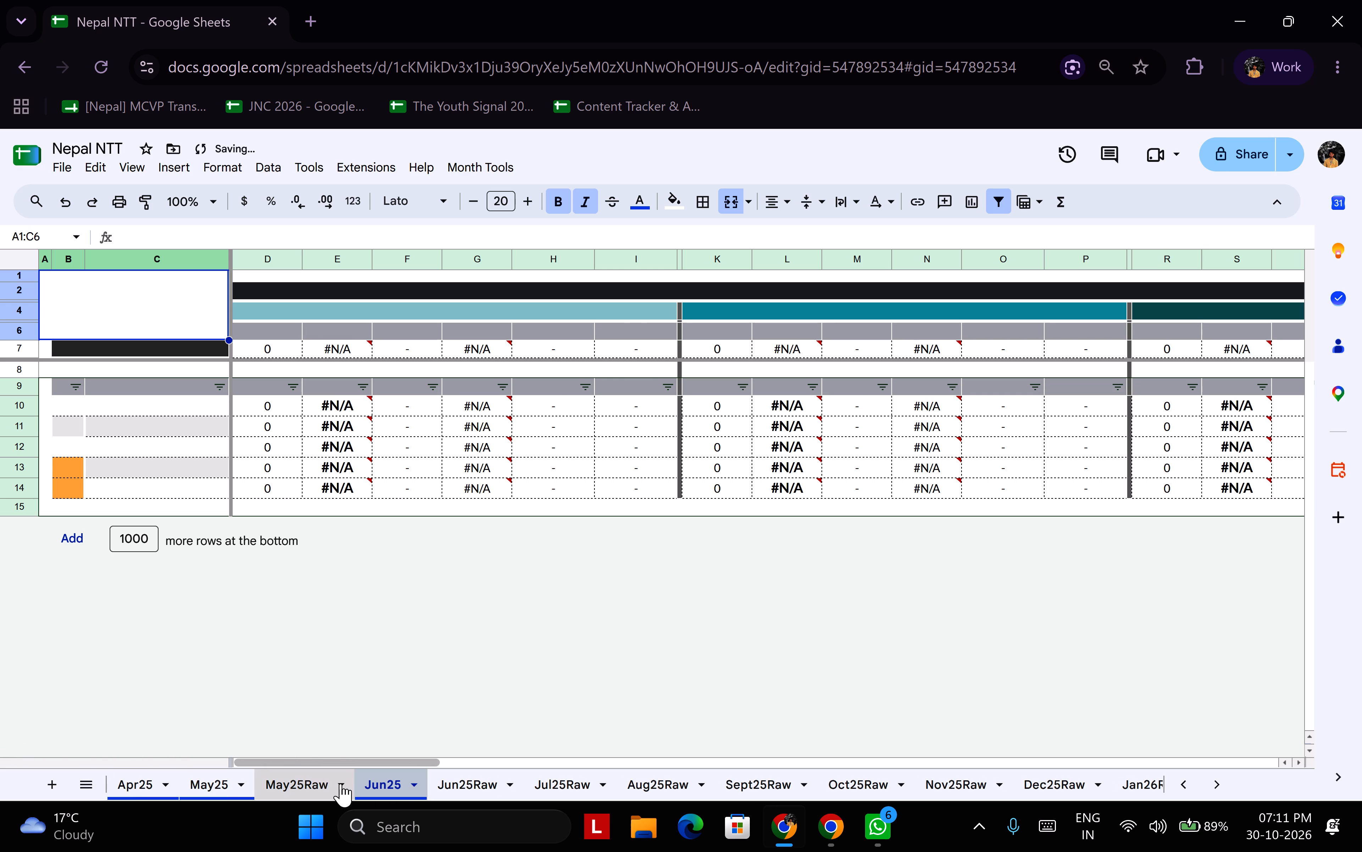
Hide the May25Raw sheet.
{"action": "left_click", "coordinate": [340, 783]}
{"action": "left_click", "coordinate": [344, 781]}
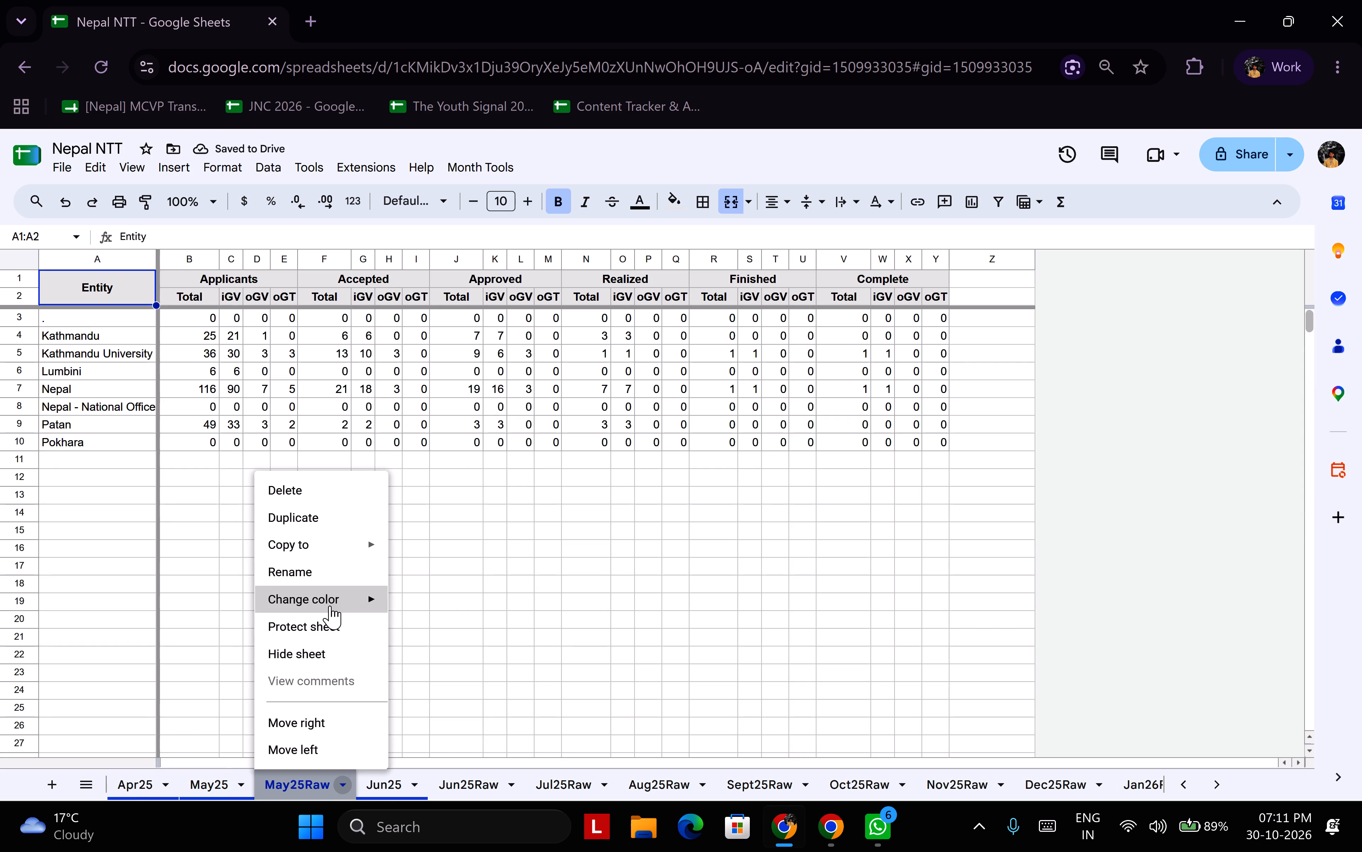
{"action": "left_click", "coordinate": [330, 643]}
Copy columns A to C of the May25 sheet into the same columns of Jun25.
{"action": "left_click", "coordinate": [288, 788]}
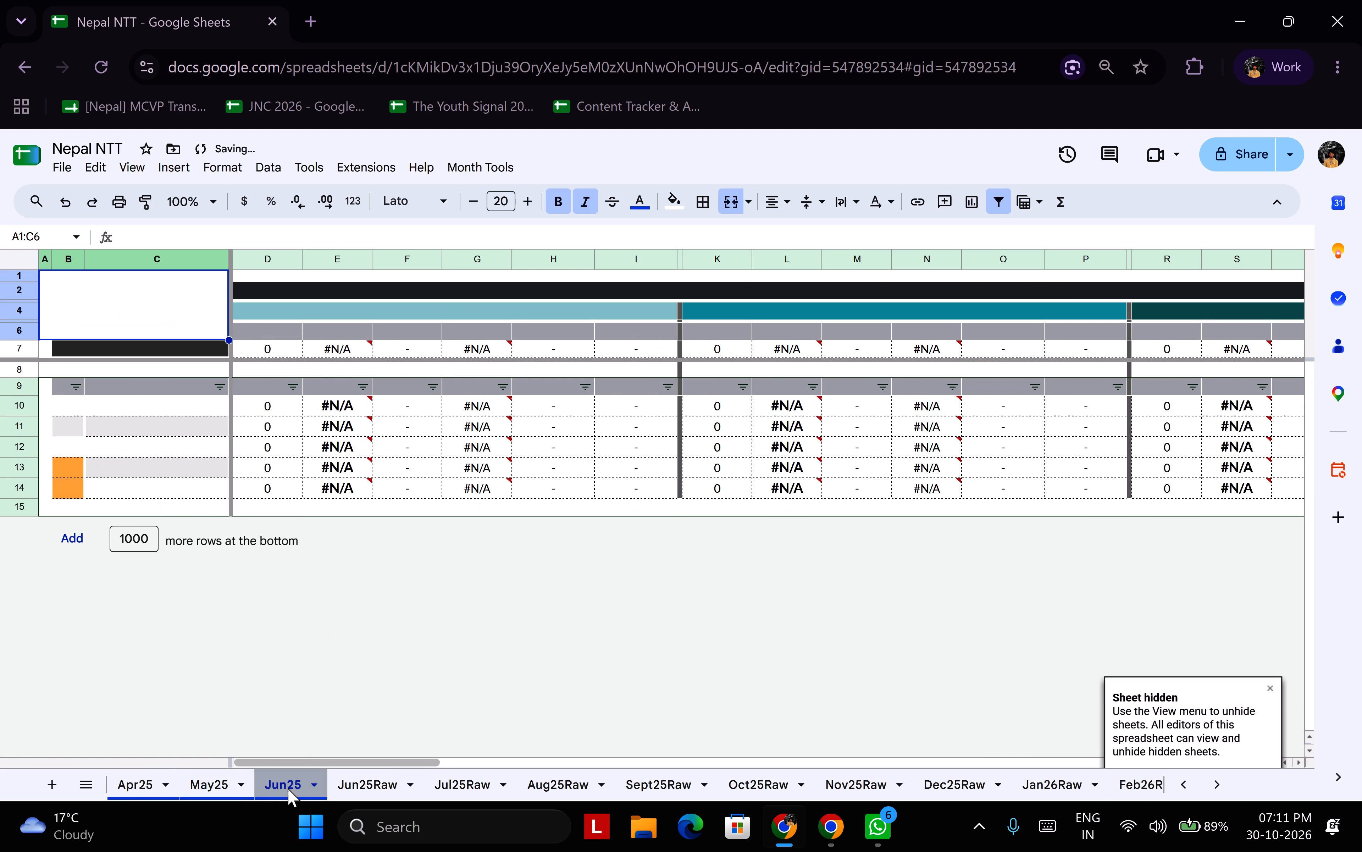
{"action": "left_click", "coordinate": [219, 774]}
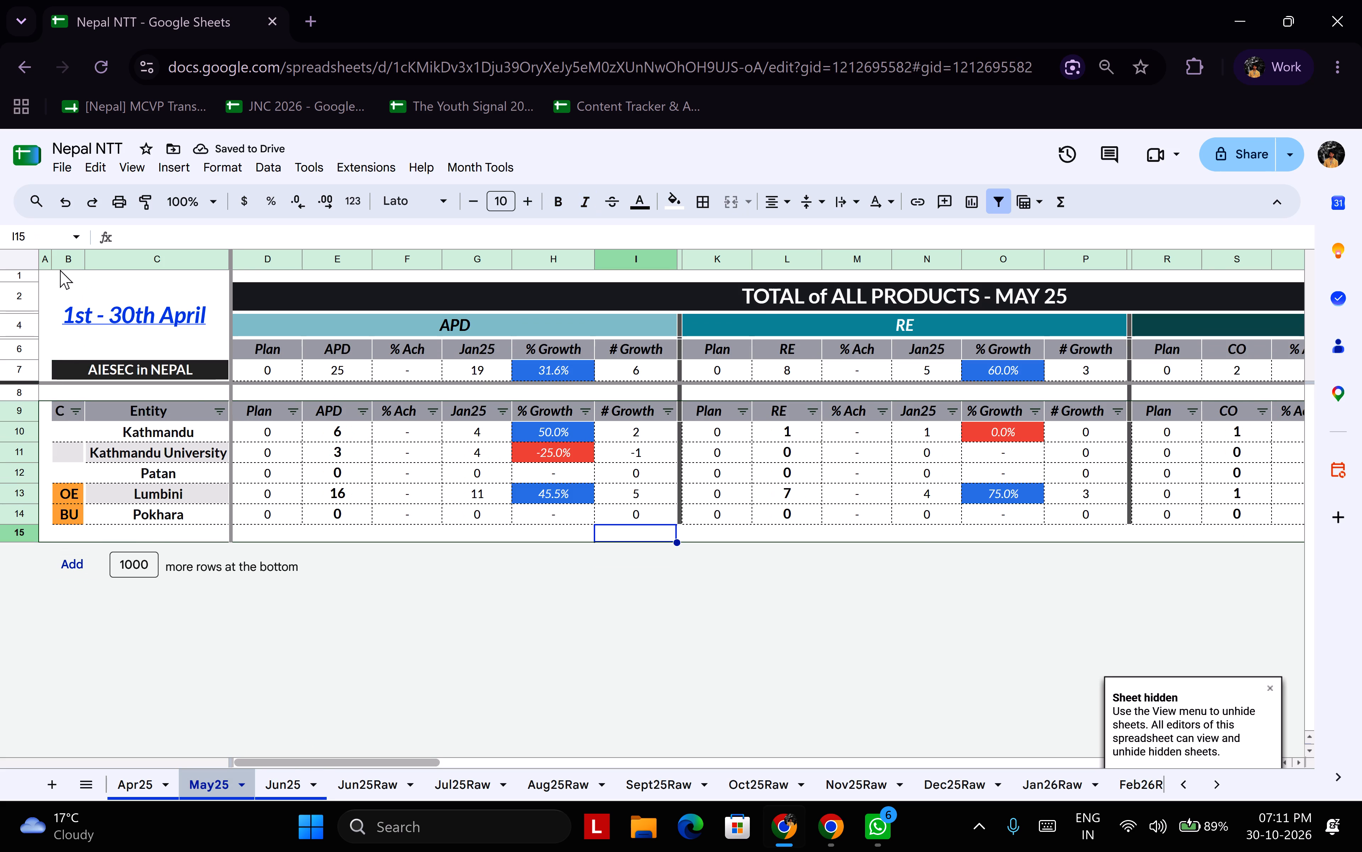
{"action": "left_click", "coordinate": [40, 263], "text": "shift"}
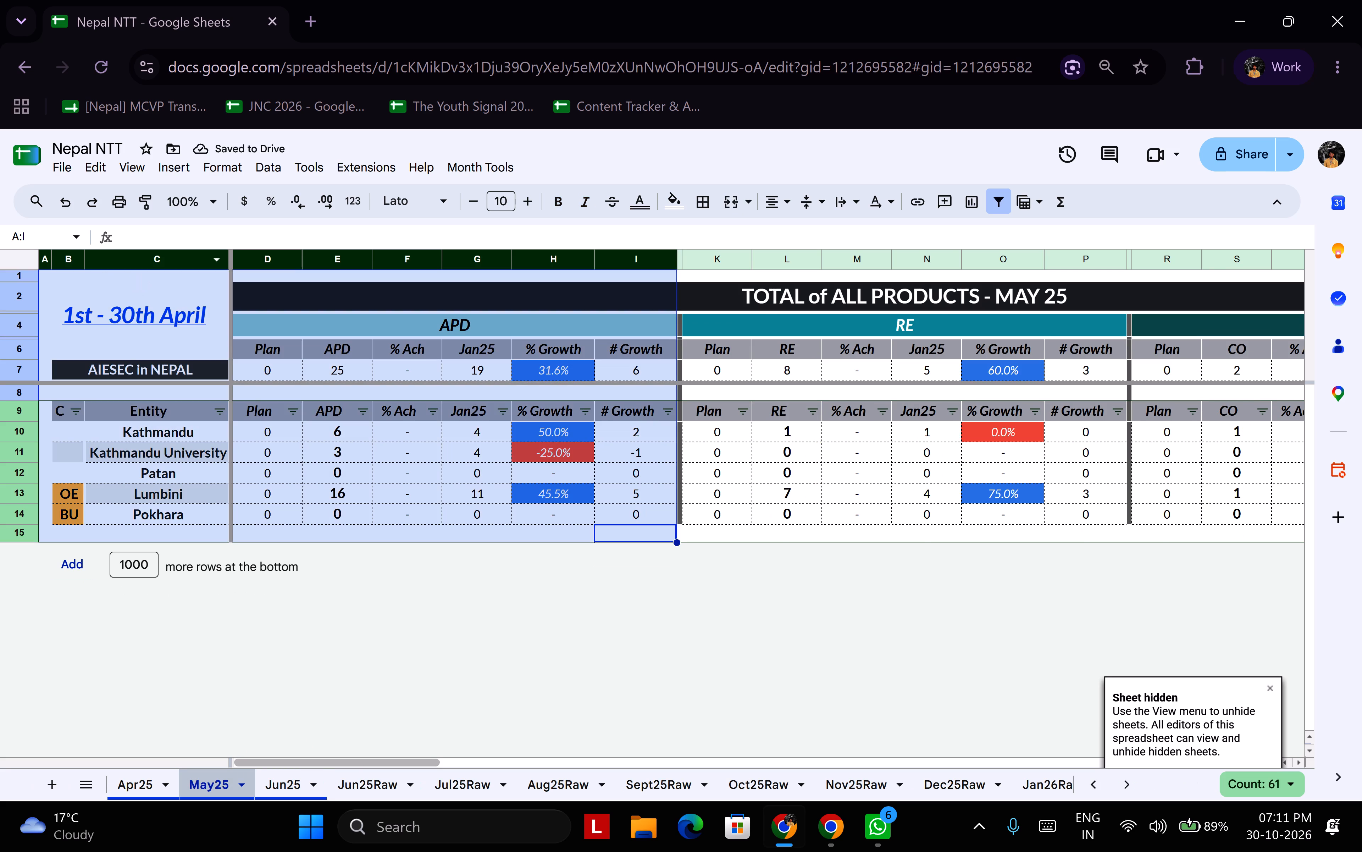
{"action": "left_click", "coordinate": [164, 264]}
{"action": "left_click", "coordinate": [163, 256]}
{"action": "left_click", "coordinate": [152, 321]}
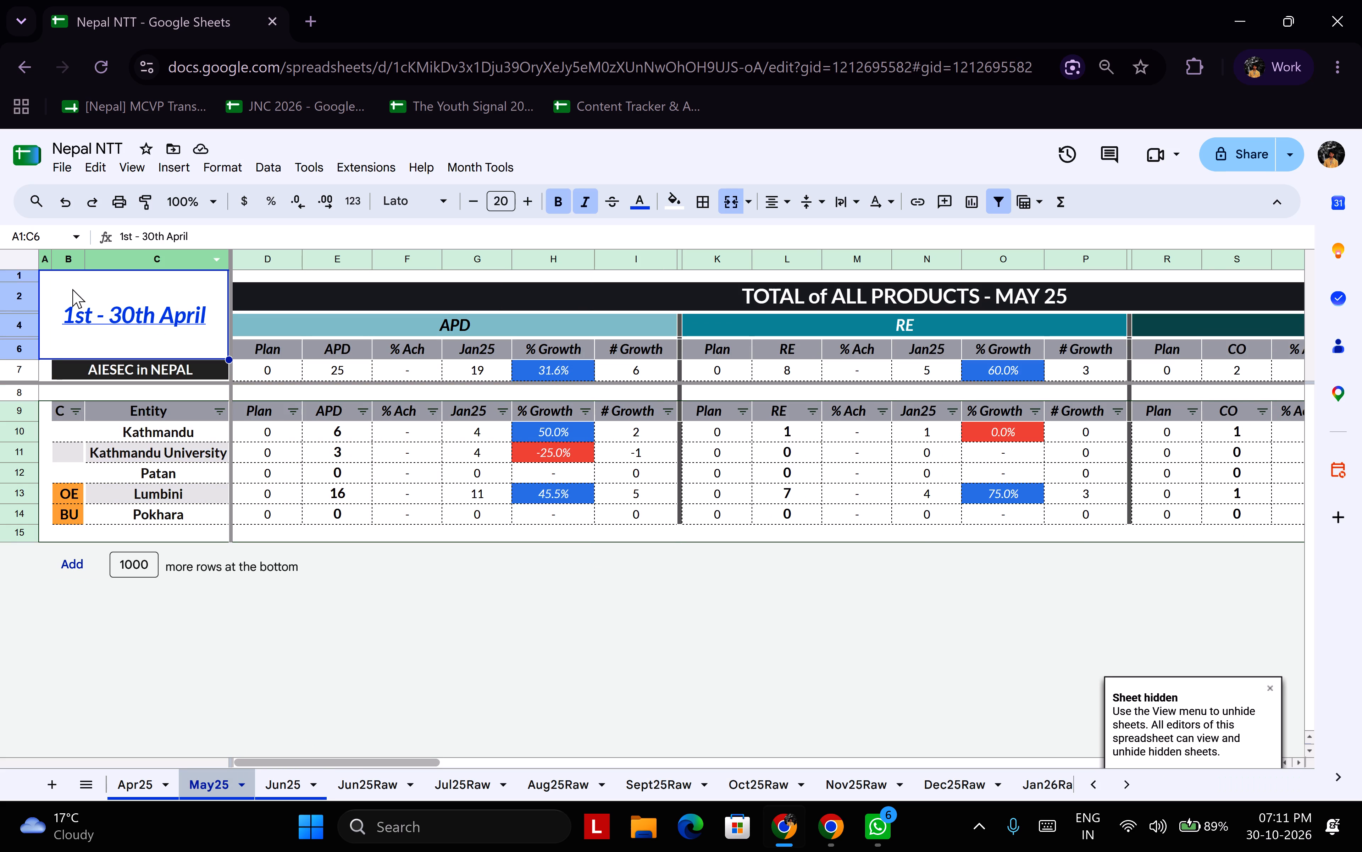
{"action": "left_click", "coordinate": [41, 266], "text": "shift"}
{"action": "left_click", "coordinate": [155, 266], "text": "shift"}
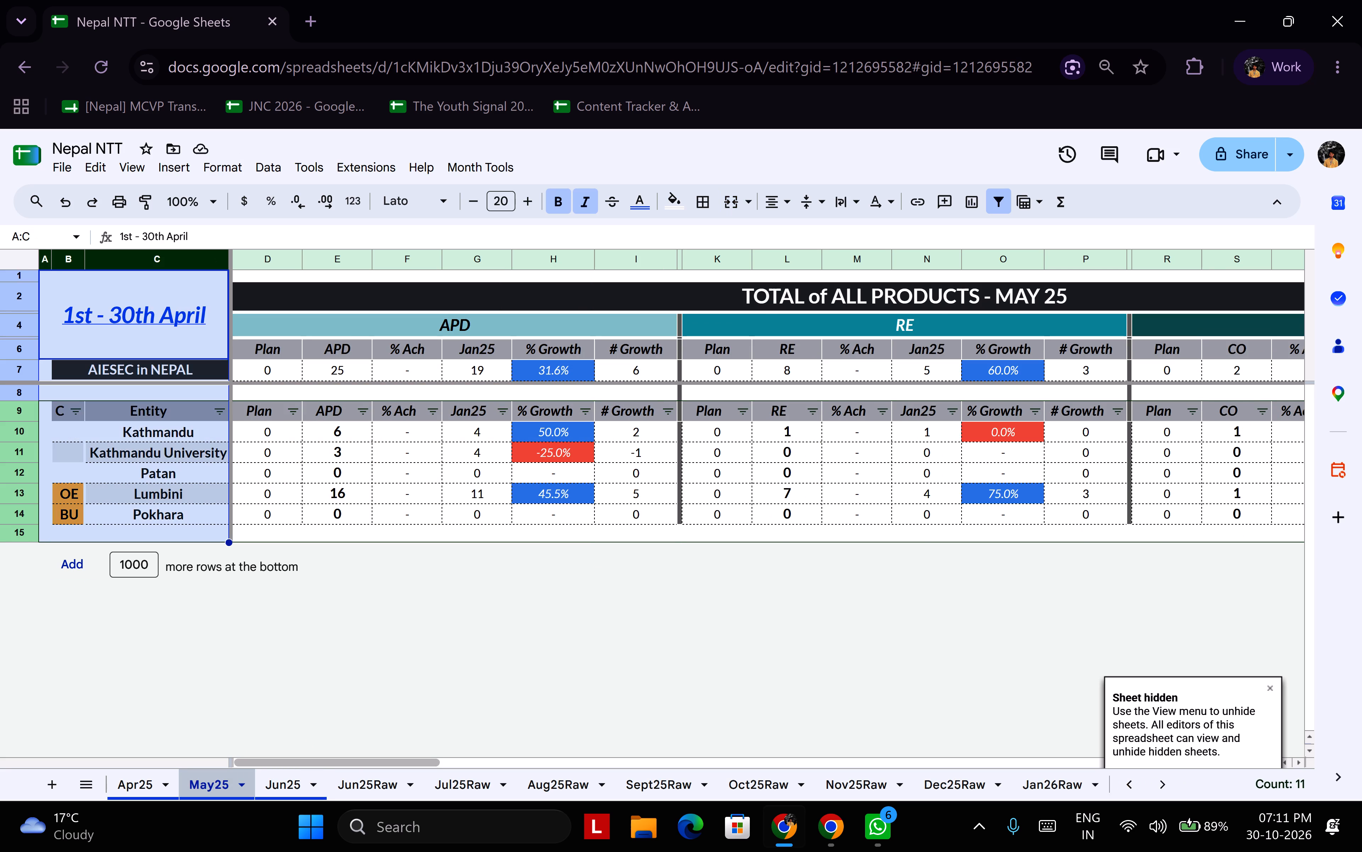
{"action": "key", "text": "ctrl+c"}
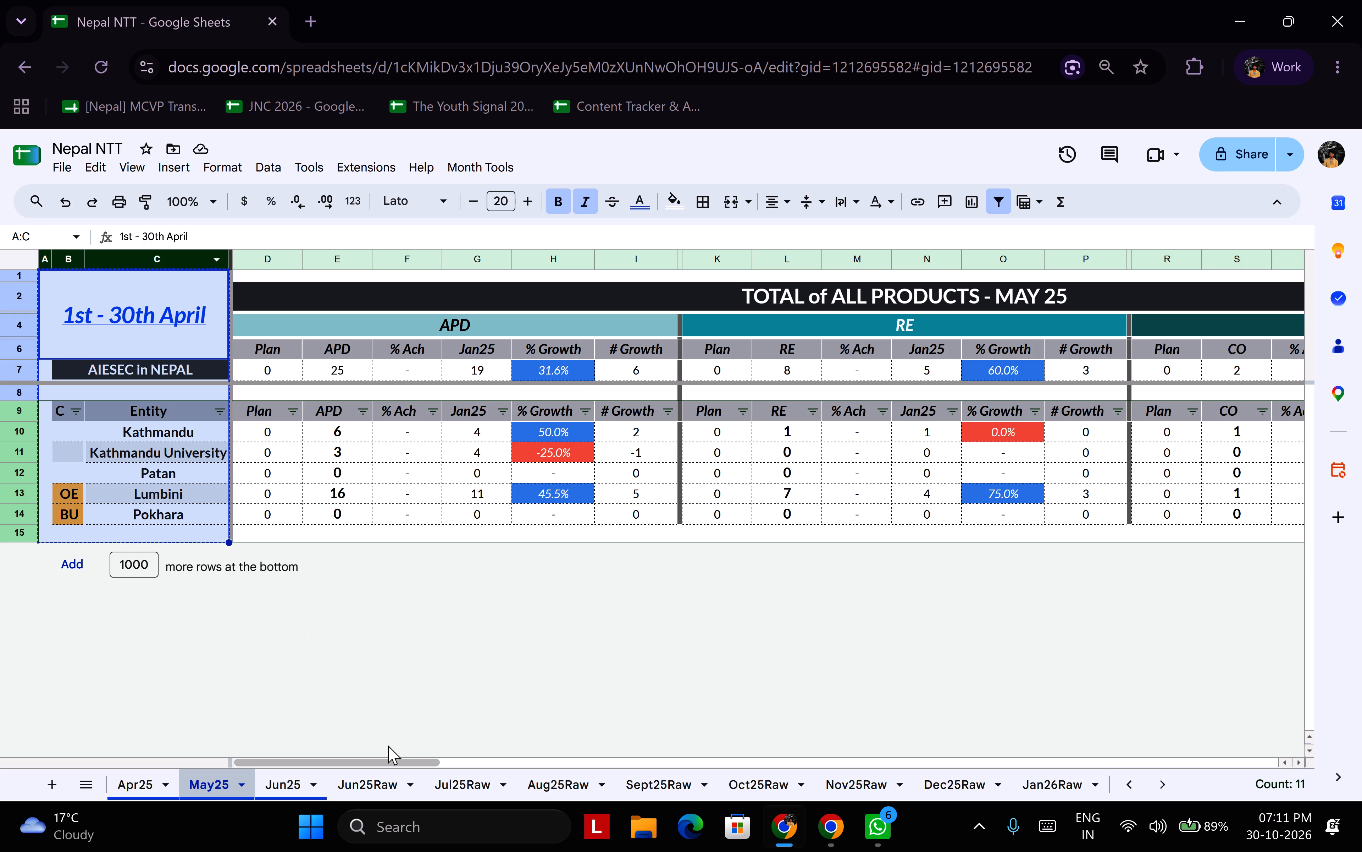
{"action": "left_click", "coordinate": [275, 778]}
{"action": "left_click", "coordinate": [46, 261]}
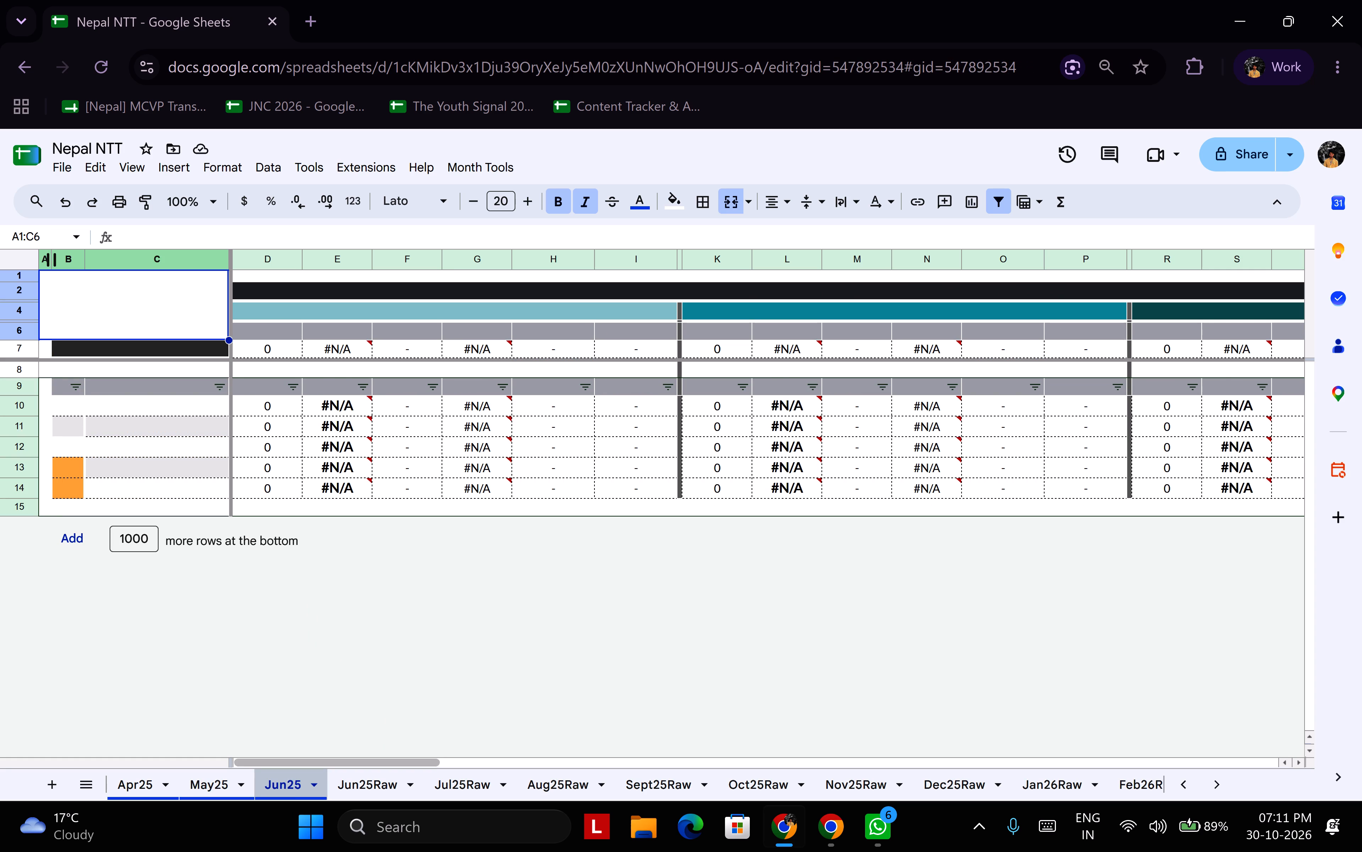
{"action": "left_click", "coordinate": [40, 260]}
{"action": "key", "text": "ctrl+v"}
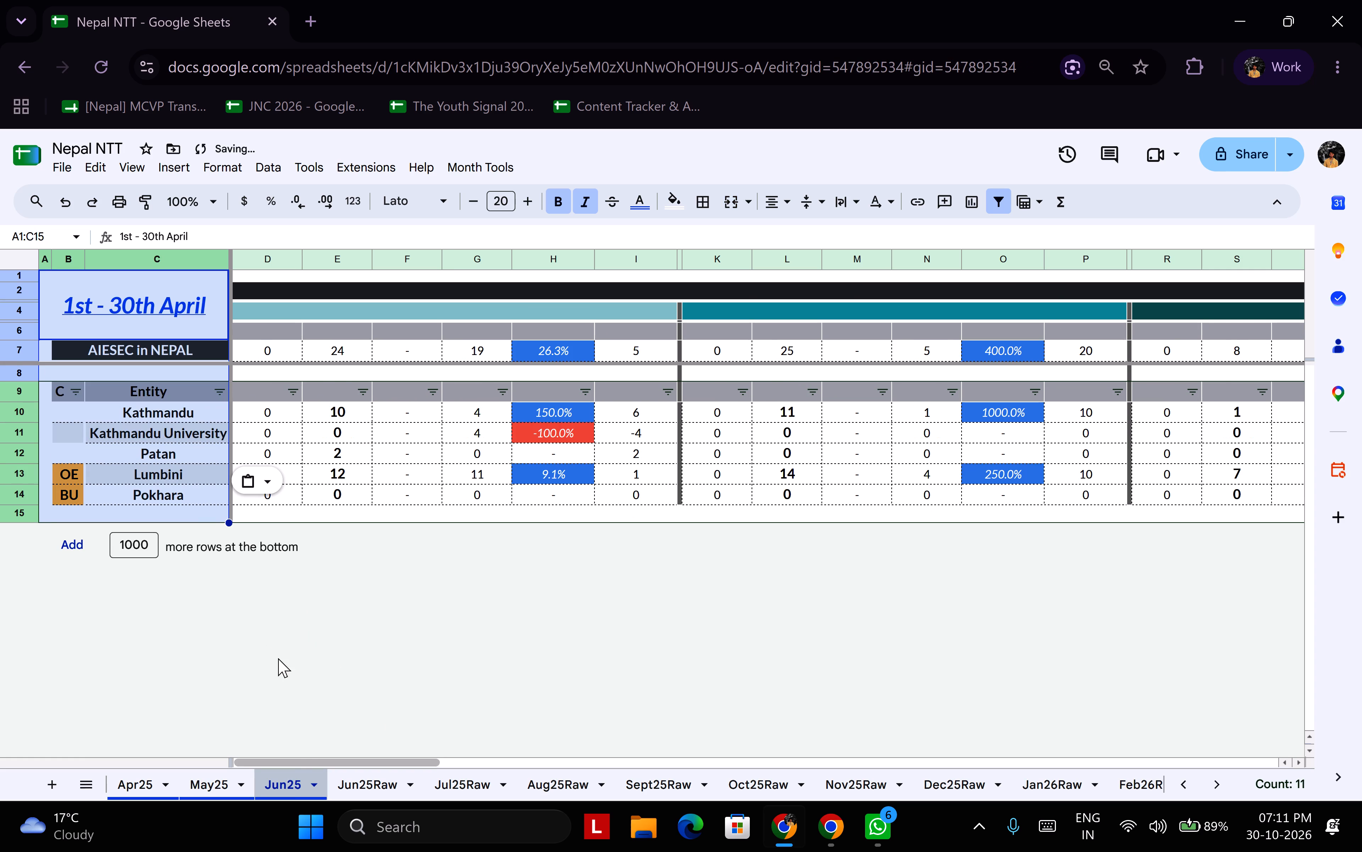
Copy heading rows 1 to 6 of the May25 sheet into Jun25, starting at row 1.
{"action": "left_click", "coordinate": [197, 777]}
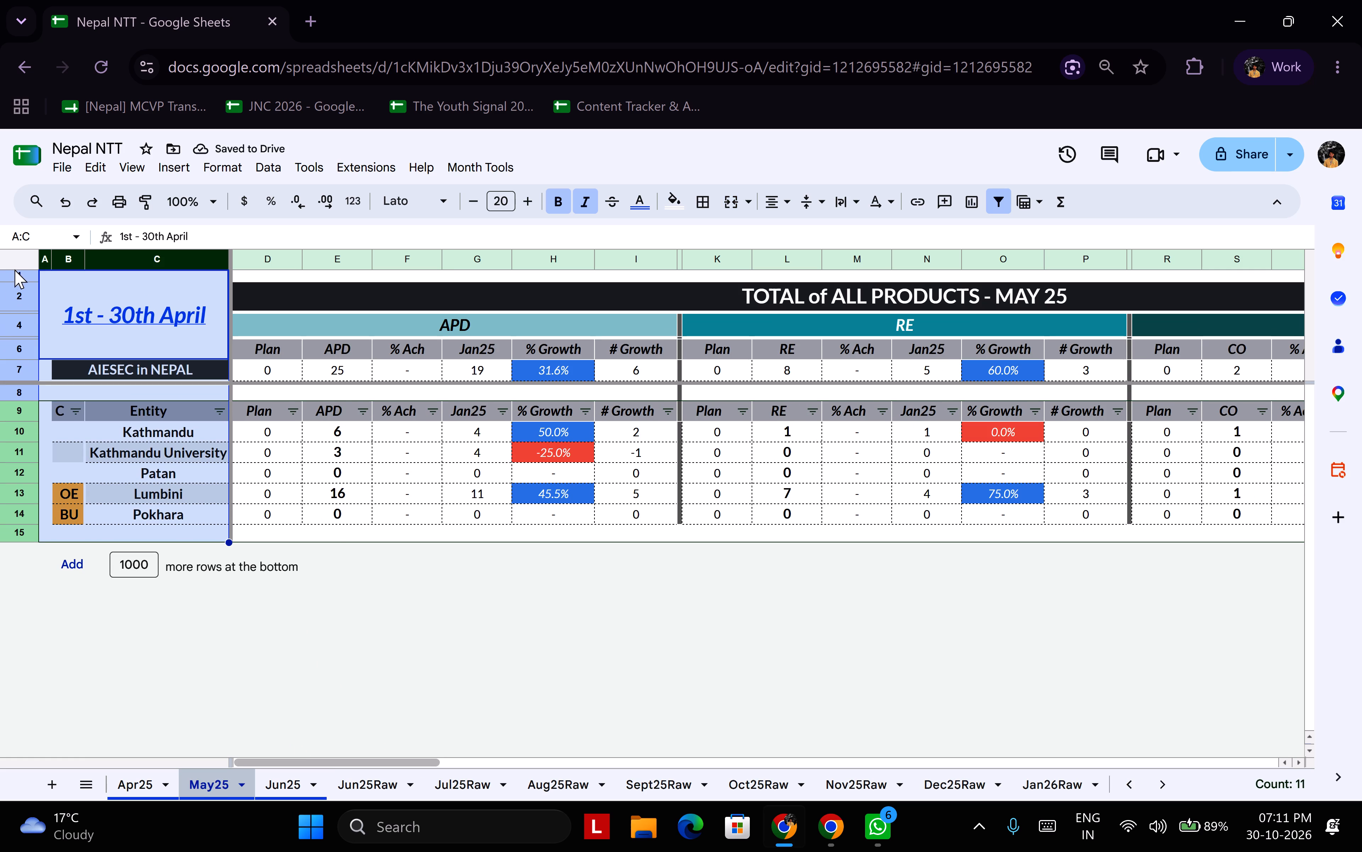
{"action": "left_click", "coordinate": [20, 274]}
{"action": "left_click", "coordinate": [15, 354], "text": "shift"}
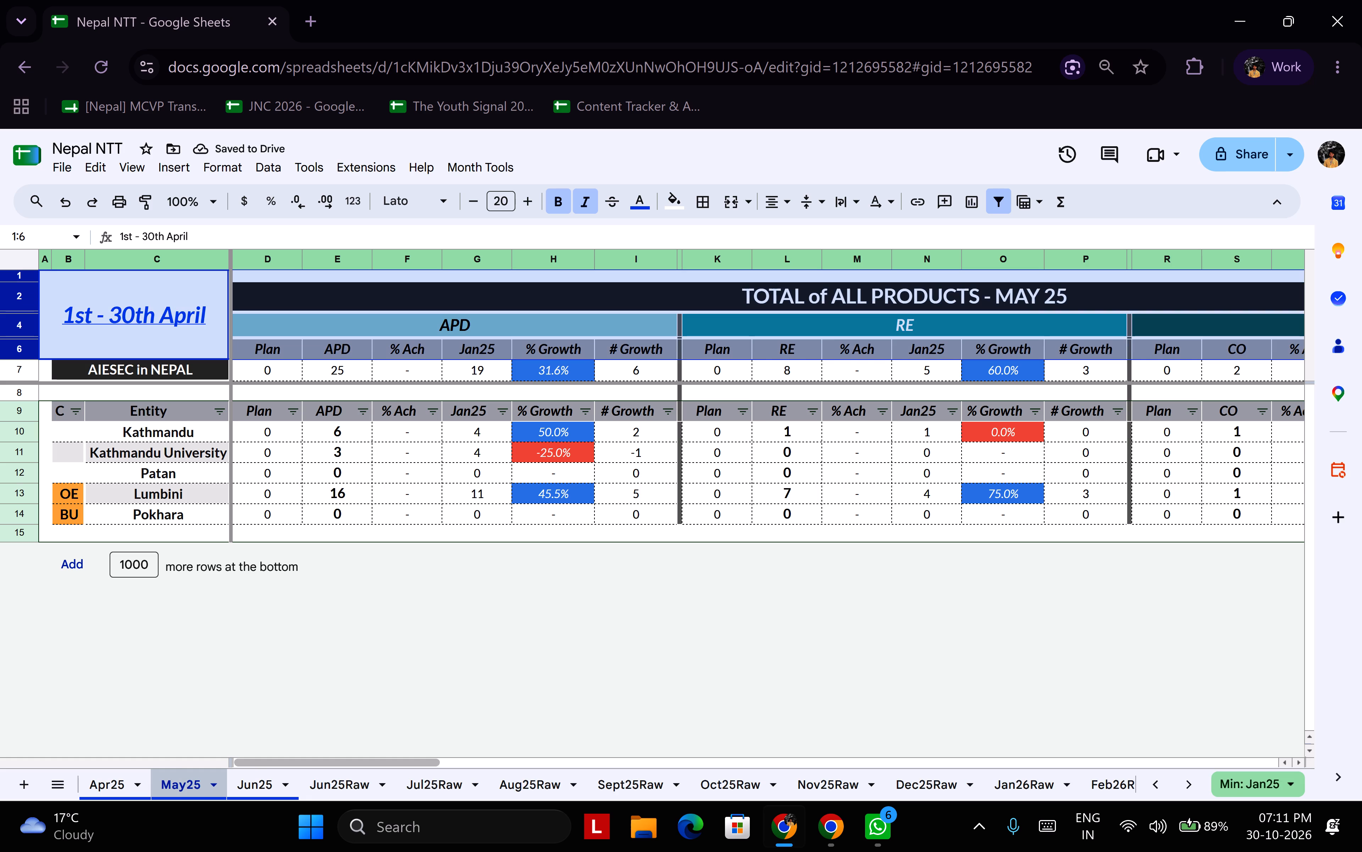
{"action": "key", "text": "ctrl+c"}
{"action": "left_click", "coordinate": [282, 780]}
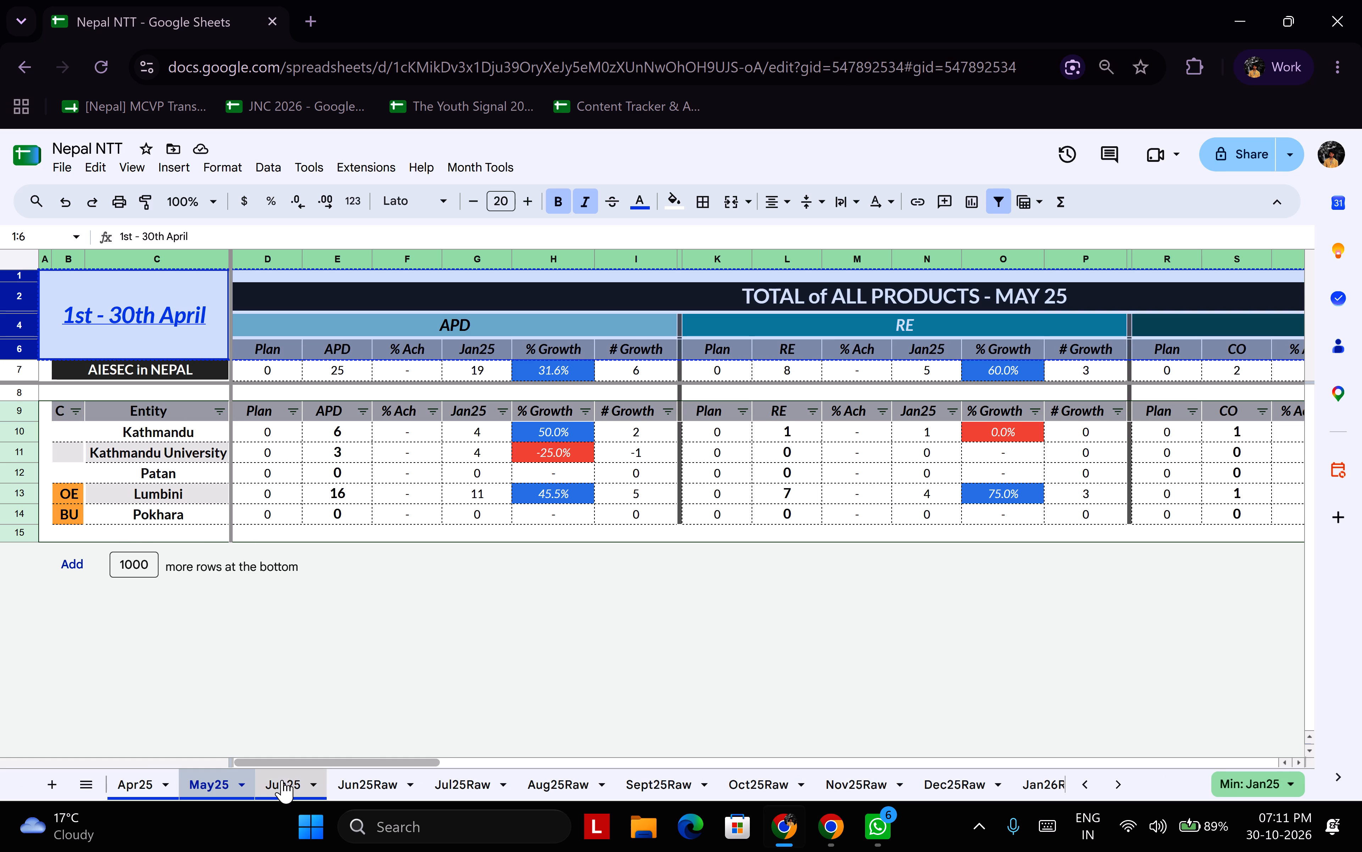
{"action": "left_click", "coordinate": [14, 273]}
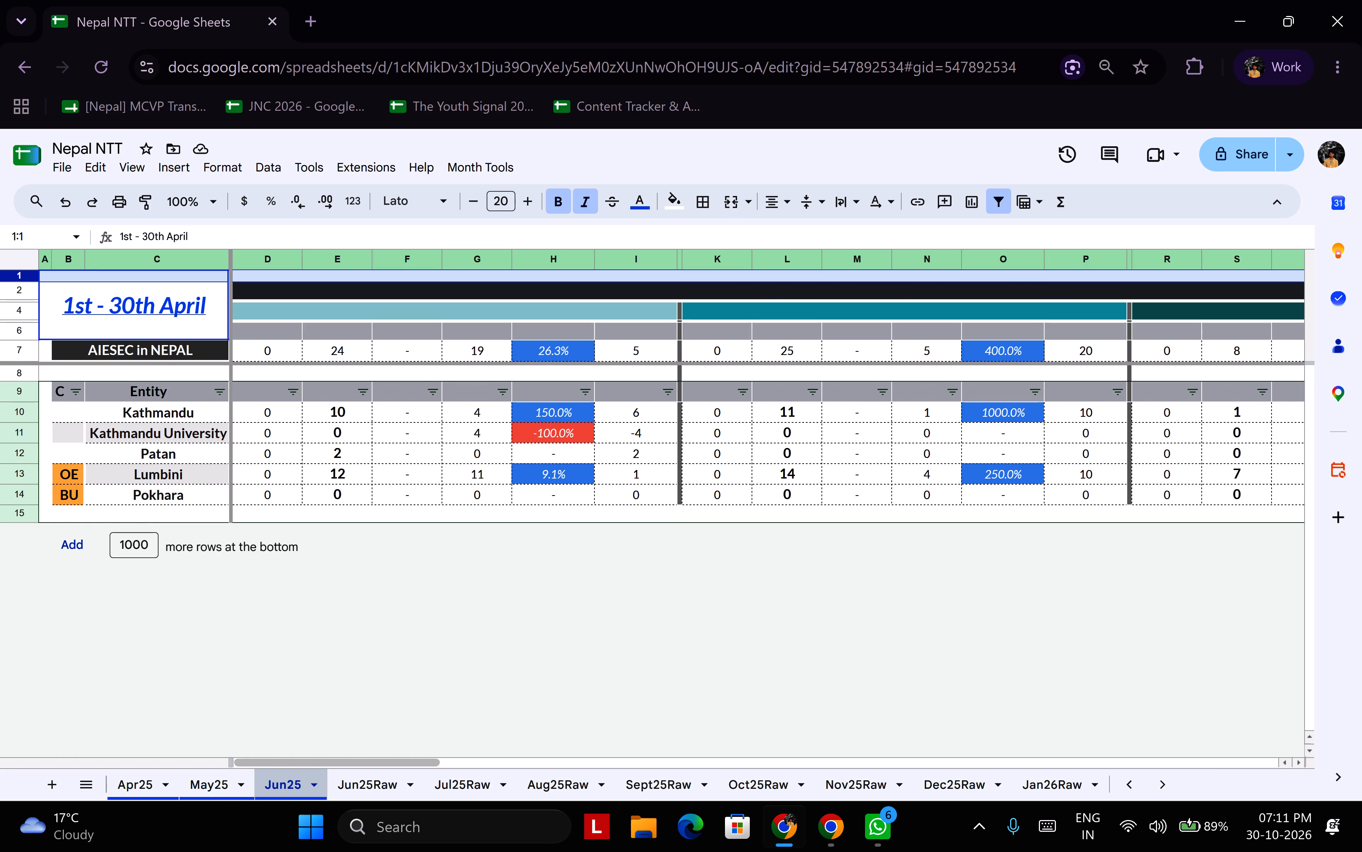
{"action": "key", "text": "ctrl+v"}
Copy heading row 9 of the May25 sheet into row 9 of Jun25.
{"action": "left_click", "coordinate": [213, 783]}
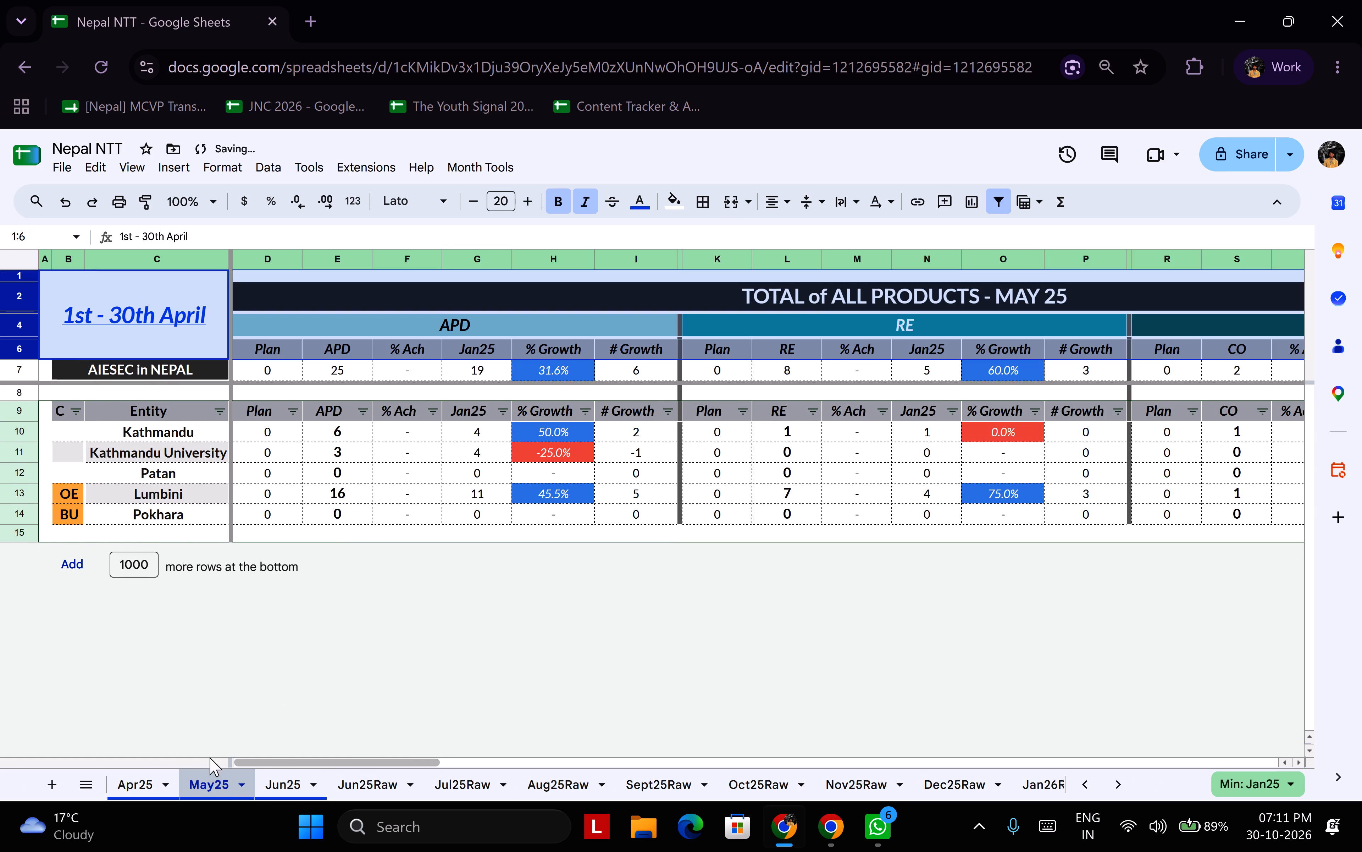
{"action": "left_click", "coordinate": [21, 411]}
{"action": "key", "text": "ctrl+c"}
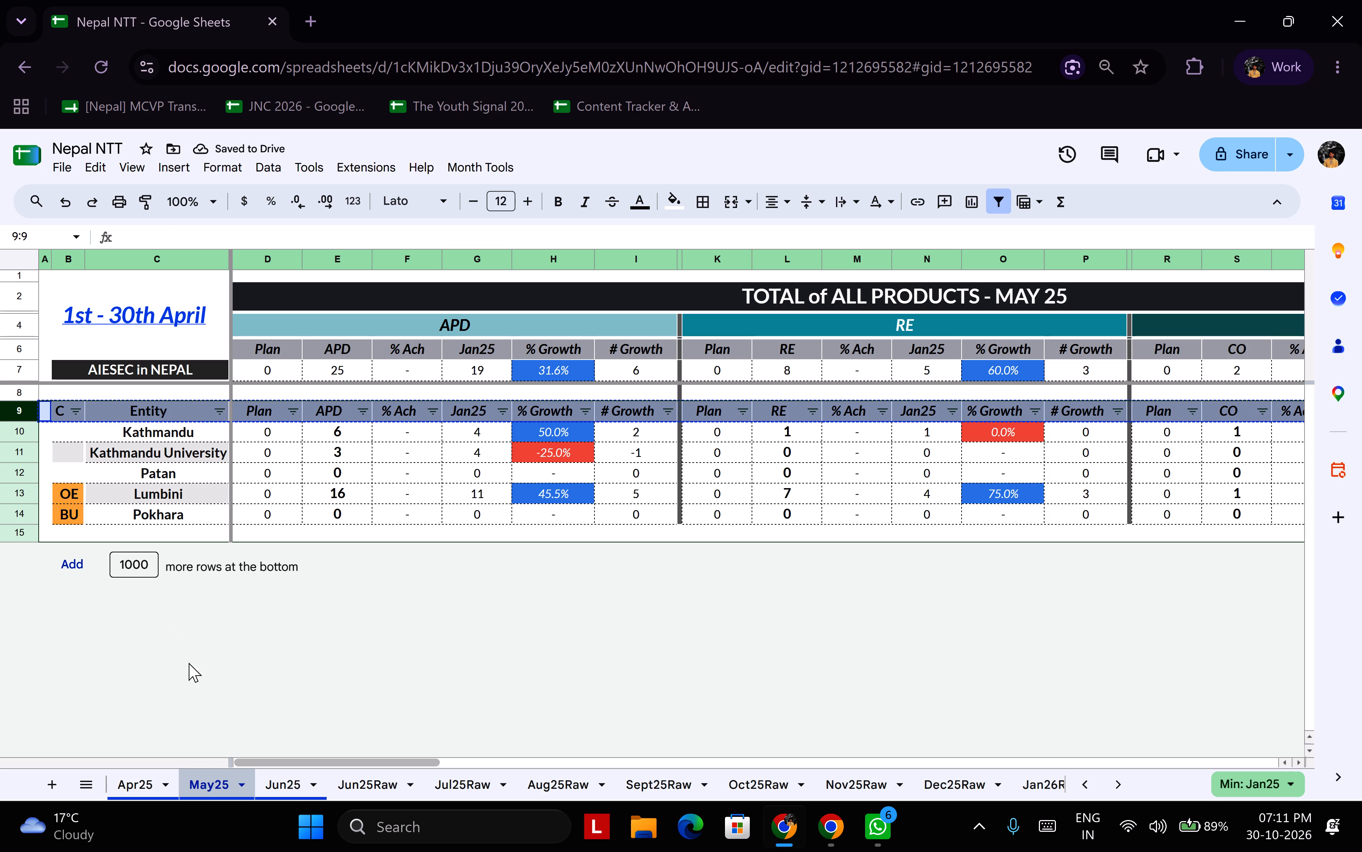
{"action": "left_click", "coordinate": [284, 777]}
{"action": "left_click", "coordinate": [17, 412]}
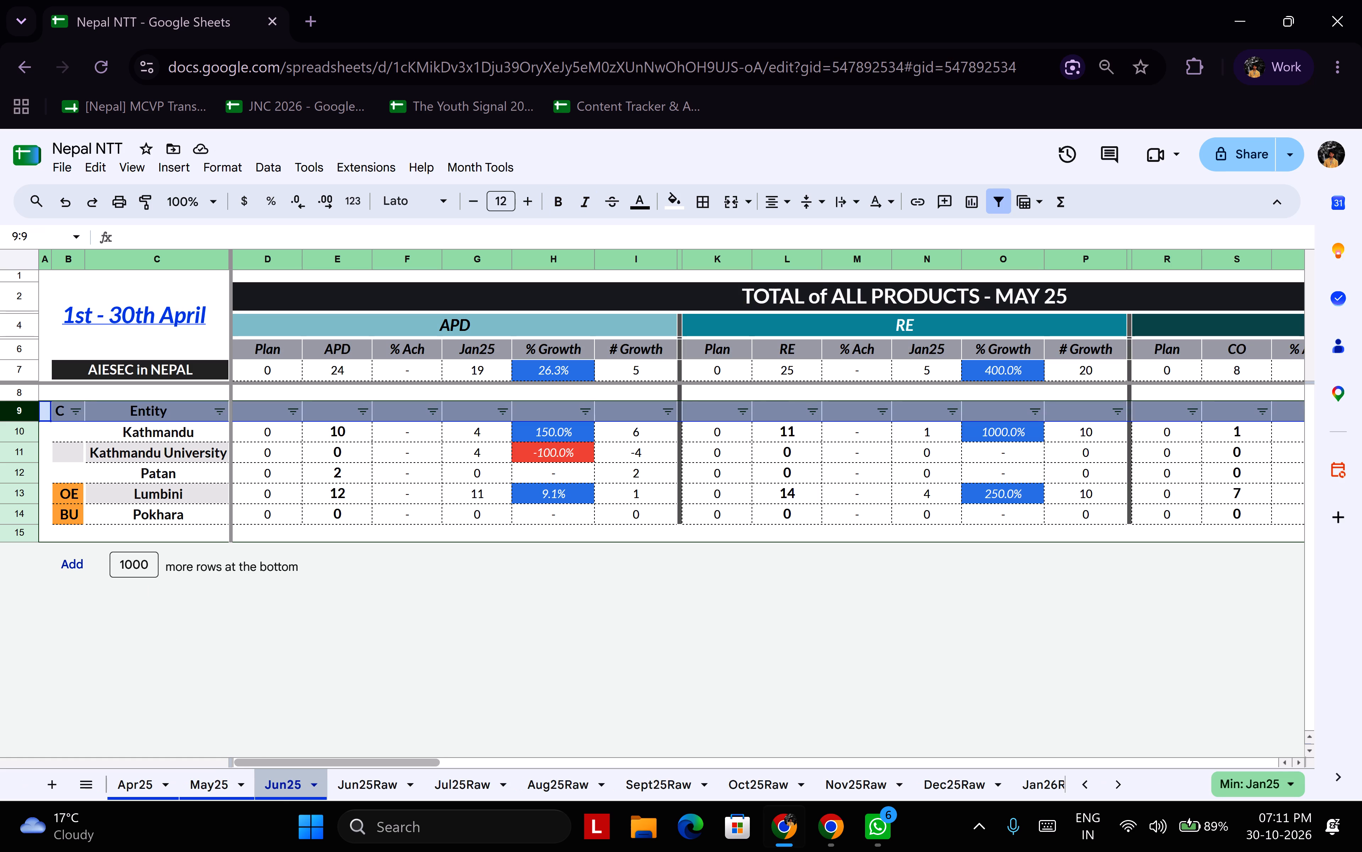
{"action": "key", "text": "ctrl+v"}
{"action": "left_click", "coordinate": [400, 635]}
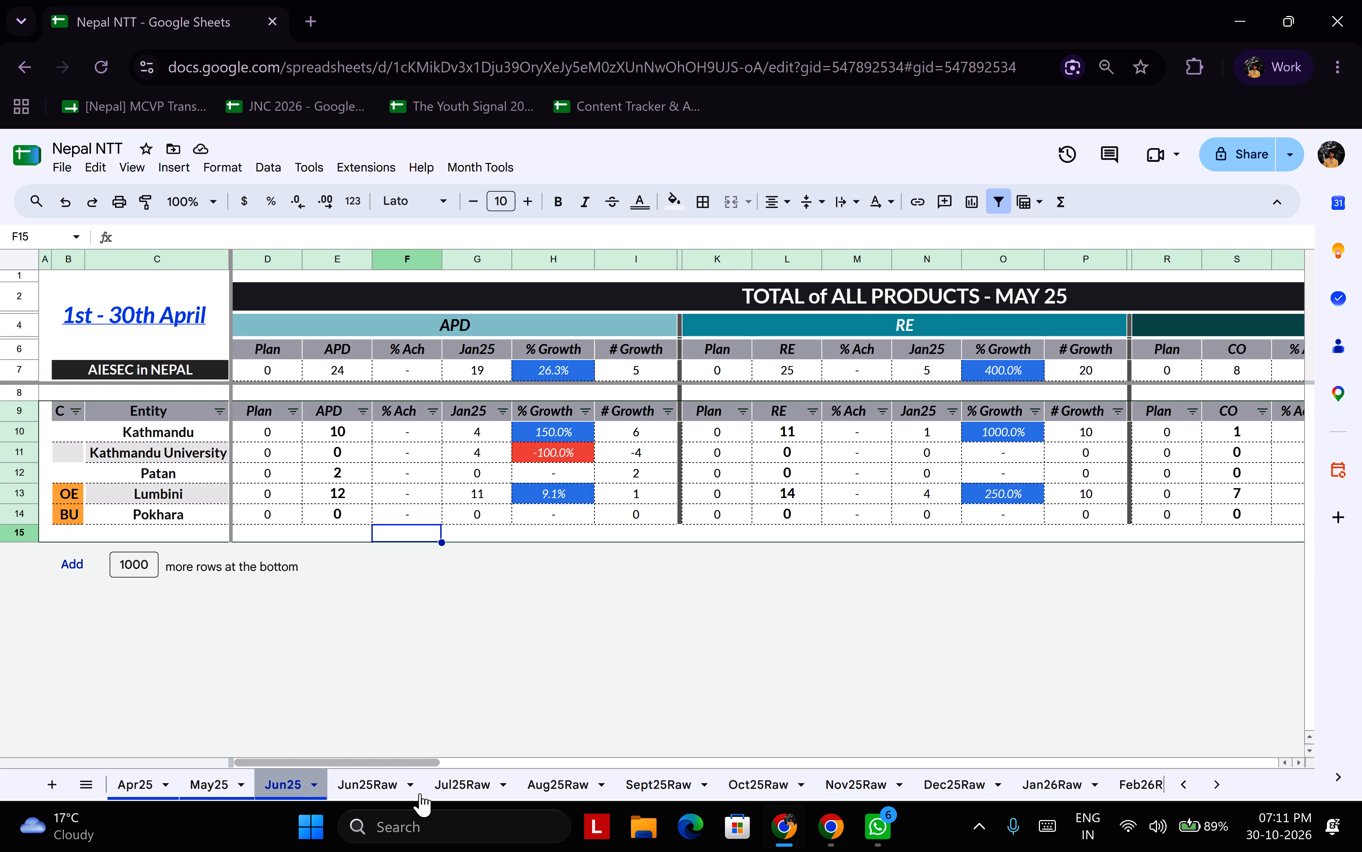
Hide the Jun25Raw sheet.
{"action": "left_click", "coordinate": [409, 785]}
{"action": "left_click", "coordinate": [409, 785]}
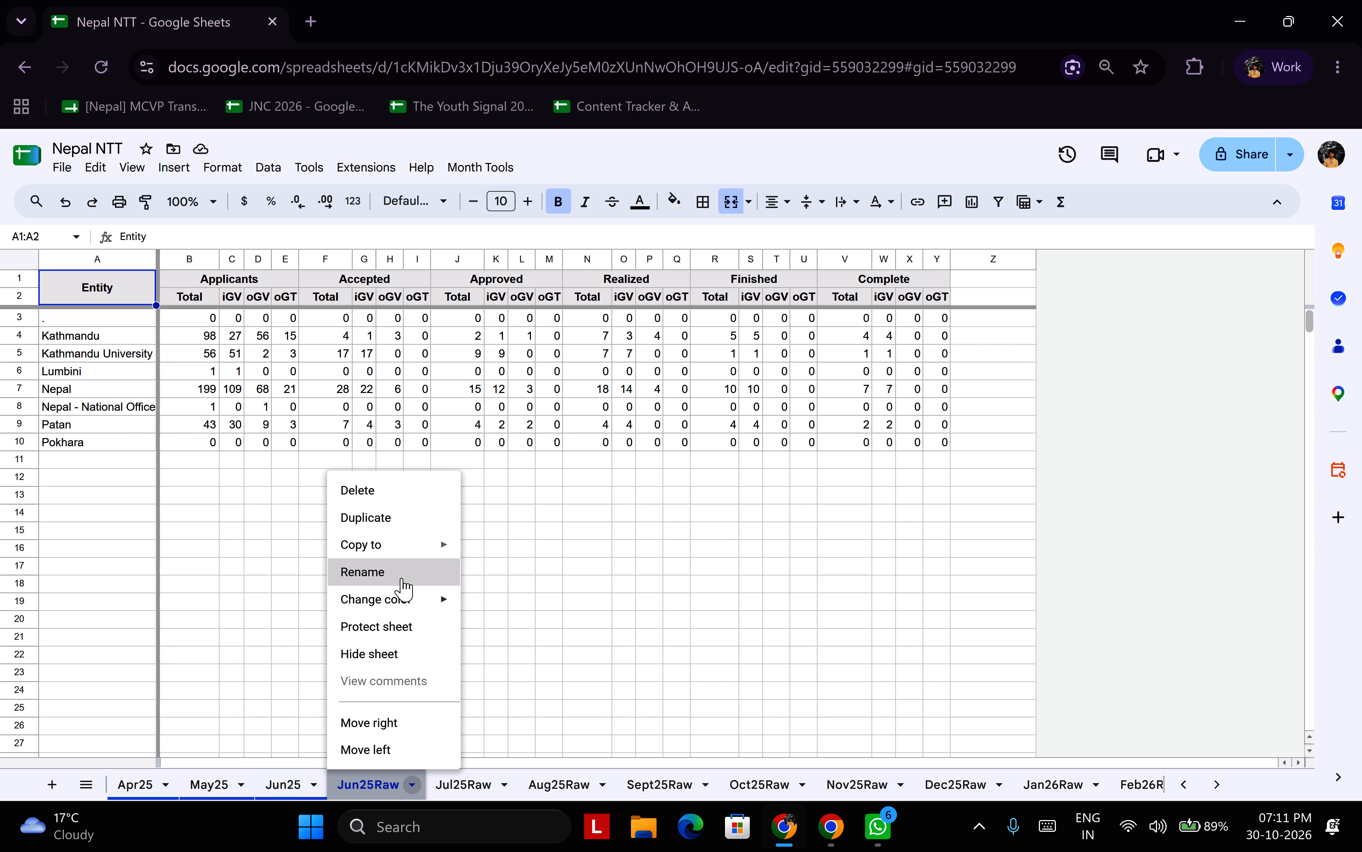
{"action": "left_click", "coordinate": [406, 649]}
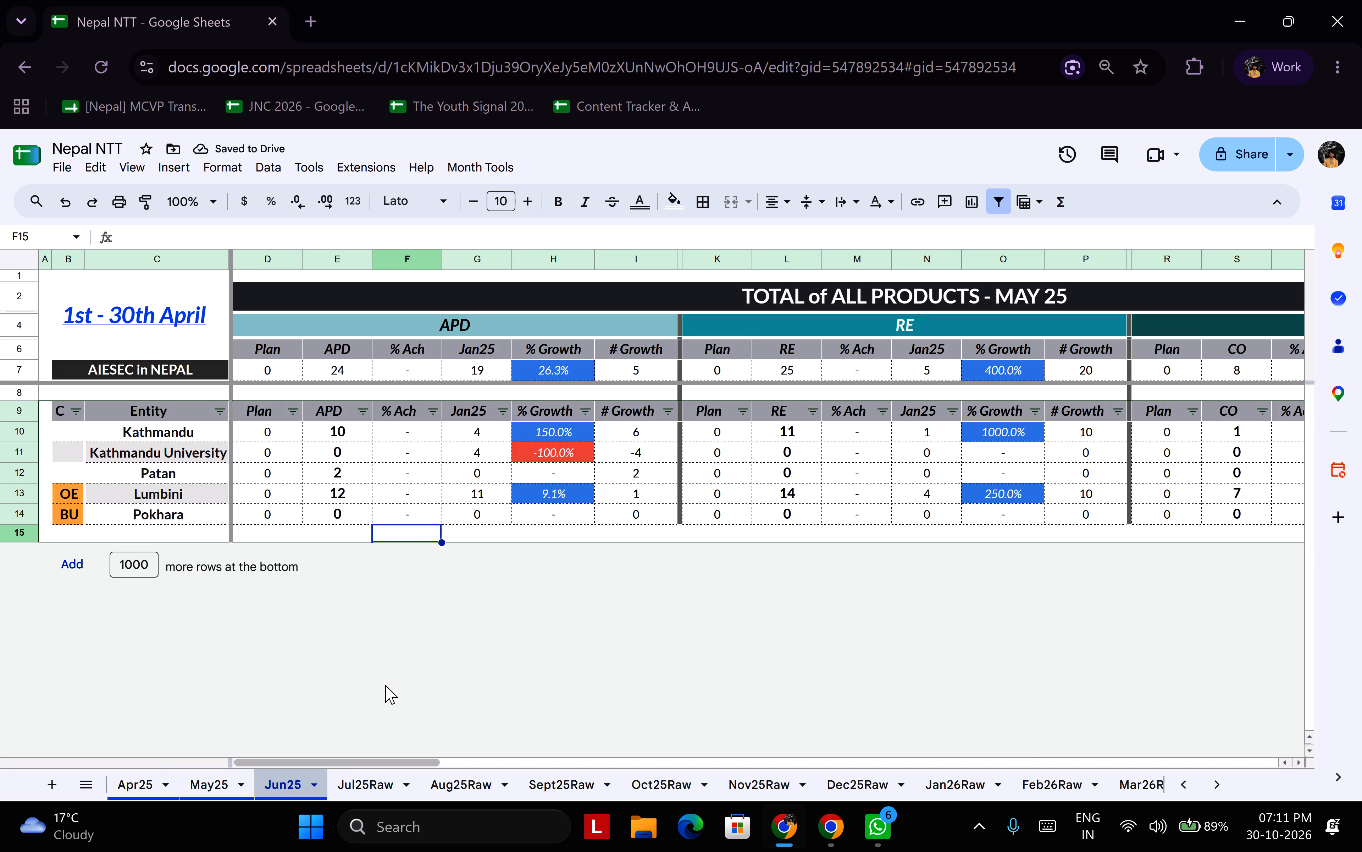
Change the date label at the top of the Jun25 sheet to "1st - 30th June".
{"action": "double_click", "coordinate": [180, 313]}
{"action": "double_click", "coordinate": [183, 287]}
{"action": "type", "text": "June"}
{"action": "key", "text": "Tab"}
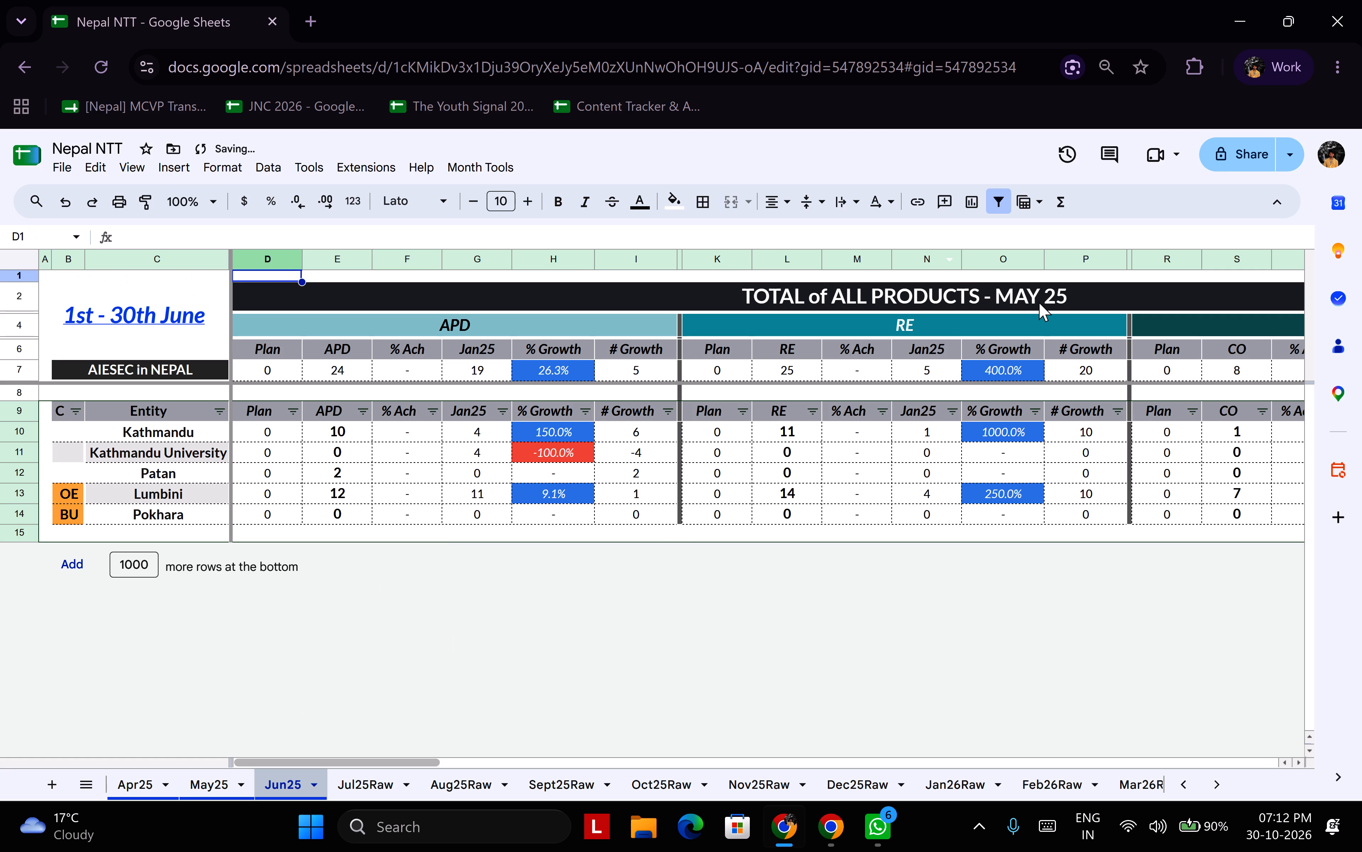
Change the all-products total heading in row 2 of Jun25 to "TOTAL of ALL PRODUCTS - JUN 25".
{"action": "double_click", "coordinate": [1039, 302]}
{"action": "left_click_drag", "start_coordinate": [896, 295], "coordinate": [867, 299]}
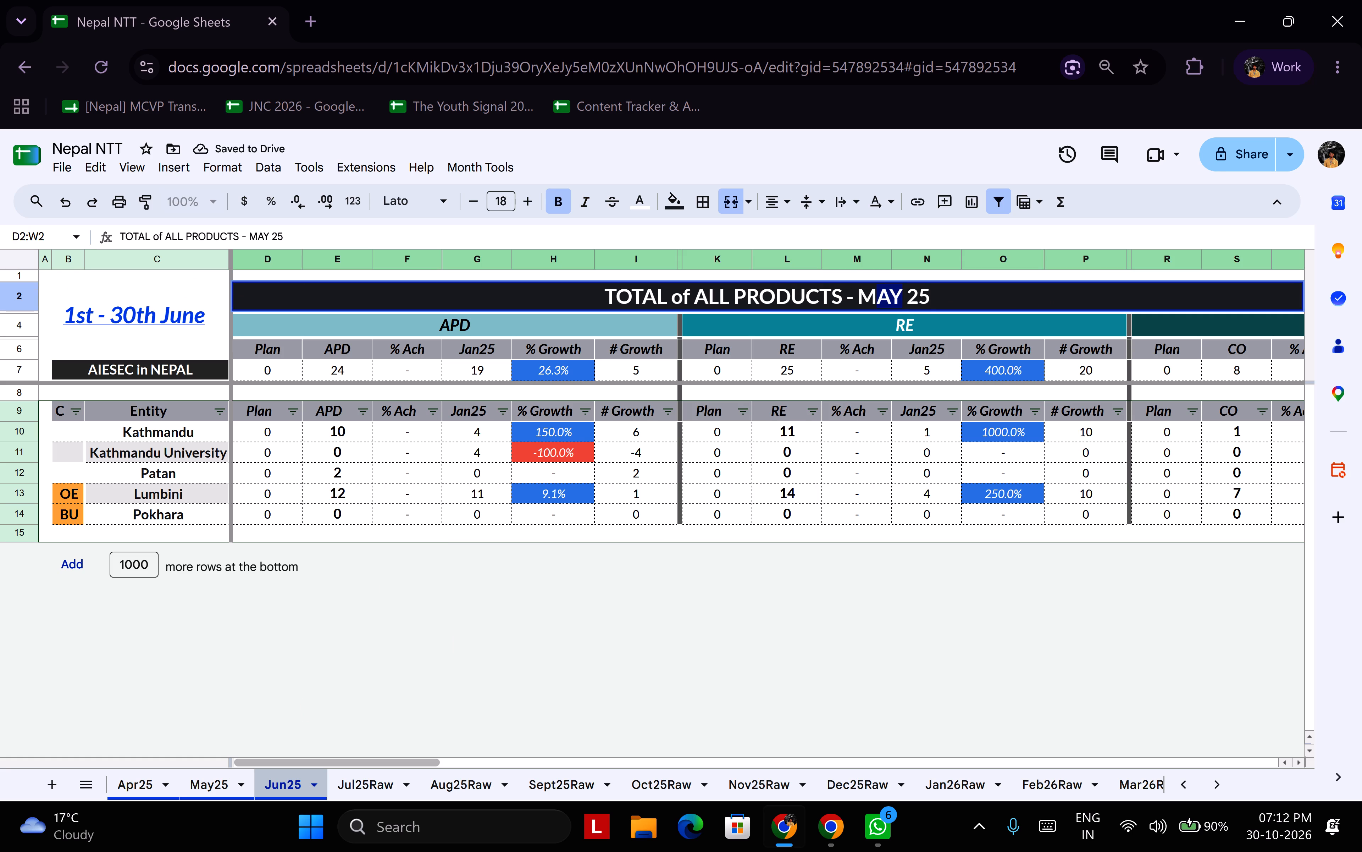
{"action": "left_click_drag", "start_coordinate": [867, 299], "coordinate": [863, 299]}
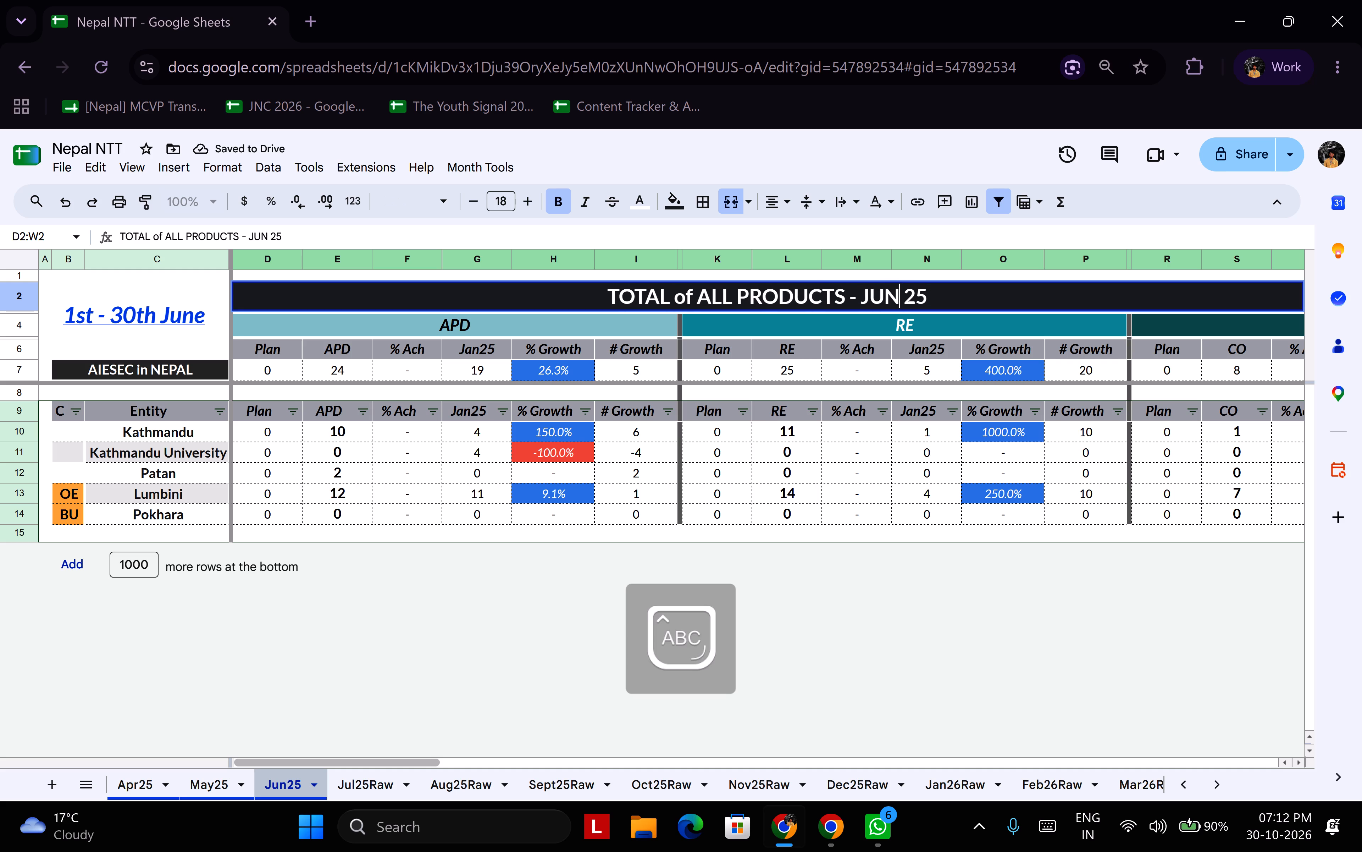
{"action": "scroll", "coordinate": [858, 372], "scroll_direction": "down", "scroll_amount": 10, "text": "shift"}
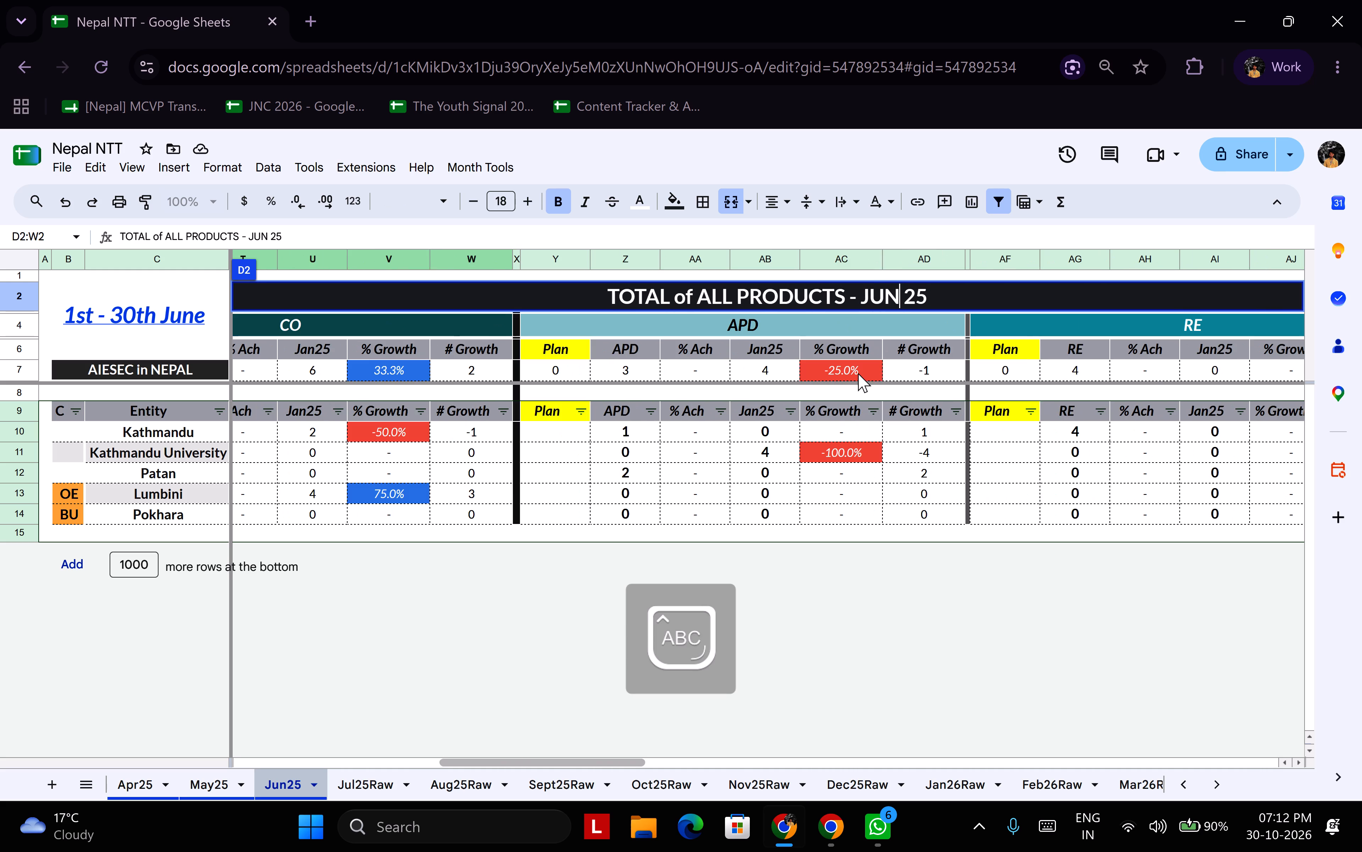
{"action": "left_click", "coordinate": [858, 373]}
Change the OGV section heading in row 2 to "OGV - JUN 25".
{"action": "scroll", "coordinate": [859, 309], "scroll_direction": "down", "scroll_amount": 4, "text": "shift"}
{"action": "double_click", "coordinate": [804, 290]}
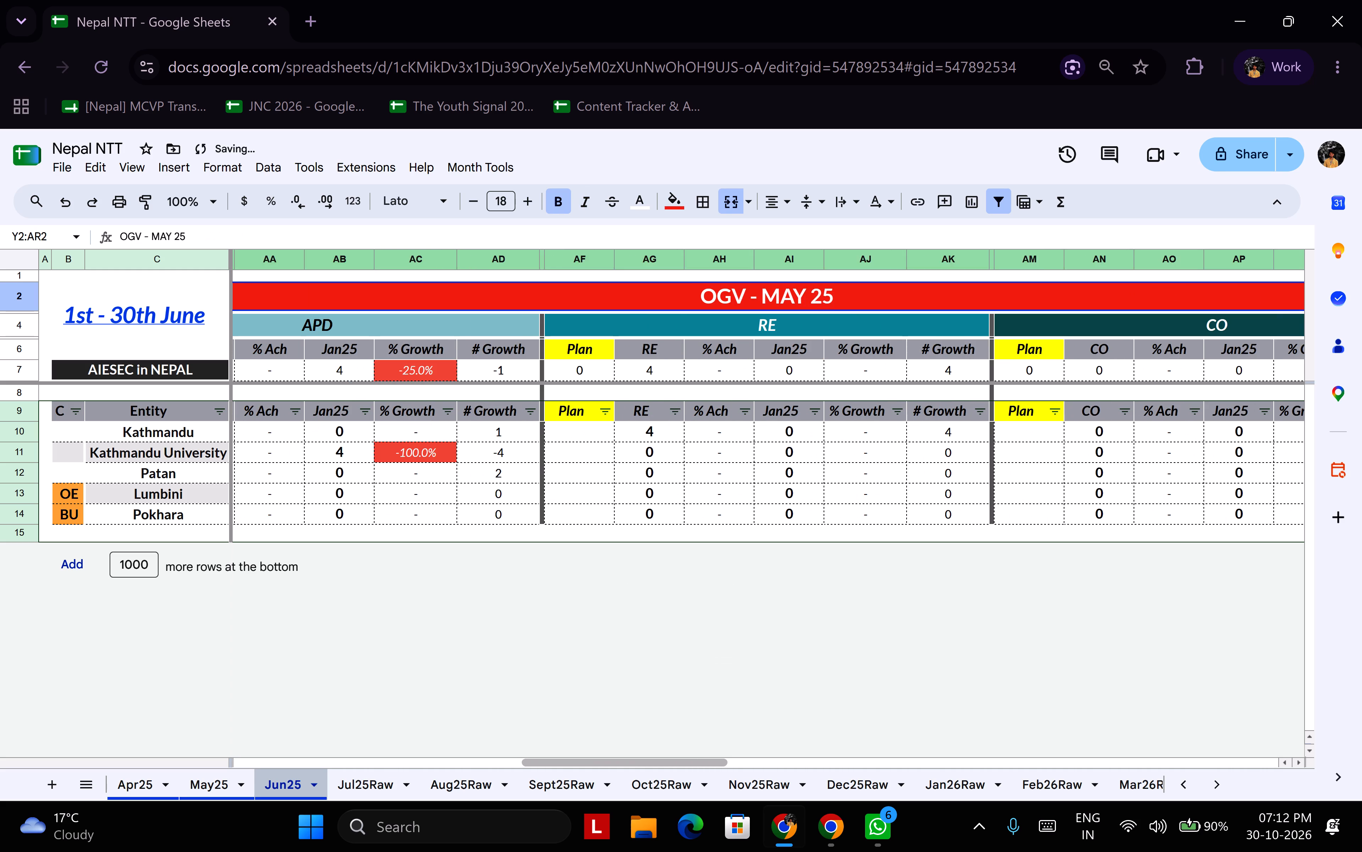
{"action": "left_click_drag", "start_coordinate": [804, 291], "coordinate": [769, 293]}
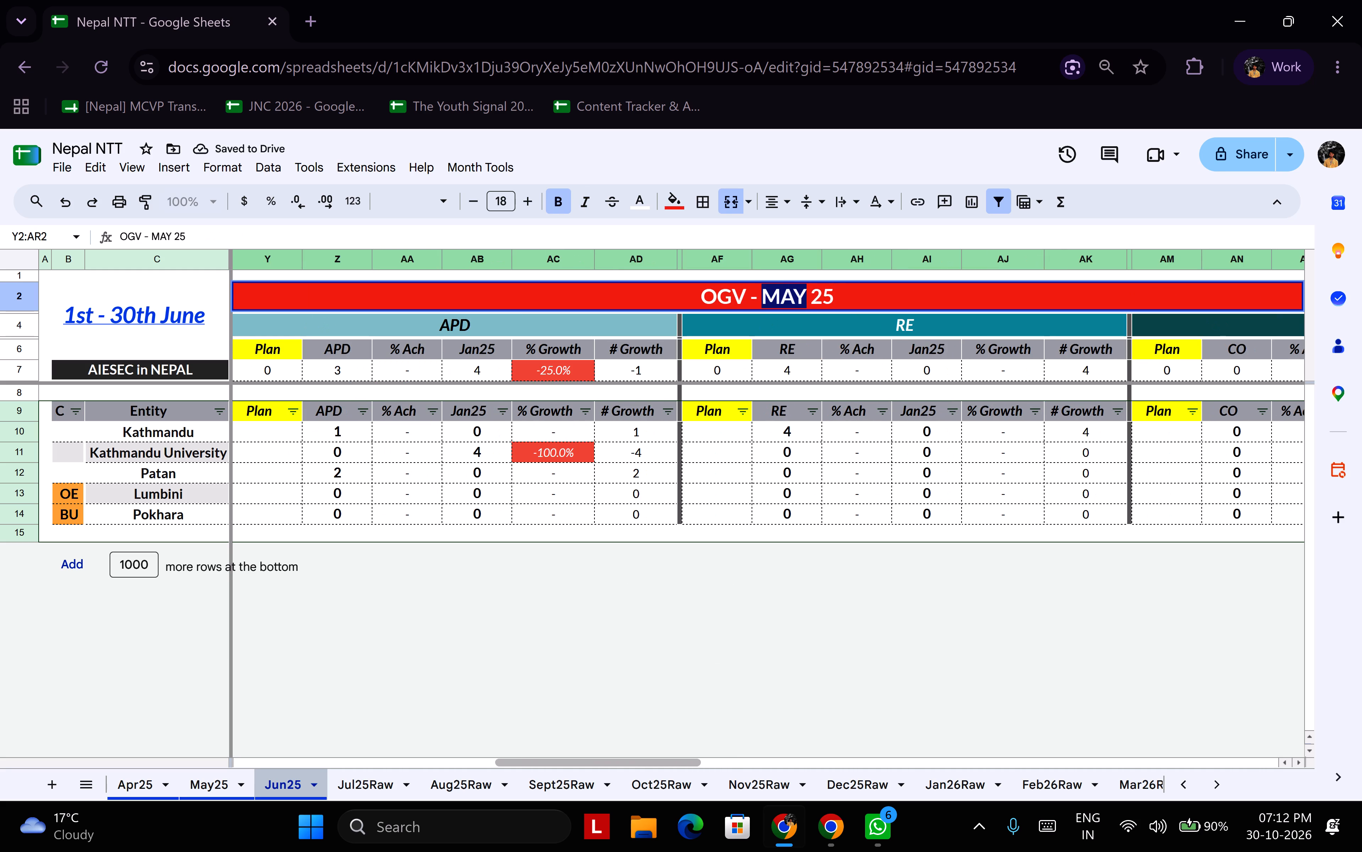
{"action": "type", "text": "jun"}
{"action": "key", "text": "BackSpace"}
{"action": "key", "text": "BackSpace"}
{"action": "key", "text": "BackSpace"}
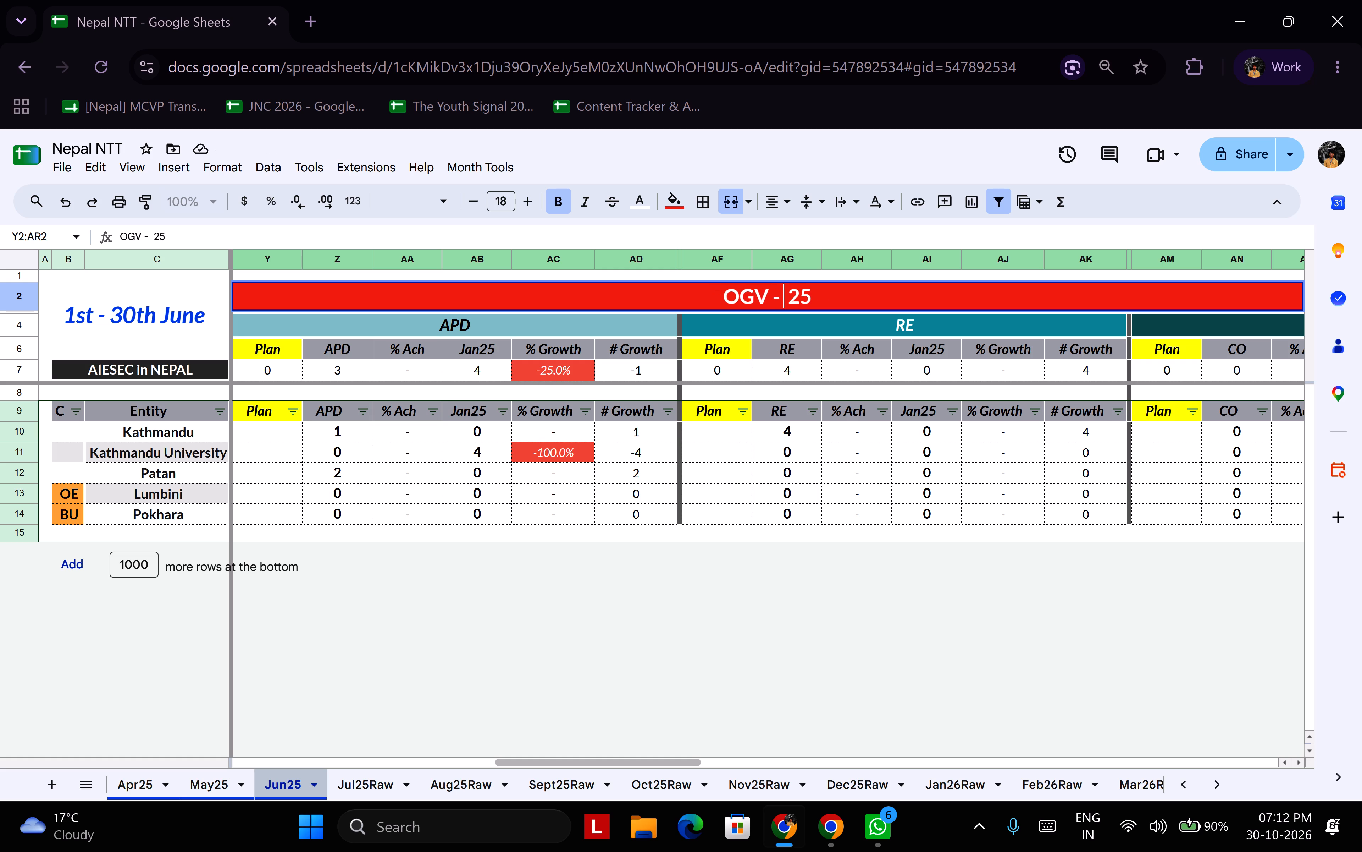
{"action": "type", "text": "JUNE"}
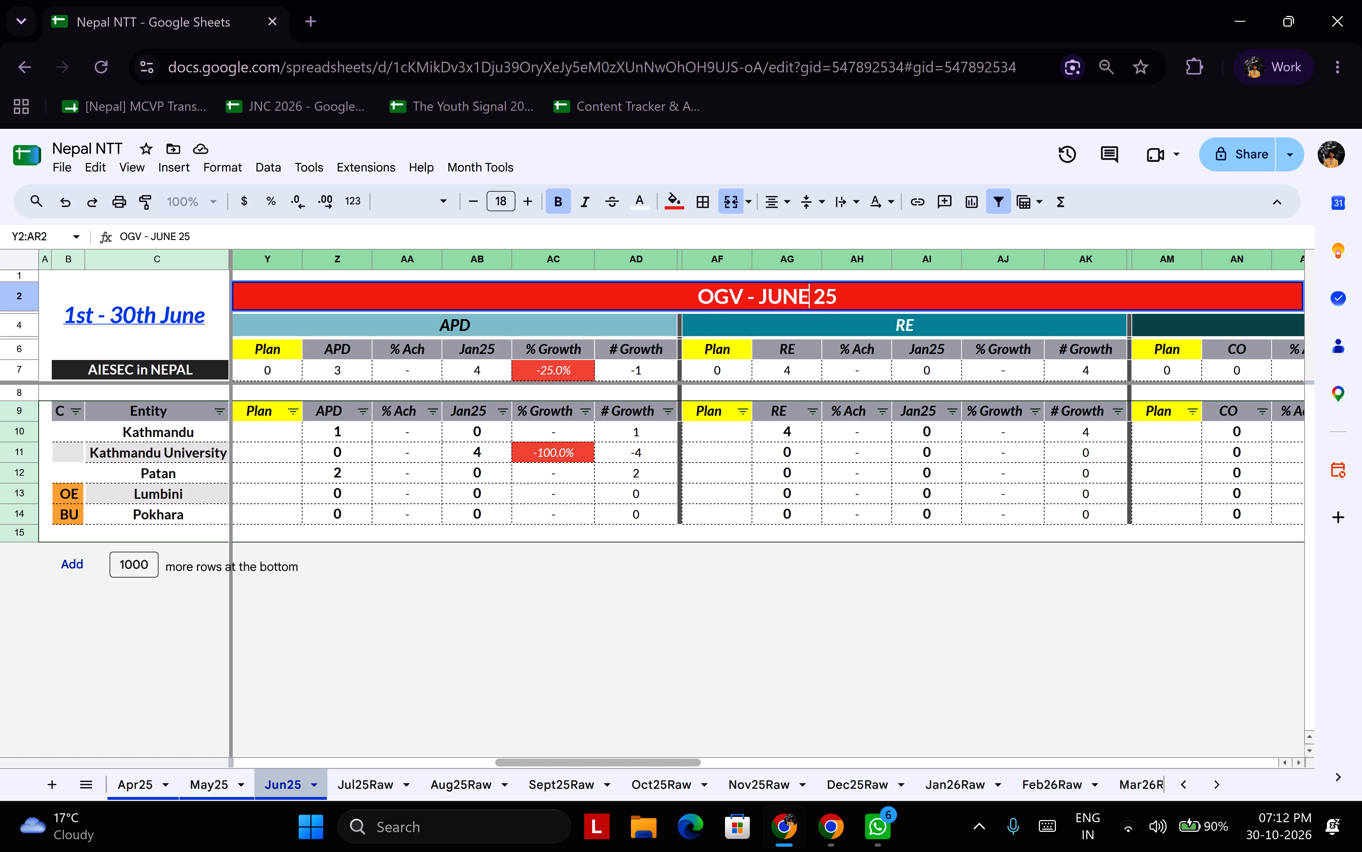
{"action": "key", "text": "BackSpace"}
{"action": "key", "text": "Return"}
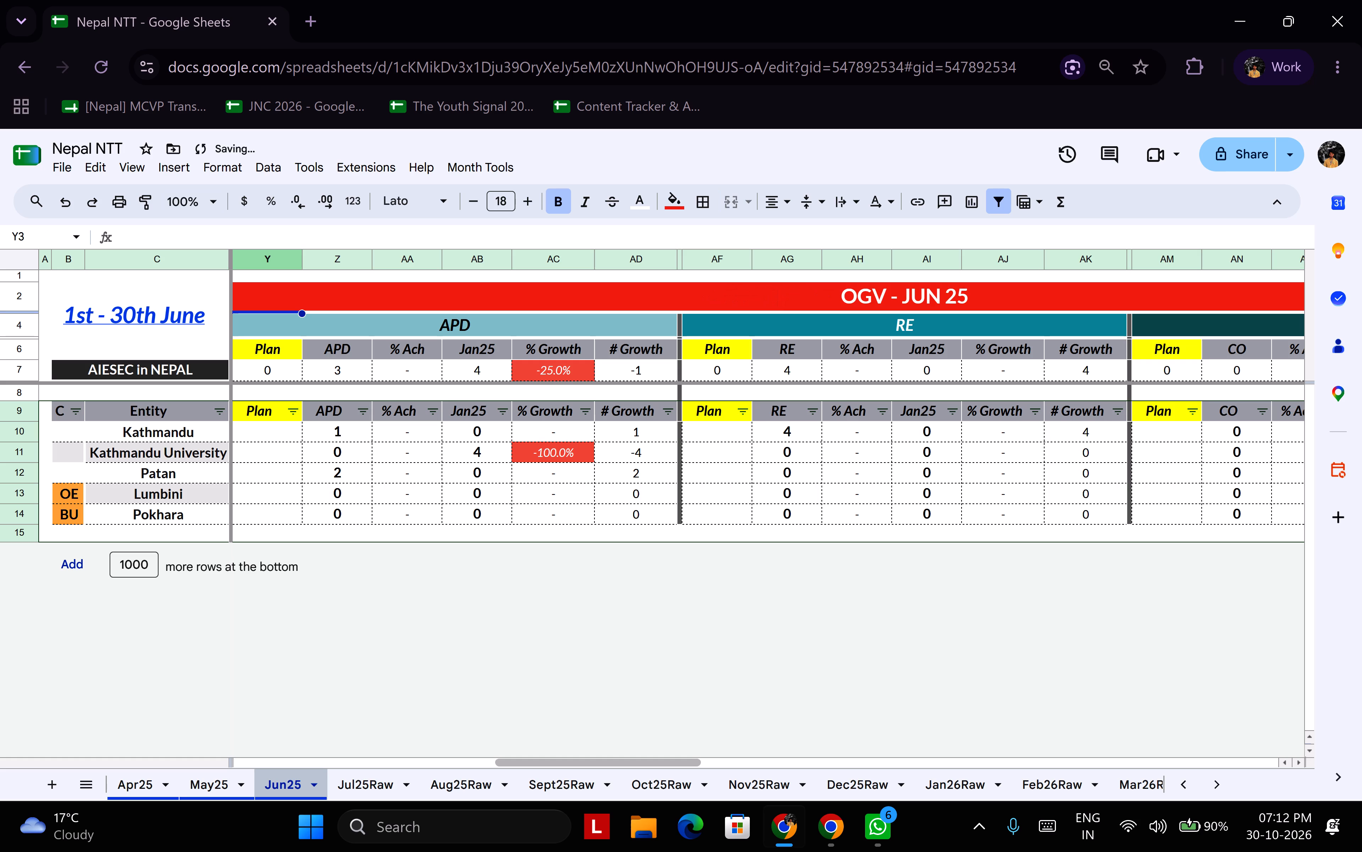
Change the IGV section heading in row 2 to "IGV - JUN 25".
{"action": "scroll", "coordinate": [975, 340], "scroll_direction": "down", "scroll_amount": 13, "text": "shift"}
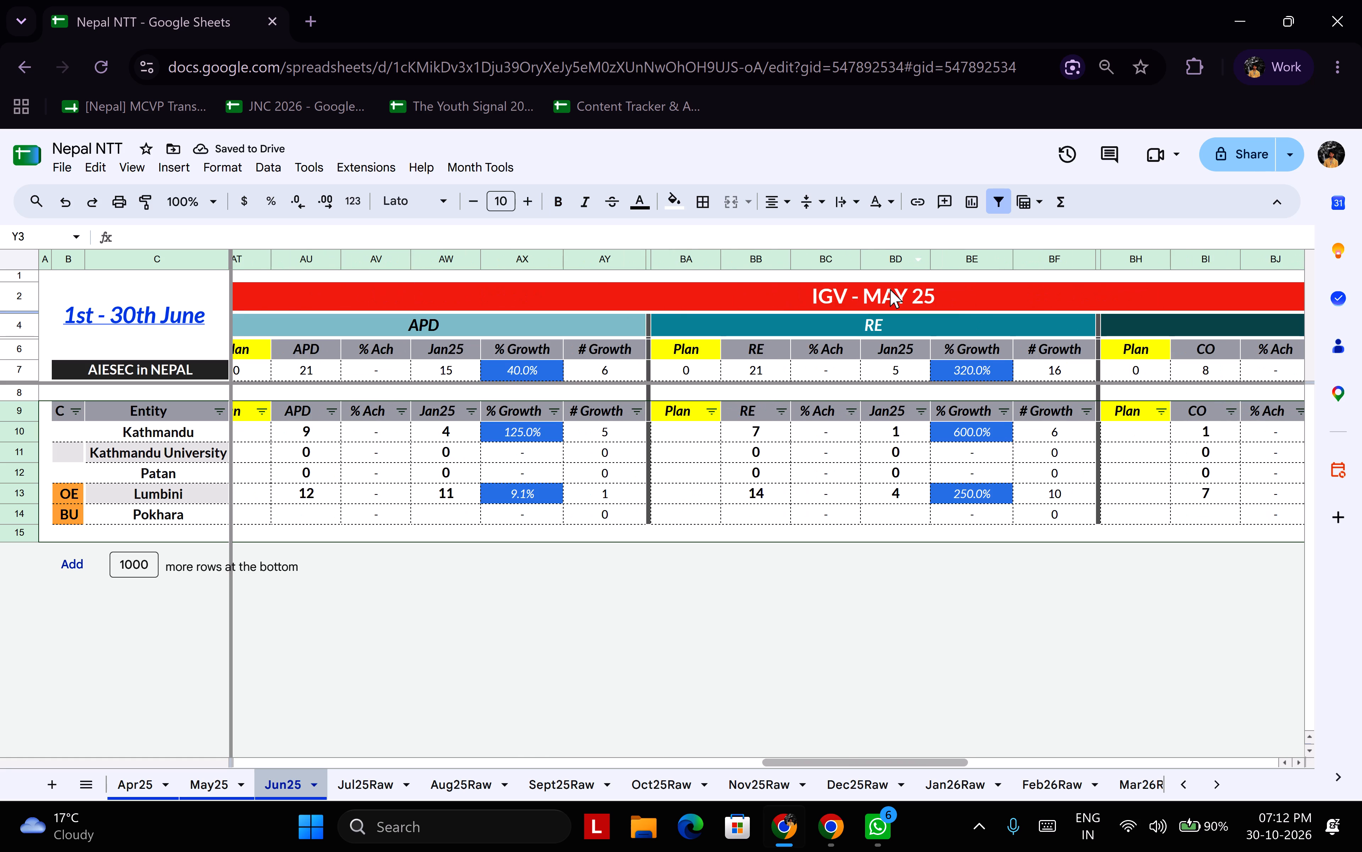
{"action": "double_click", "coordinate": [890, 289]}
{"action": "left_click_drag", "start_coordinate": [798, 297], "coordinate": [763, 301]}
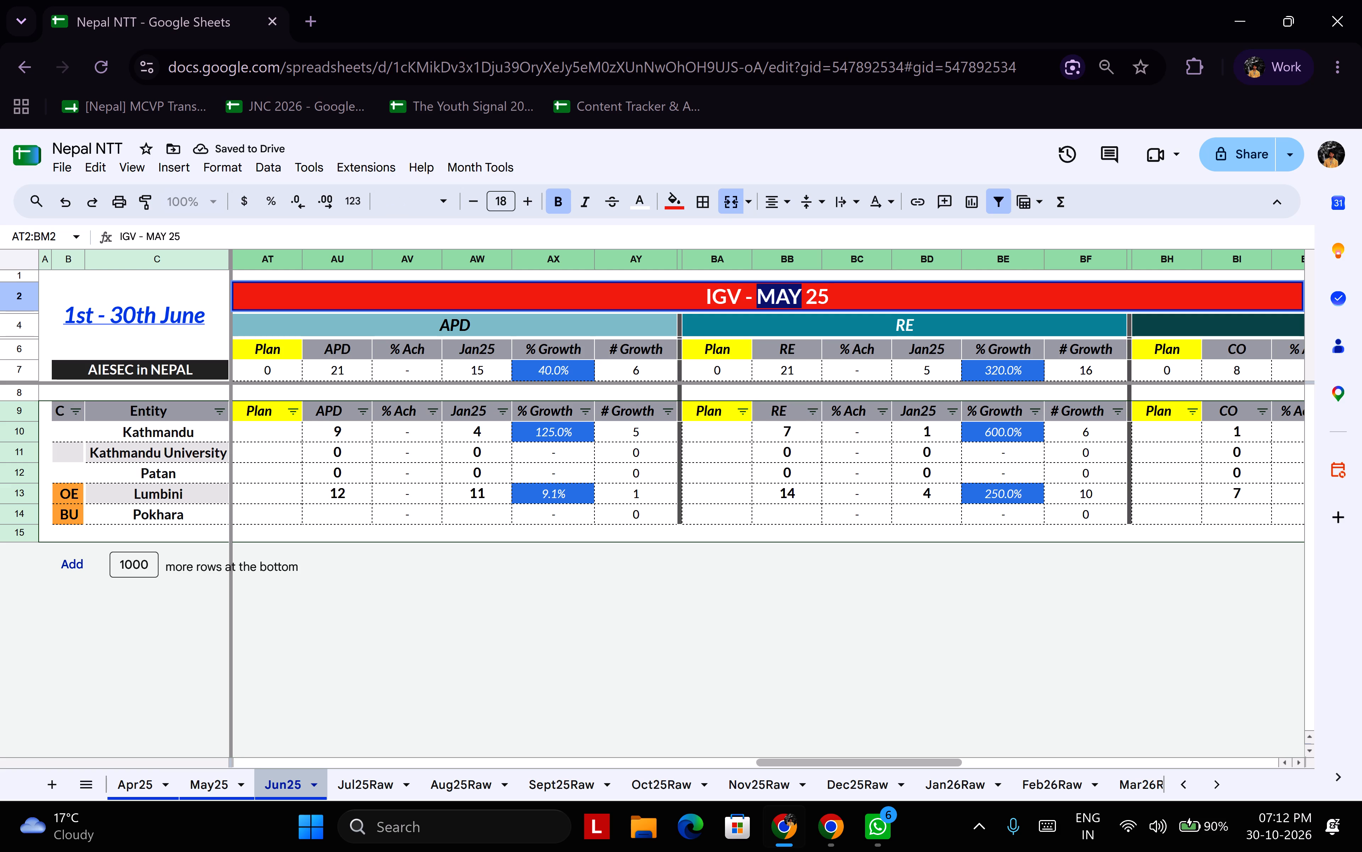
{"action": "type", "text": "JUN"}
{"action": "key", "text": "Return"}
Change the OGT section heading in row 2 to "OGT - JUN 25".
{"action": "scroll", "coordinate": [882, 413], "scroll_direction": "down", "scroll_amount": 8, "text": "shift"}
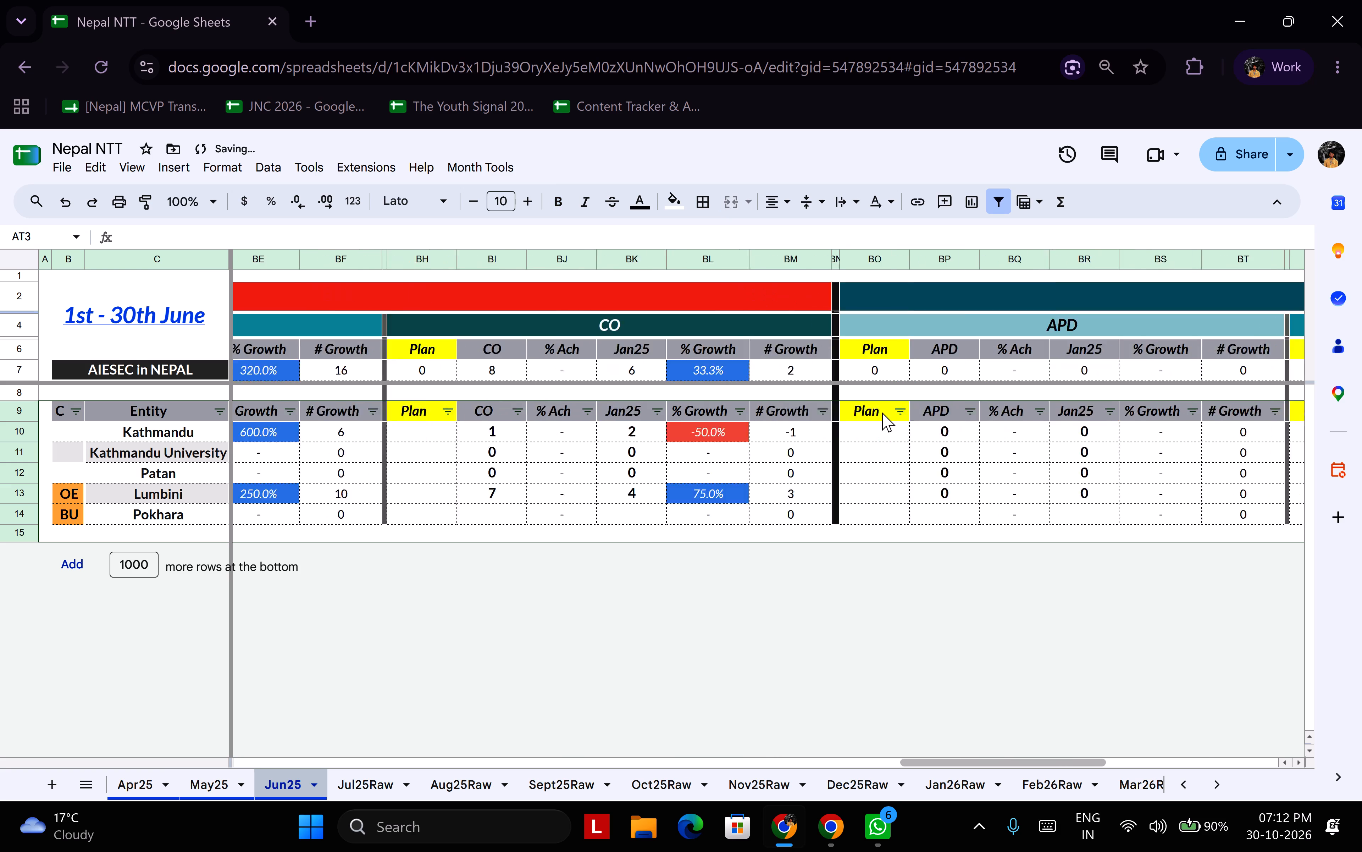
{"action": "scroll", "coordinate": [882, 413], "scroll_direction": "down", "scroll_amount": 8, "text": "shift"}
{"action": "double_click", "coordinate": [664, 288]}
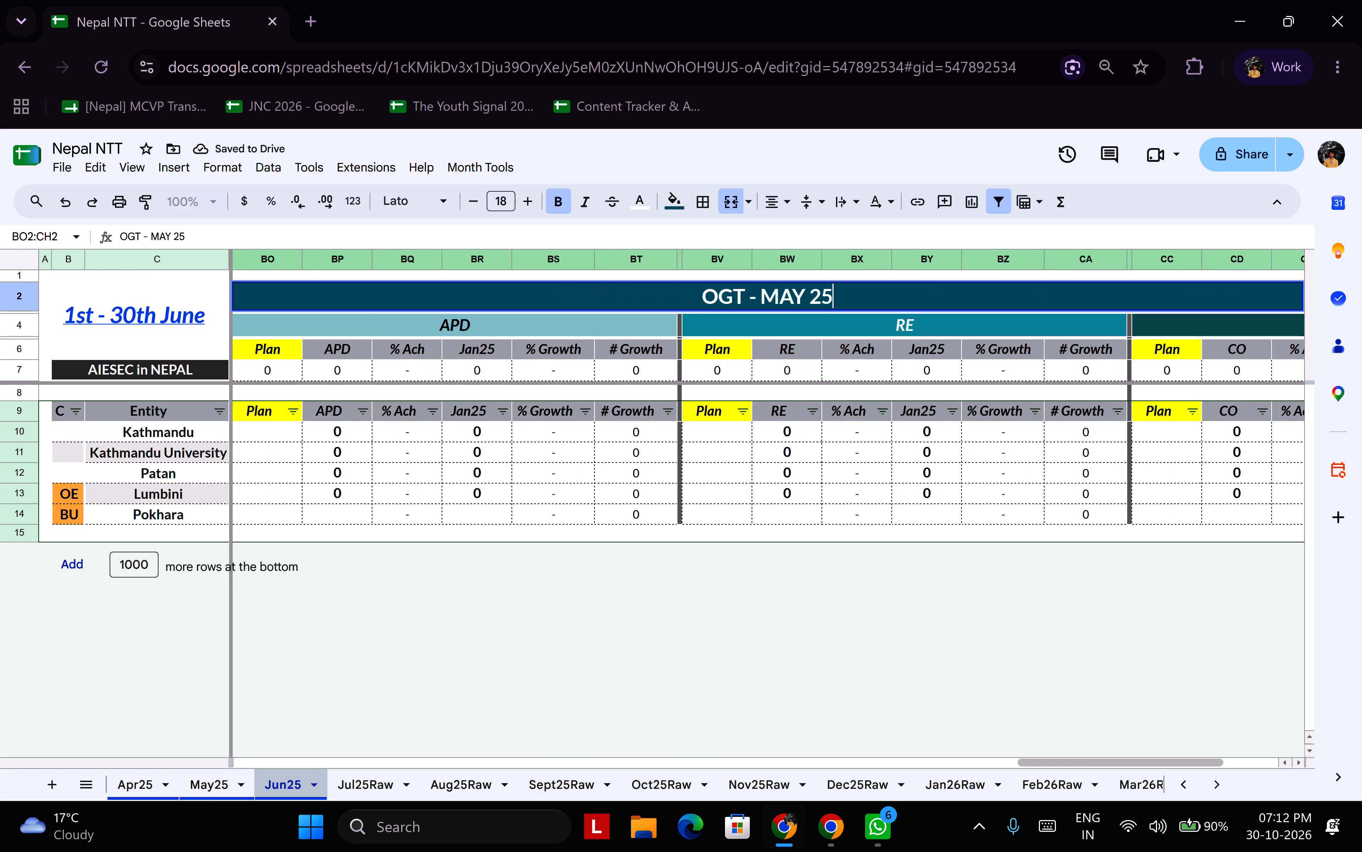
{"action": "left_click_drag", "start_coordinate": [804, 294], "coordinate": [764, 302]}
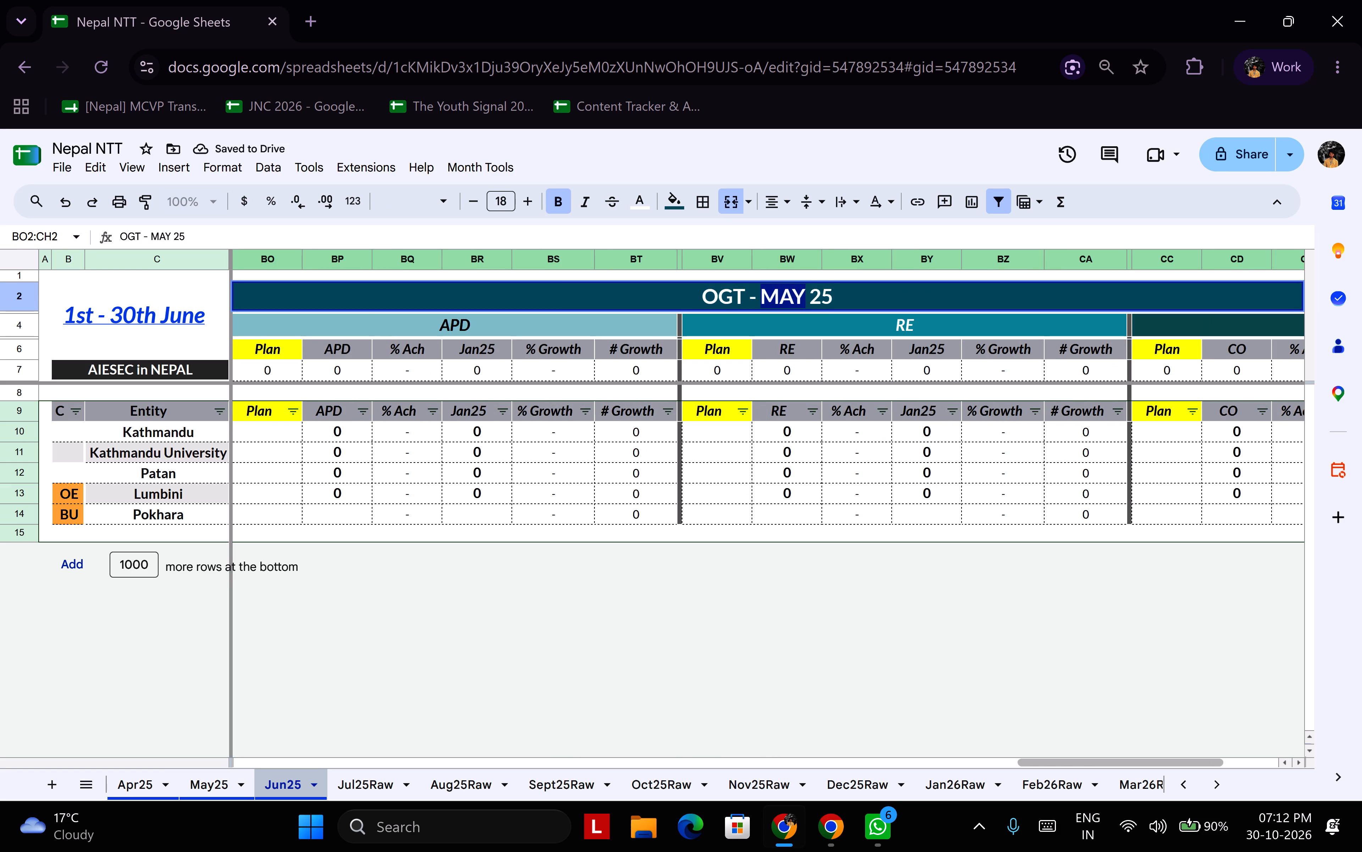
{"action": "type", "text": "JUN"}
{"action": "key", "text": "Return"}
Start Duplicate Sheet & Shift Formulas with Jun25 as the sheet to duplicate and Jul25 as the new sheet name.
{"action": "scroll", "coordinate": [741, 370], "scroll_direction": "down", "scroll_amount": 7, "text": "shift"}
{"action": "scroll", "coordinate": [746, 374], "scroll_direction": "up", "scroll_amount": 3, "text": "shift"}
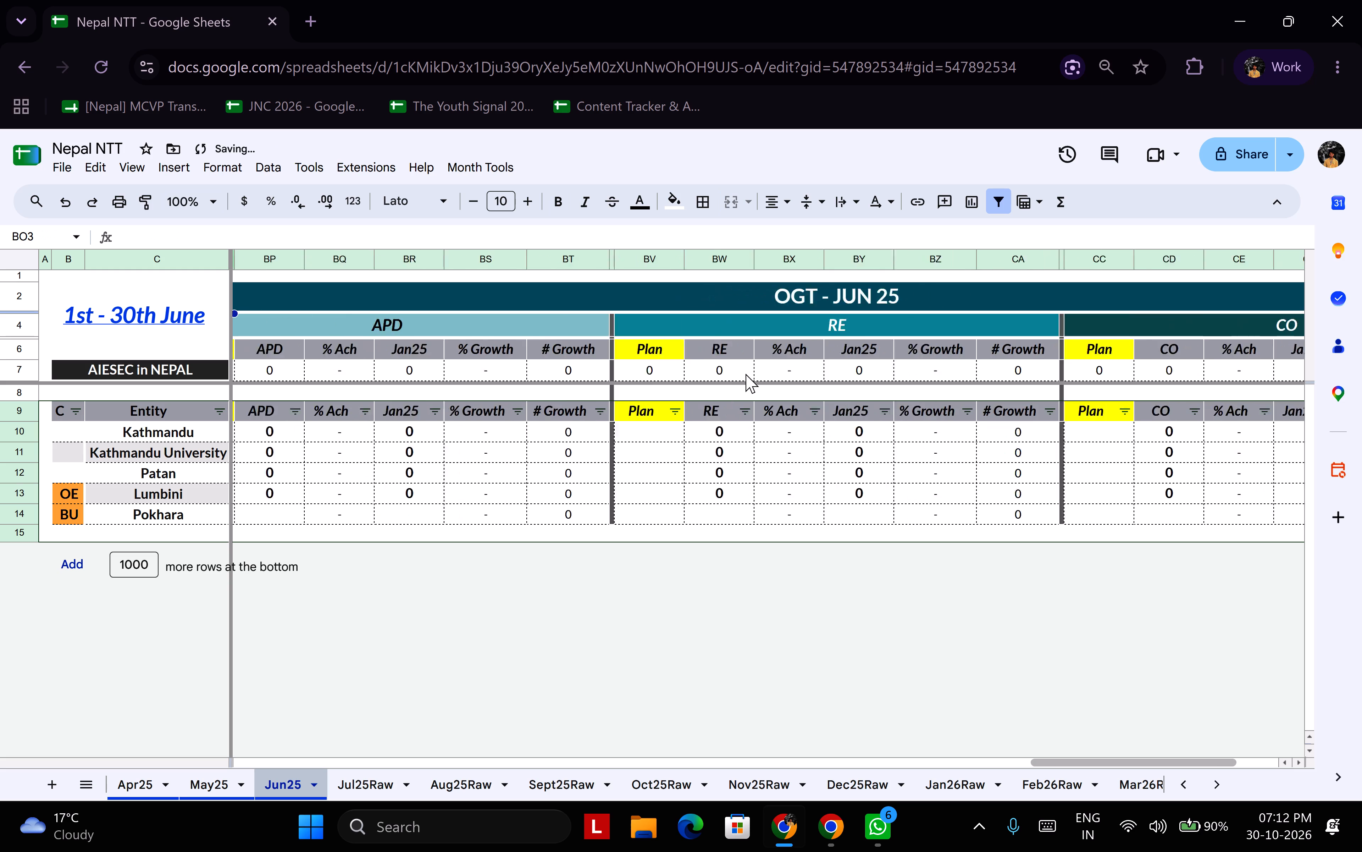
{"action": "scroll", "coordinate": [746, 374], "scroll_direction": "up", "scroll_amount": 20, "text": "shift"}
{"action": "scroll", "coordinate": [746, 374], "scroll_direction": "up", "scroll_amount": 20, "text": "shift"}
{"action": "scroll", "coordinate": [746, 374], "scroll_direction": "up", "scroll_amount": 20, "text": "shift"}
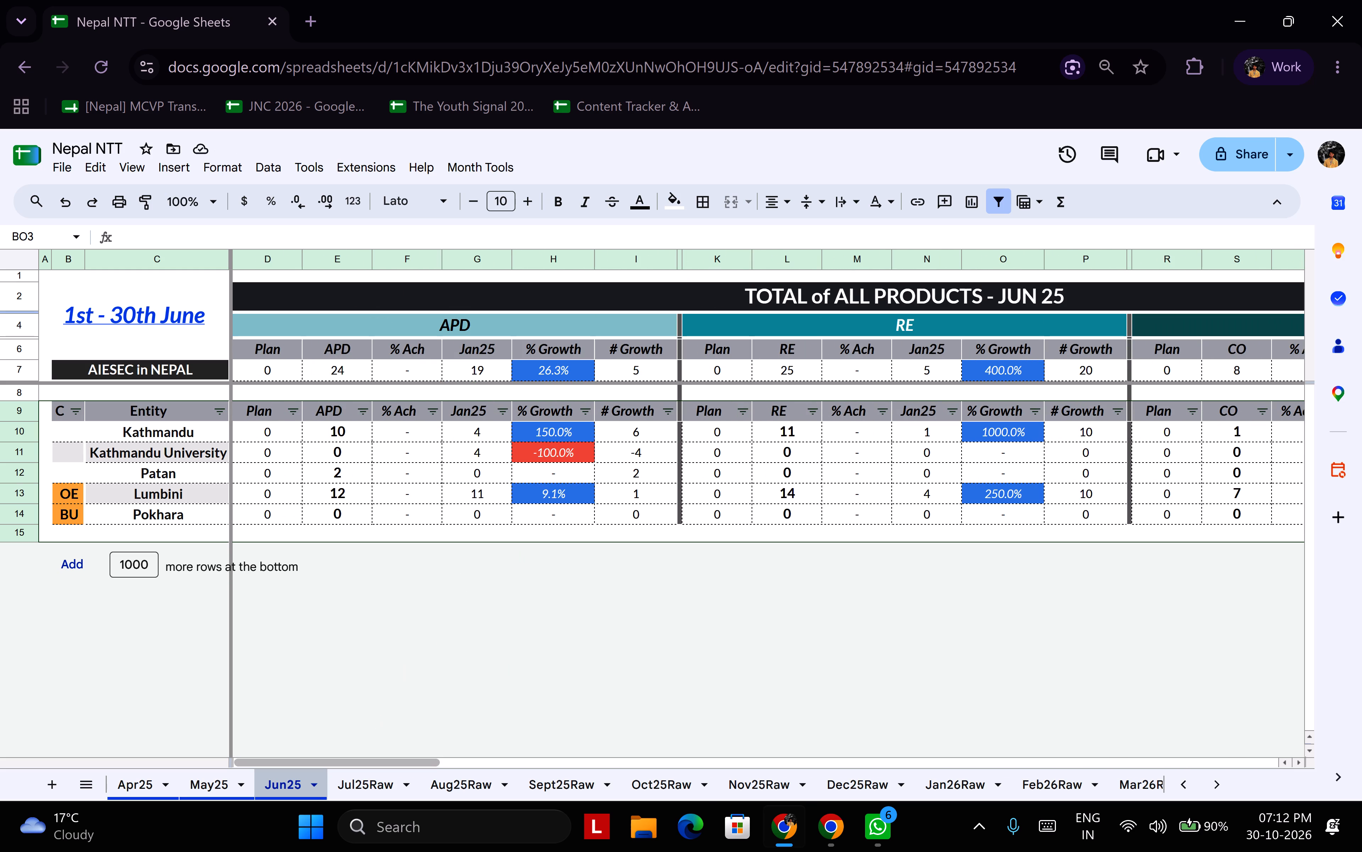
{"action": "left_click", "coordinate": [491, 165]}
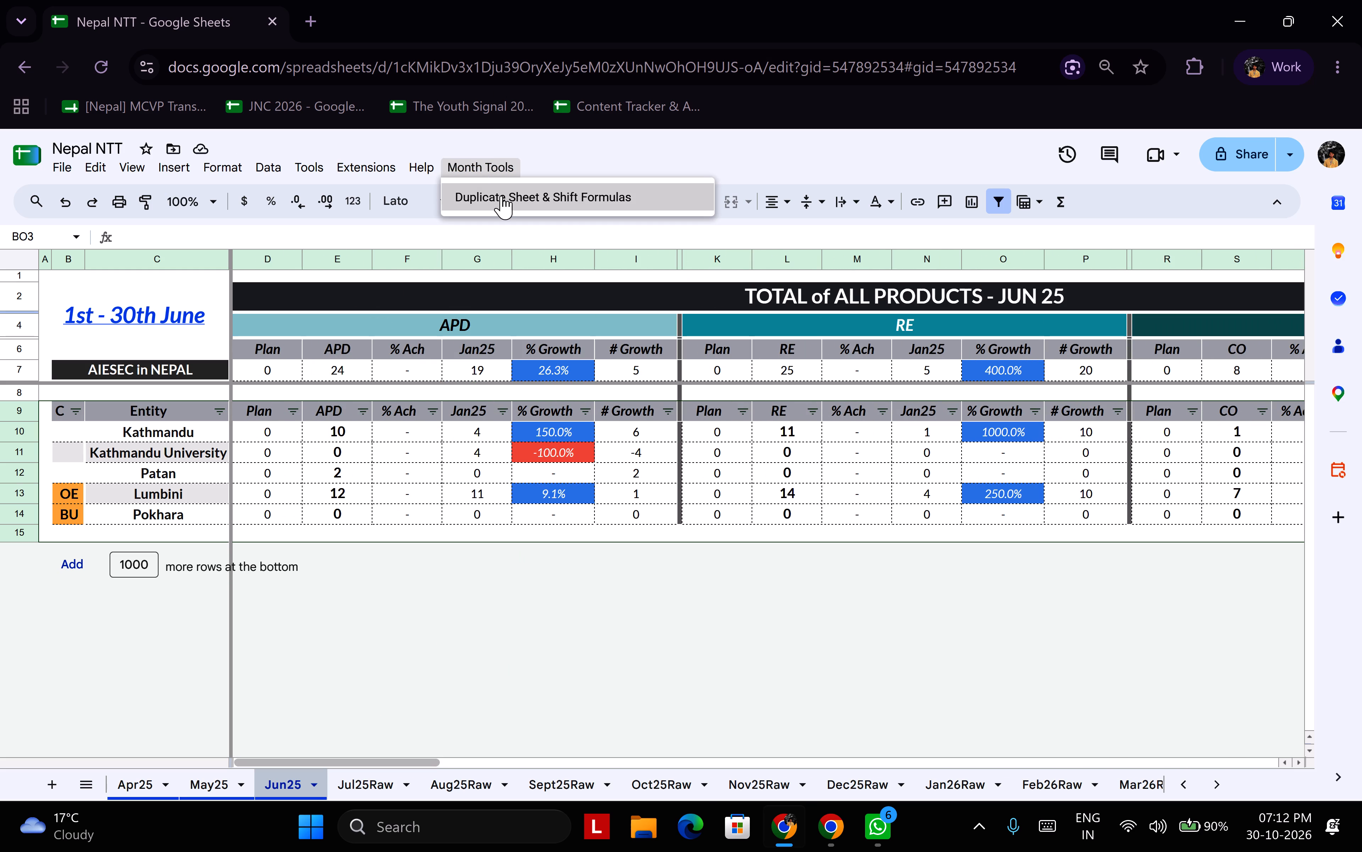
{"action": "left_click", "coordinate": [501, 196]}
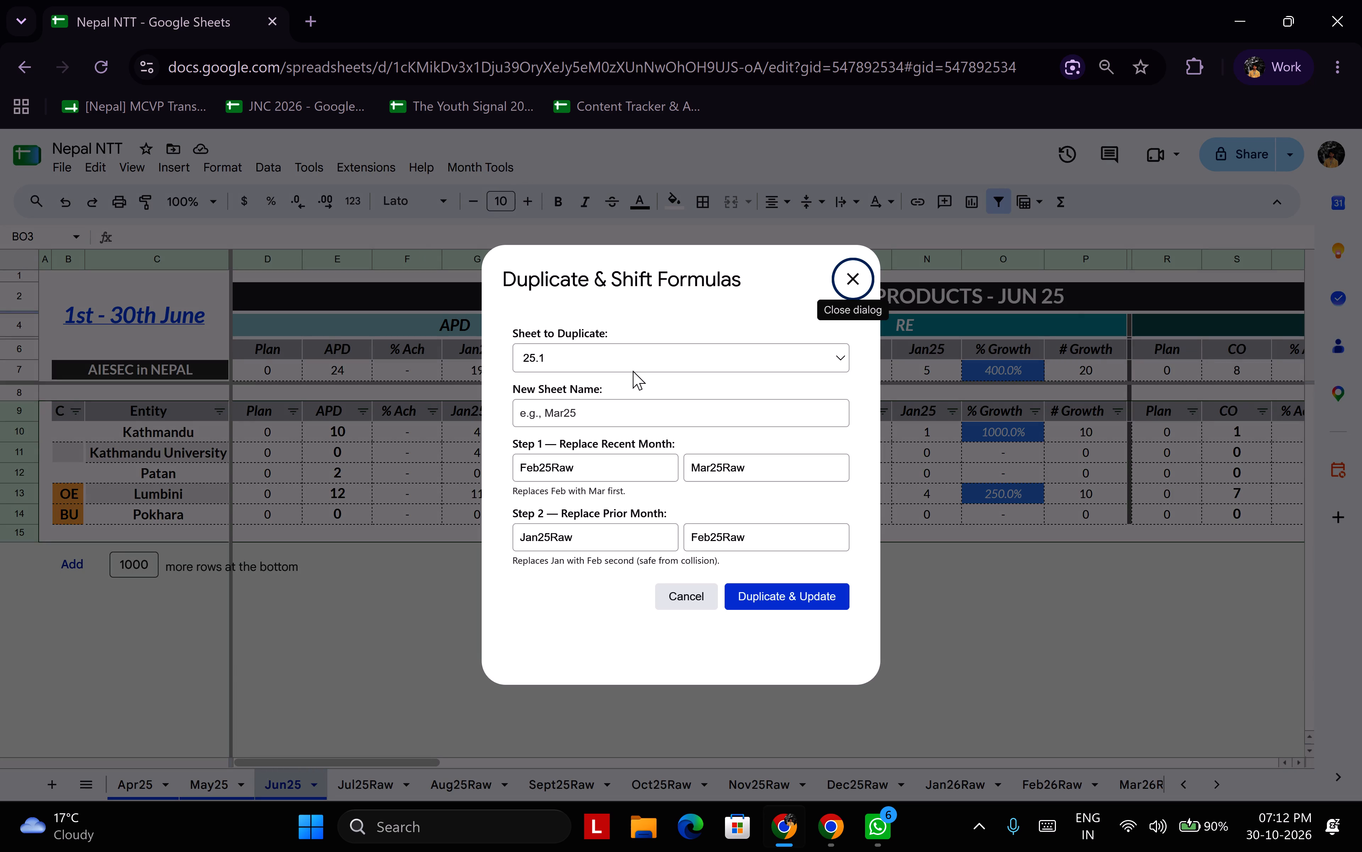
{"action": "left_click", "coordinate": [633, 355]}
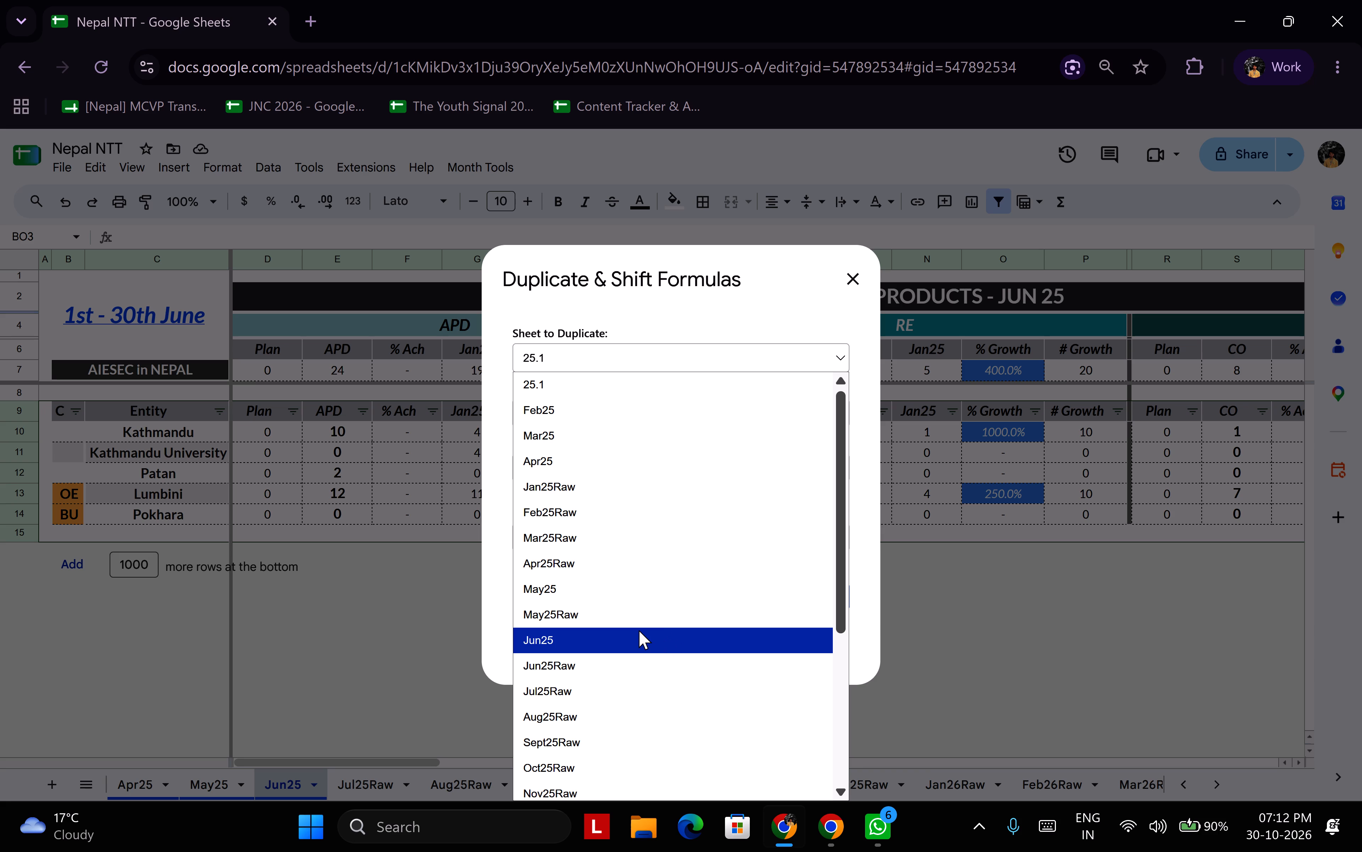
{"action": "left_click", "coordinate": [604, 636]}
{"action": "left_click", "coordinate": [618, 418]}
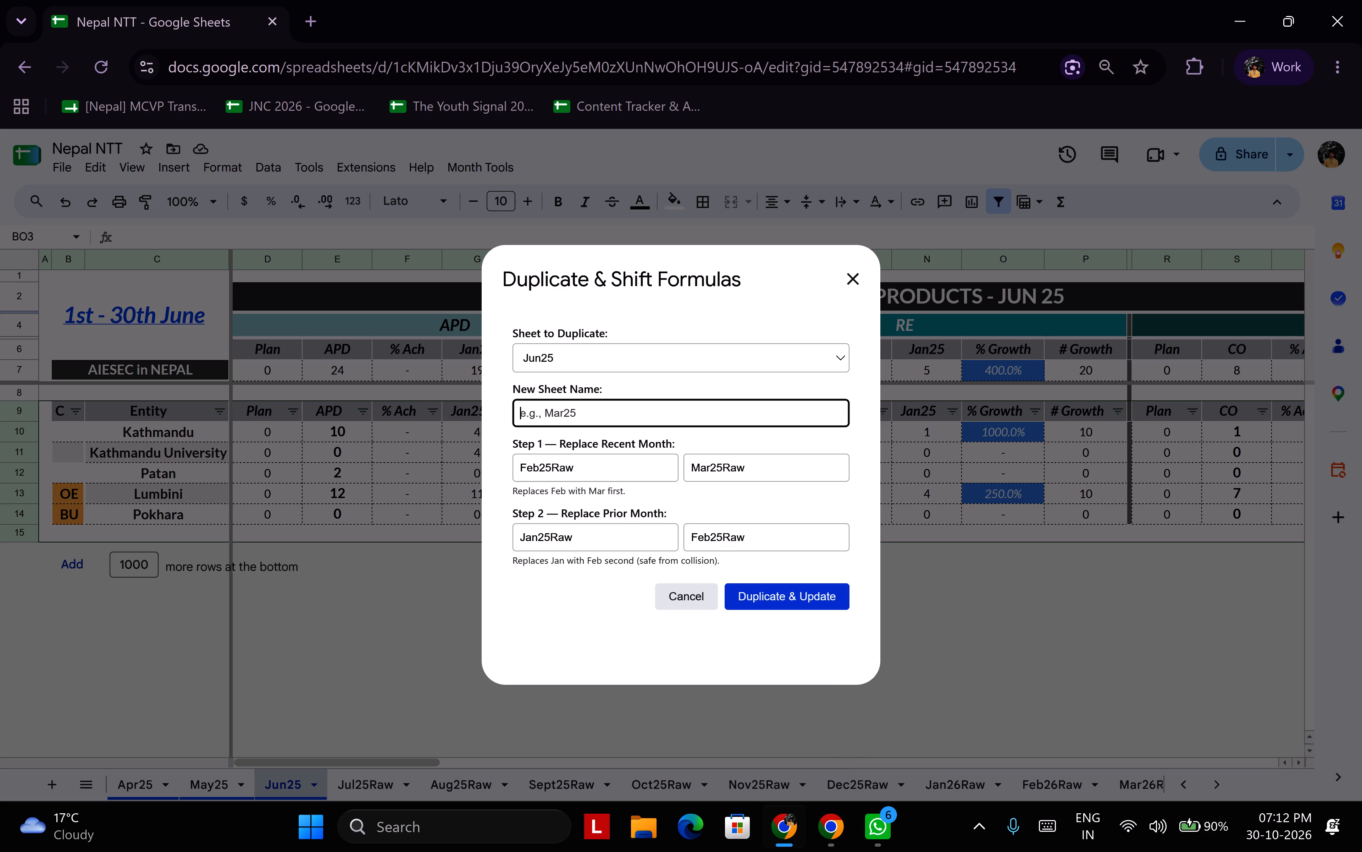
{"action": "type", "text": "jUL"}
{"action": "key", "text": "BackSpace"}
{"action": "key", "text": "BackSpace"}
{"action": "key", "text": "BackSpace"}
{"action": "key", "text": "shift+k"}
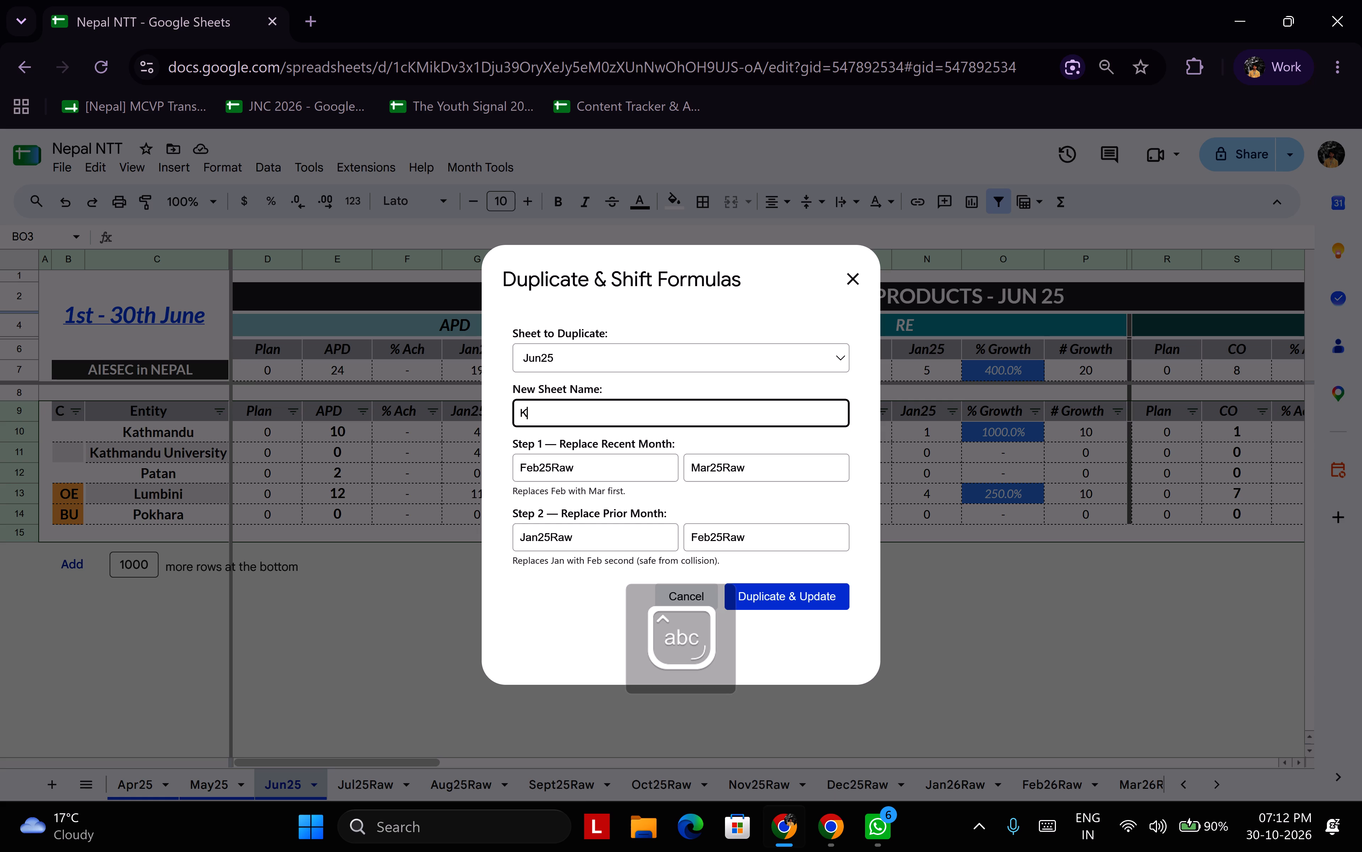
{"action": "key", "text": "BackSpace"}
{"action": "type", "text": "Jul"}
{"action": "type", "text": "25"}
{"action": "key", "text": "Tab"}
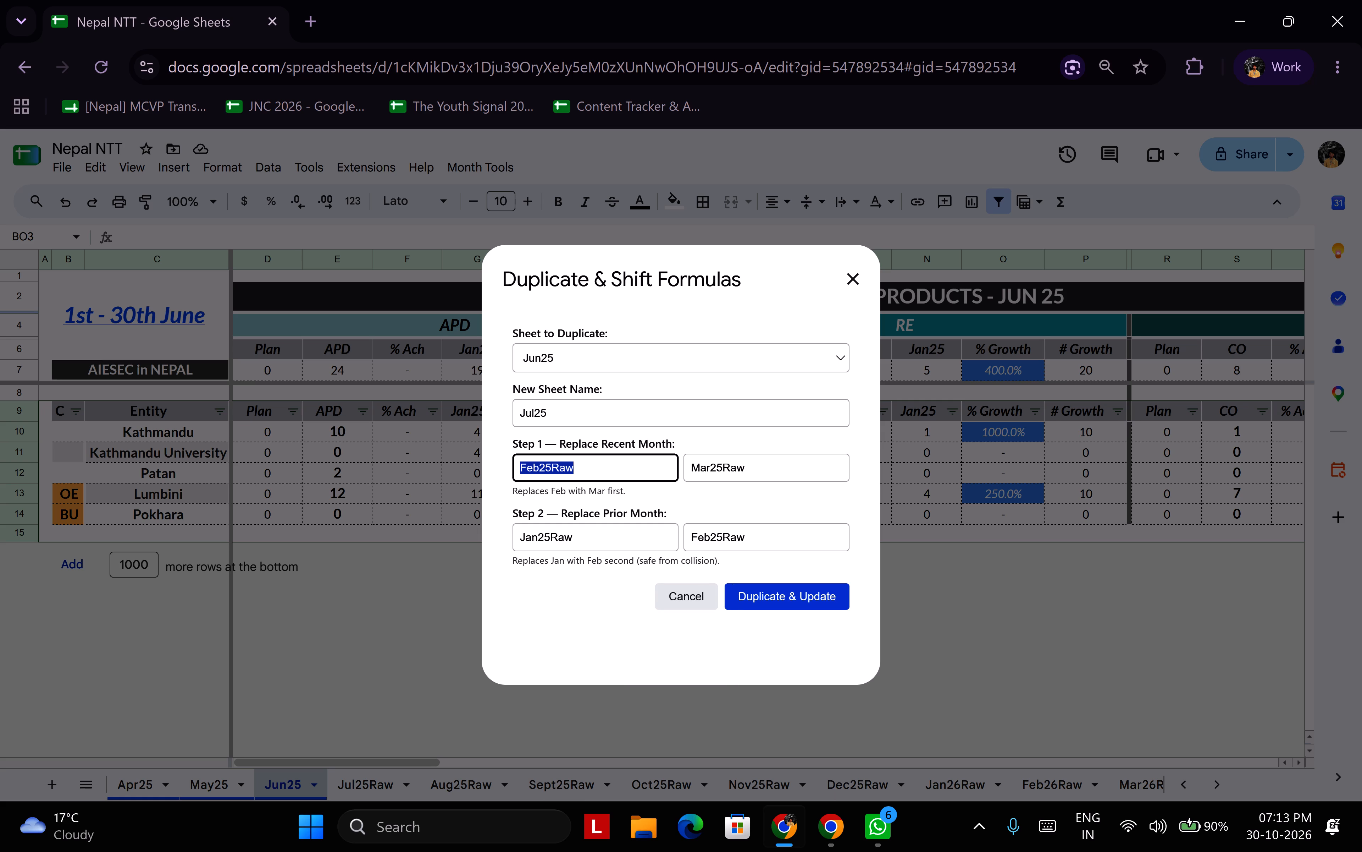
Set the recent-month replacement to find Jul25Raw and substitute Jun25Raw.
{"action": "key", "text": "Left"}
{"action": "key", "text": "shift+Right"}
{"action": "key", "text": "shift+Right"}
{"action": "key", "text": "shift+Right"}
{"action": "type", "text": "Jul"}
{"action": "key", "text": "Tab"}
{"action": "key", "text": "Left"}
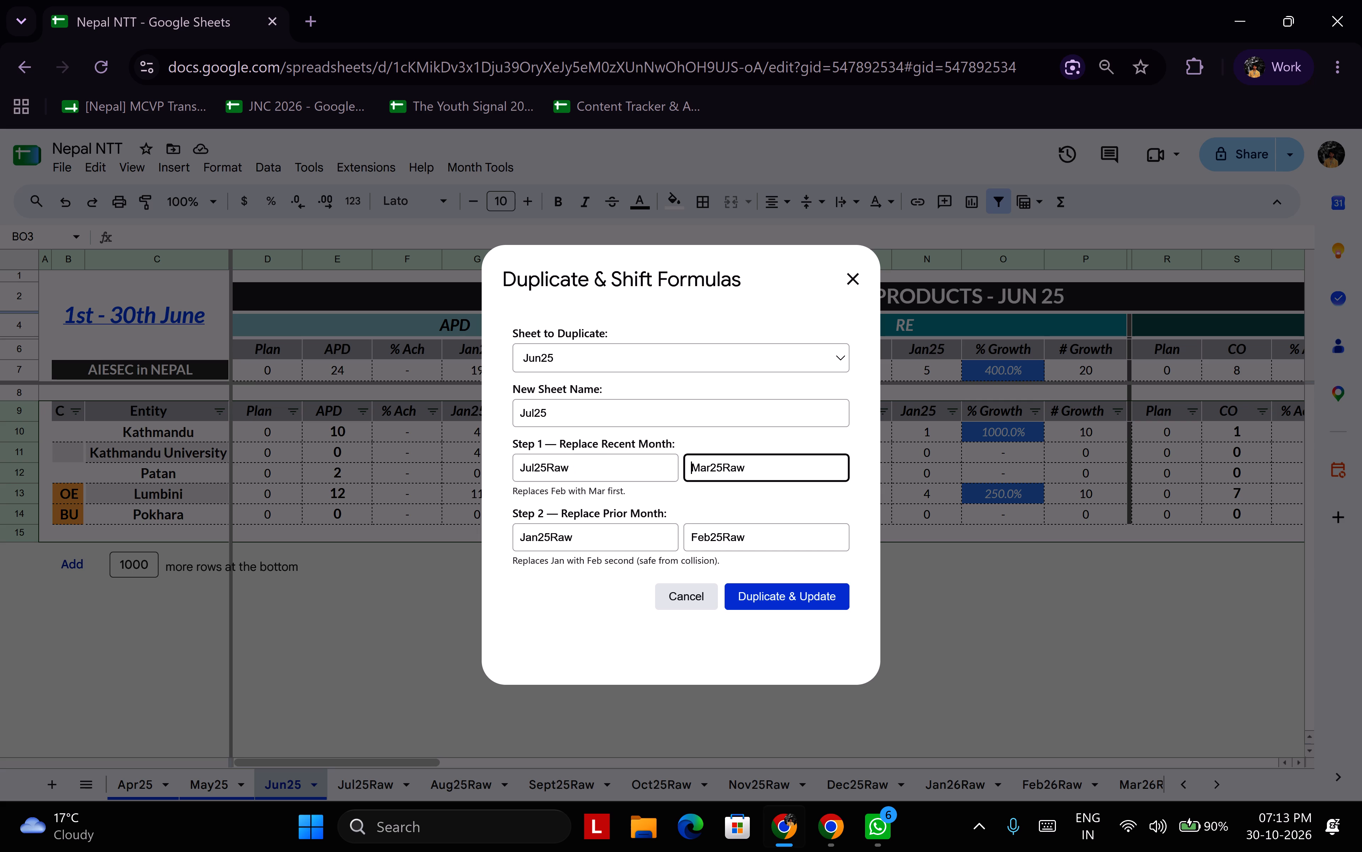
{"action": "key", "text": "shift+Right"}
{"action": "key", "text": "shift+Right"}
{"action": "key", "text": "shift+Right"}
{"action": "type", "text": "Jun"}
{"action": "key", "text": "Tab"}
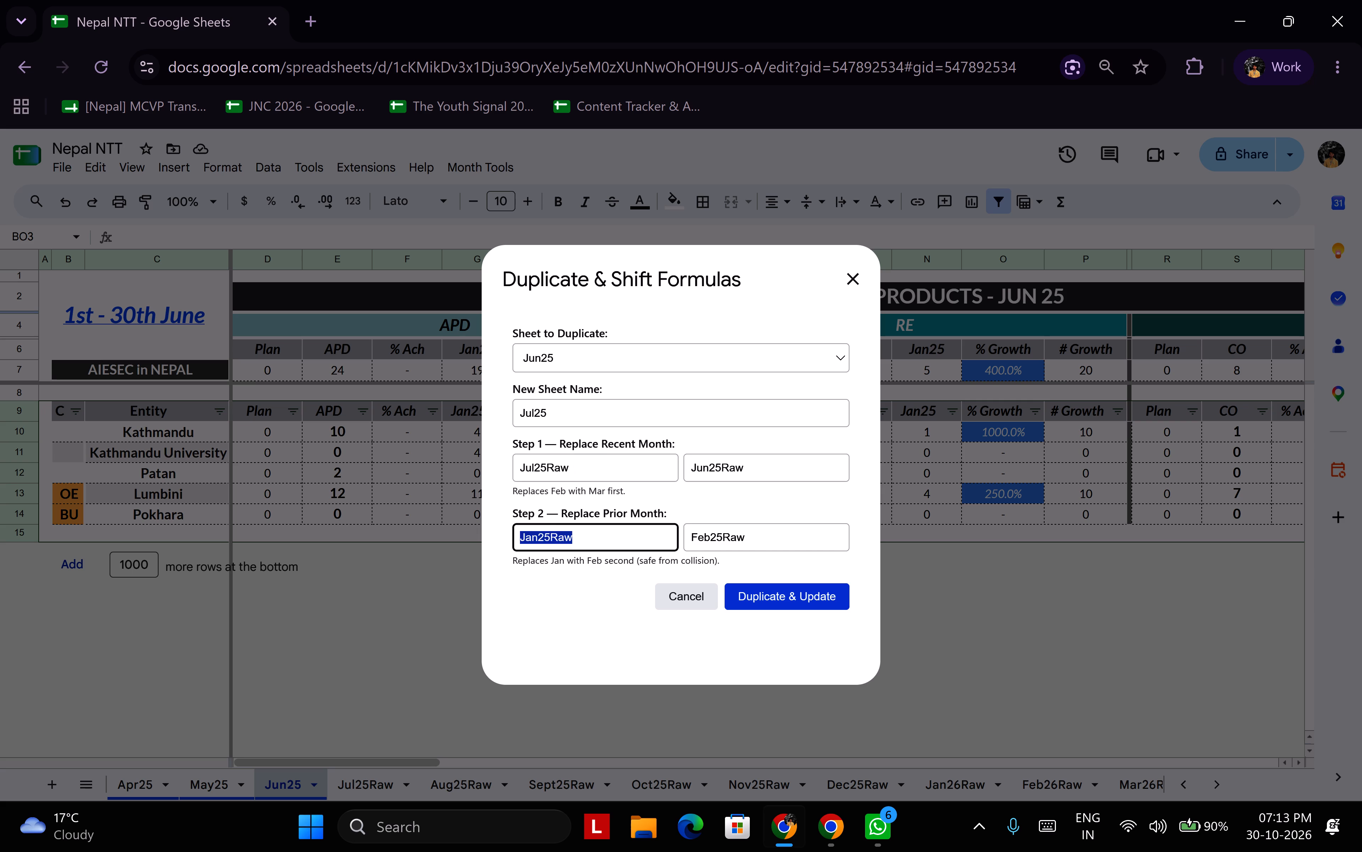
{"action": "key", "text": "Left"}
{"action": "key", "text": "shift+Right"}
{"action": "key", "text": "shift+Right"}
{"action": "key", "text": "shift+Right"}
Correct the recent-month replacement so it finds Jun25Raw and substitutes Jul25Raw.
{"action": "left_click", "coordinate": [532, 465]}
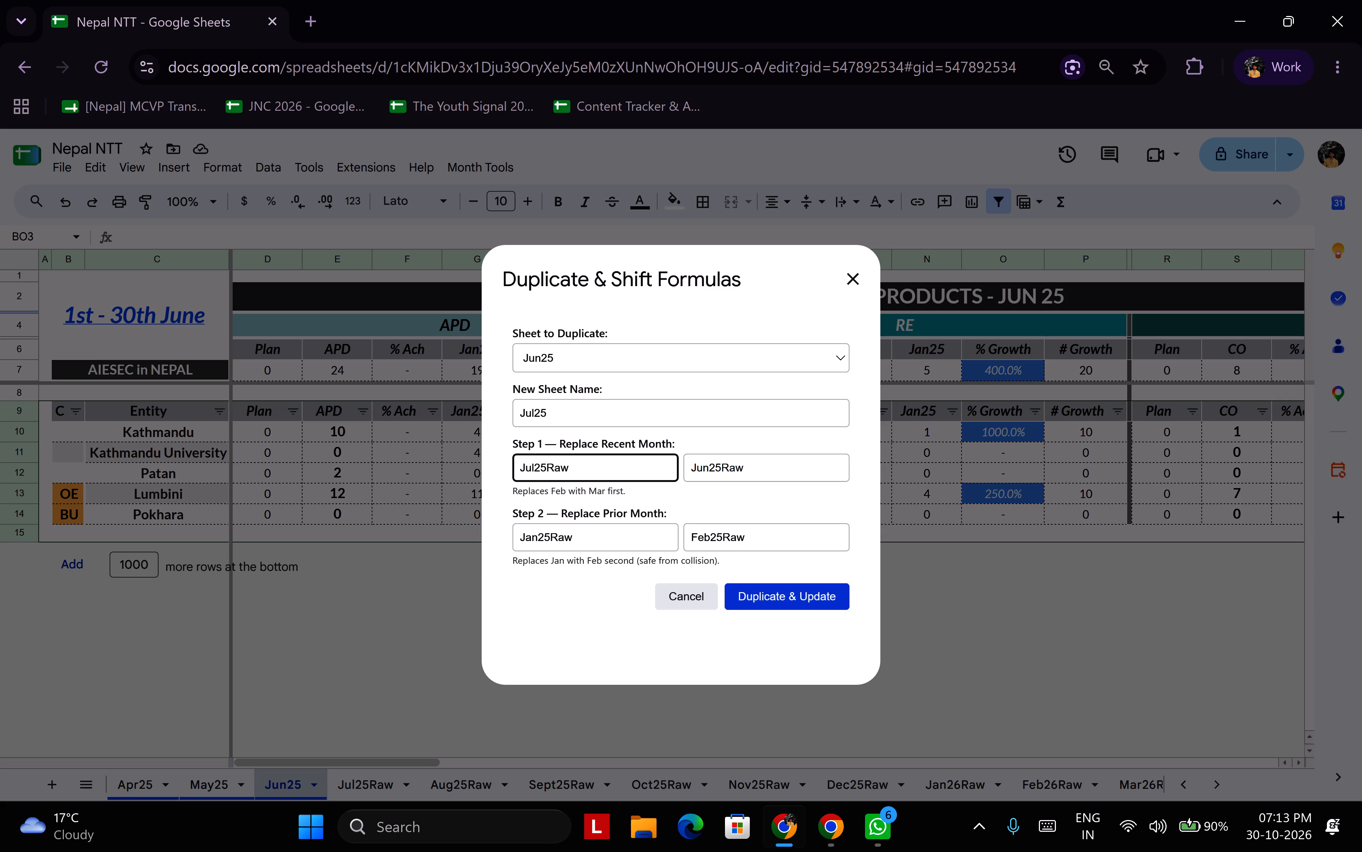
{"action": "key", "text": "shift+Left"}
{"action": "key", "text": "shift+Left"}
{"action": "key", "text": "Left"}
{"action": "key", "text": "shift+Right"}
{"action": "key", "text": "shift+Right"}
{"action": "key", "text": "shift+Right"}
{"action": "type", "text": "Jun"}
{"action": "key", "text": "Tab"}
{"action": "key", "text": "Left"}
{"action": "key", "text": "shift+Right"}
{"action": "key", "text": "shift+Right"}
{"action": "key", "text": "shift+Right"}
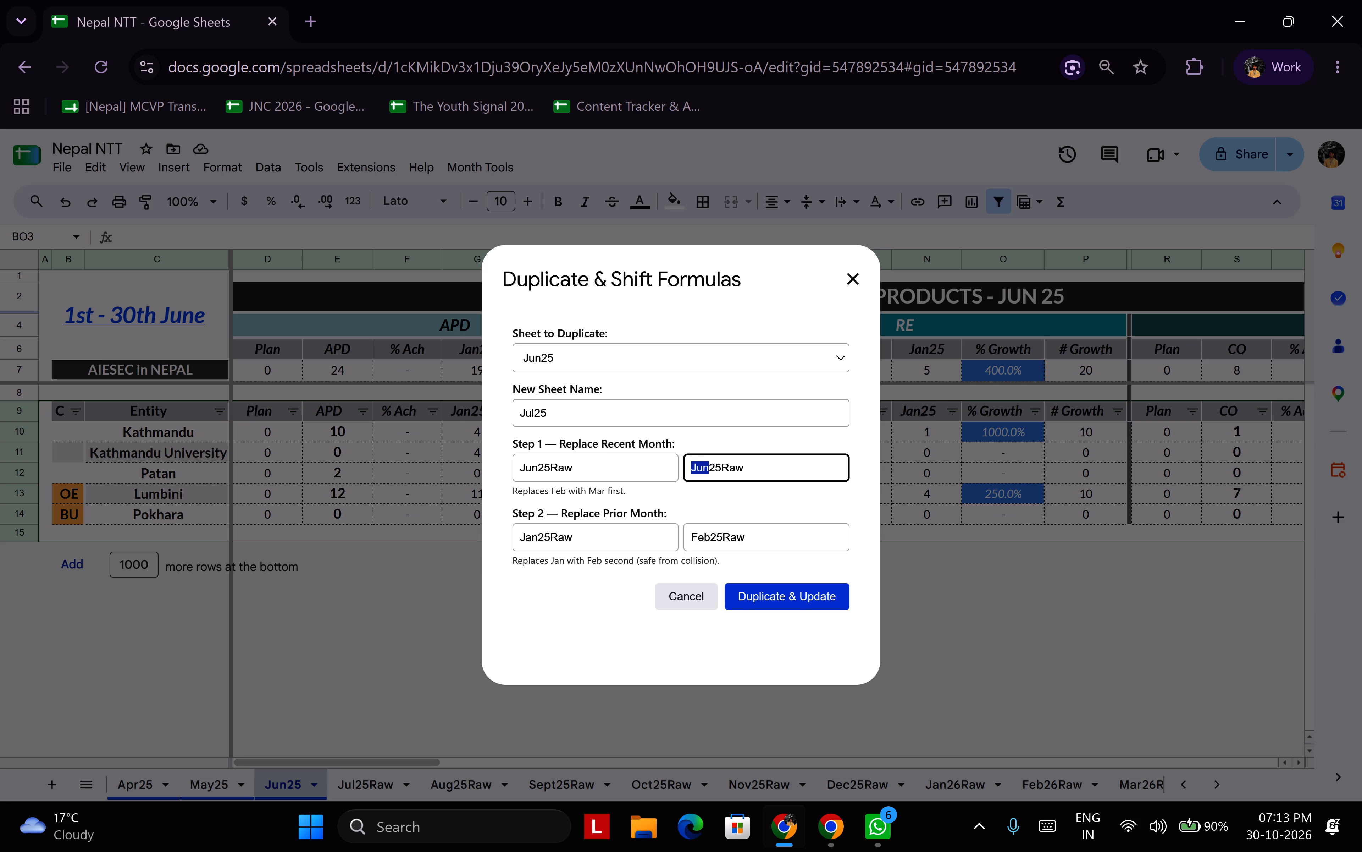
{"action": "type", "text": "Jul"}
Set the prior-month replacement to find May25Raw and substitute Jun25Raw, and create the duplicated Jul25 sheet.
{"action": "key", "text": "Tab"}
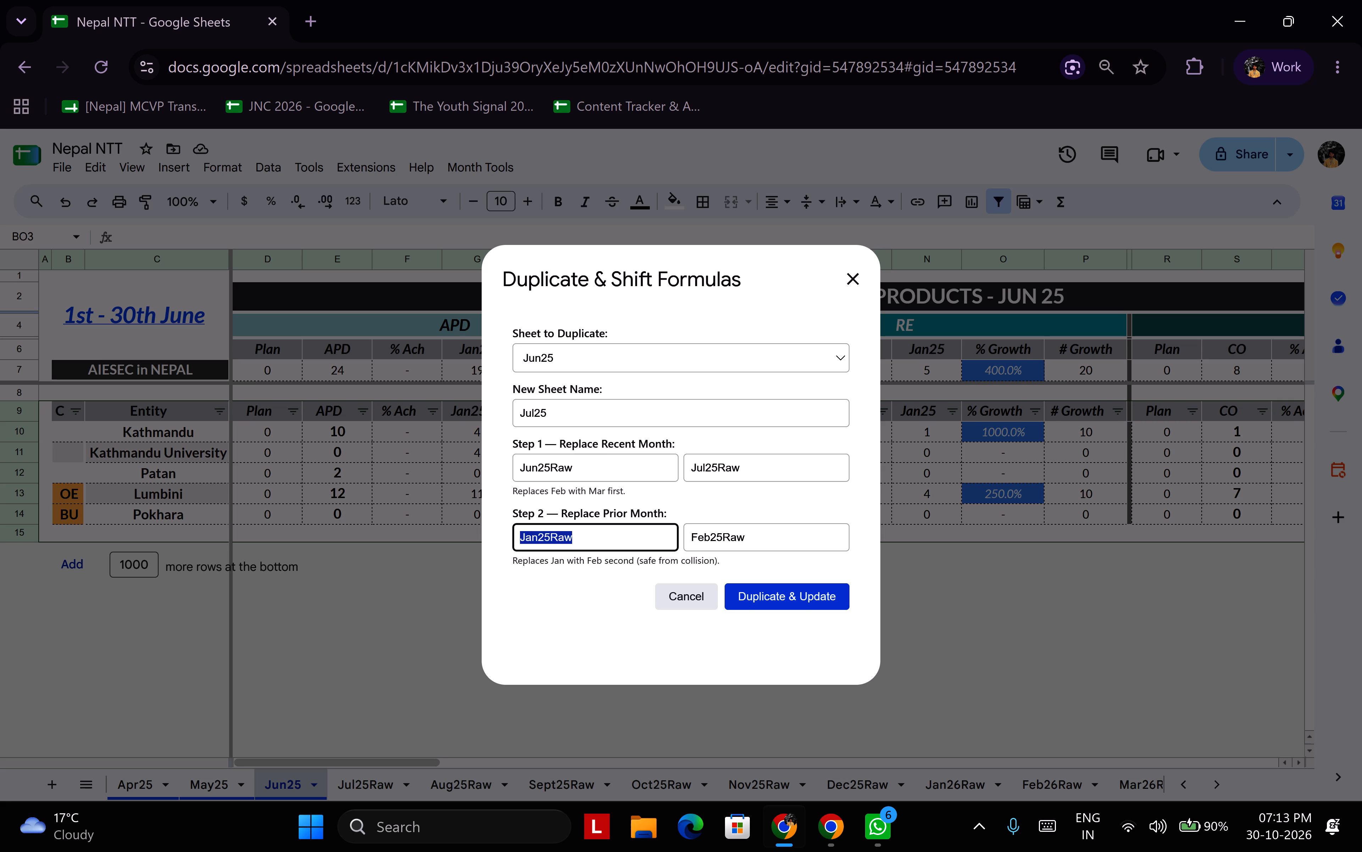
{"action": "key", "text": "Left"}
{"action": "key", "text": "shift+Right"}
{"action": "key", "text": "shift+Right"}
{"action": "key", "text": "shift+Right"}
{"action": "type", "text": "May"}
{"action": "key", "text": "Tab"}
{"action": "key", "text": "Left"}
{"action": "key", "text": "shift+Right"}
{"action": "key", "text": "shift+Right"}
{"action": "key", "text": "shift+Right"}
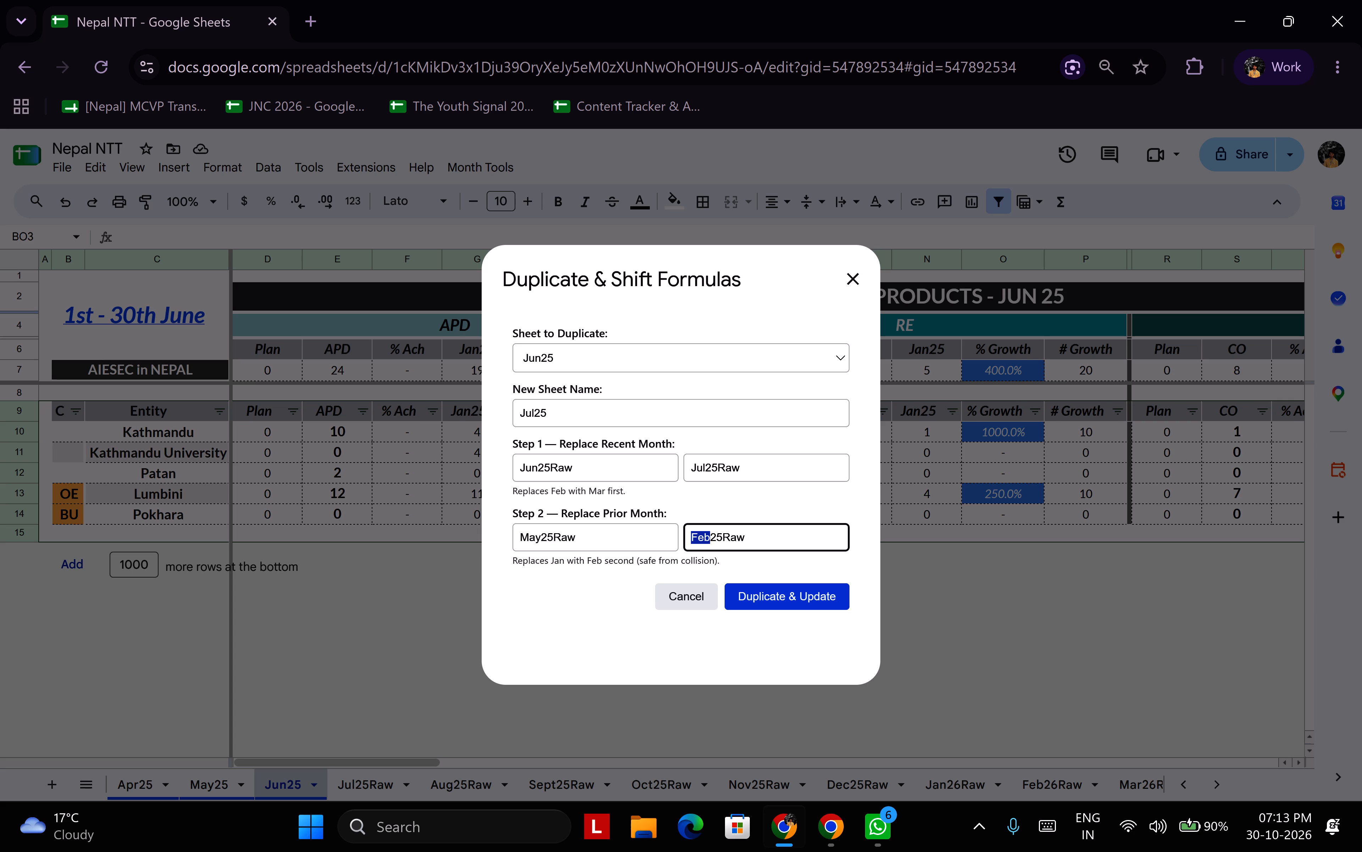
{"action": "type", "text": "Jun"}
{"action": "left_click", "coordinate": [782, 594]}
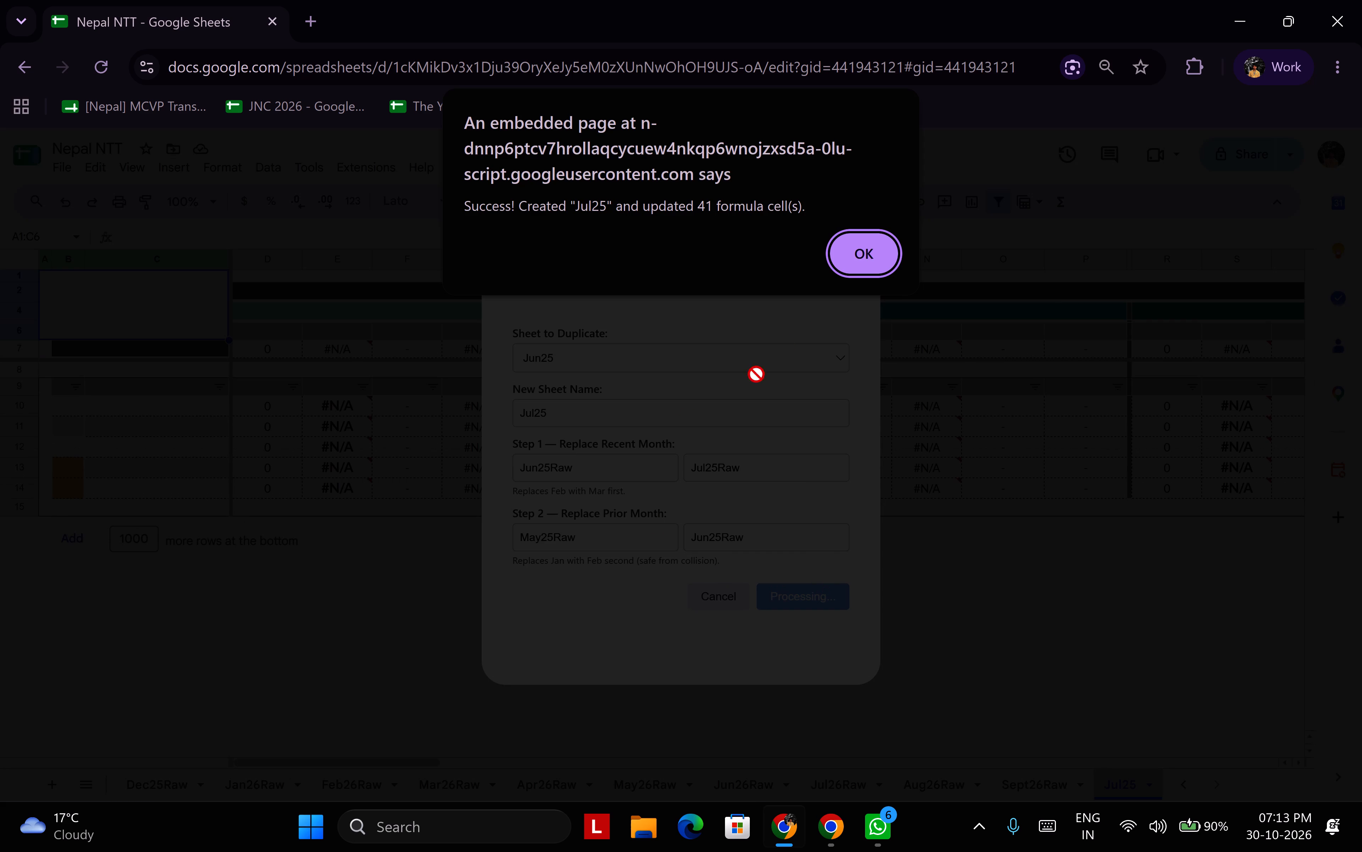
{"action": "left_click", "coordinate": [867, 235]}
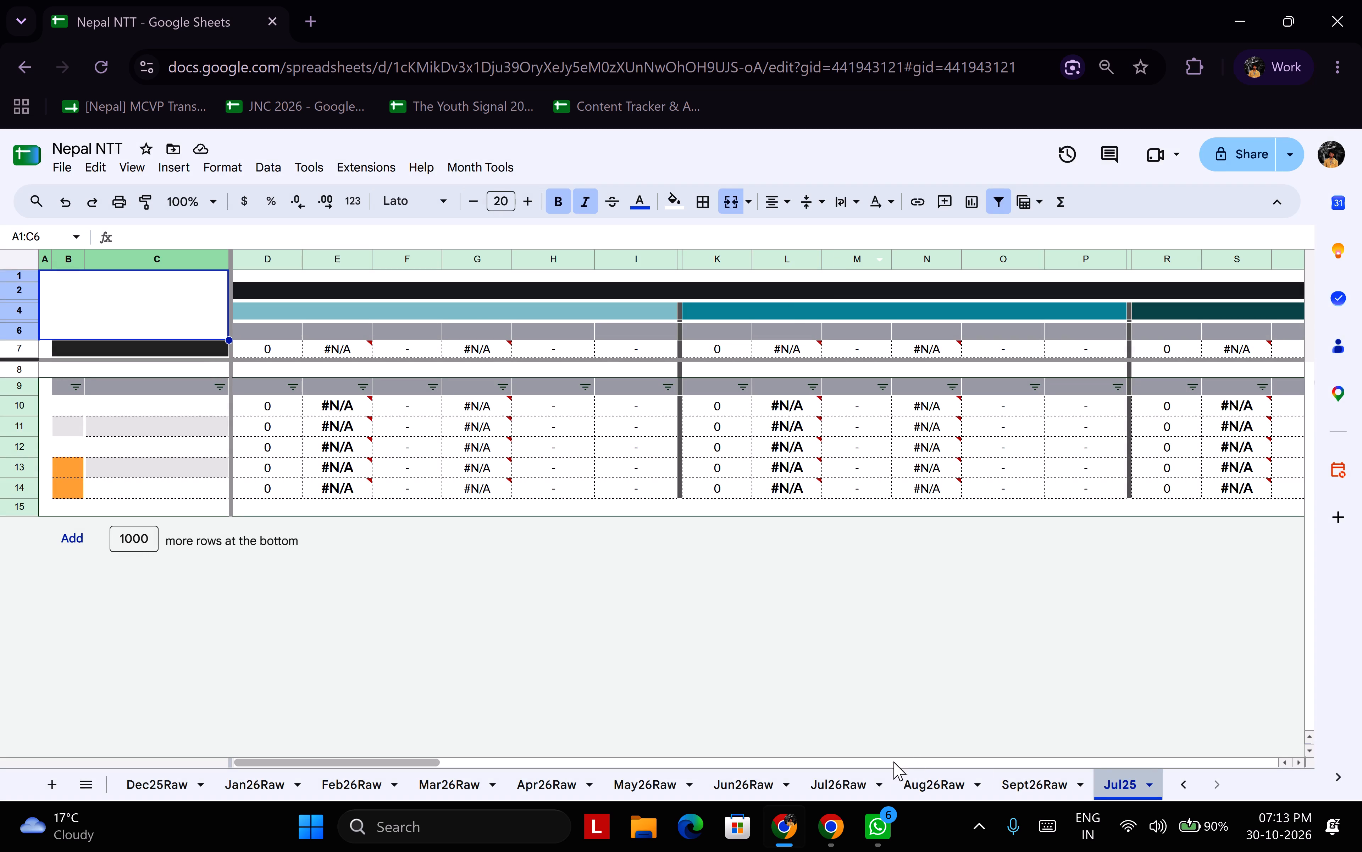
Move the Jul25 sheet so it sits directly after Jun25, before Jul25Raw.
{"action": "left_click_drag", "start_coordinate": [1119, 779], "coordinate": [64, 771]}
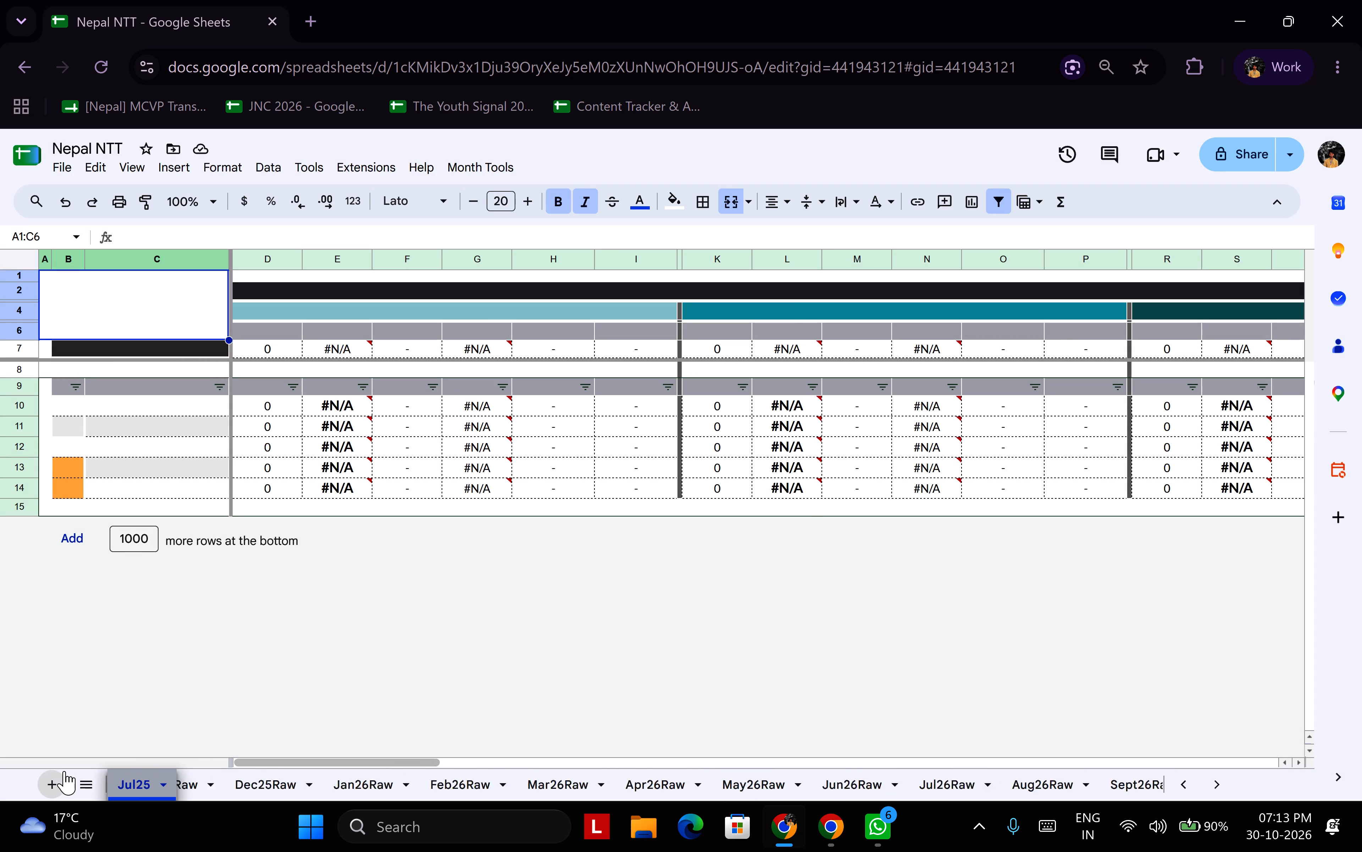
{"action": "left_click_drag", "start_coordinate": [64, 771], "coordinate": [50, 776]}
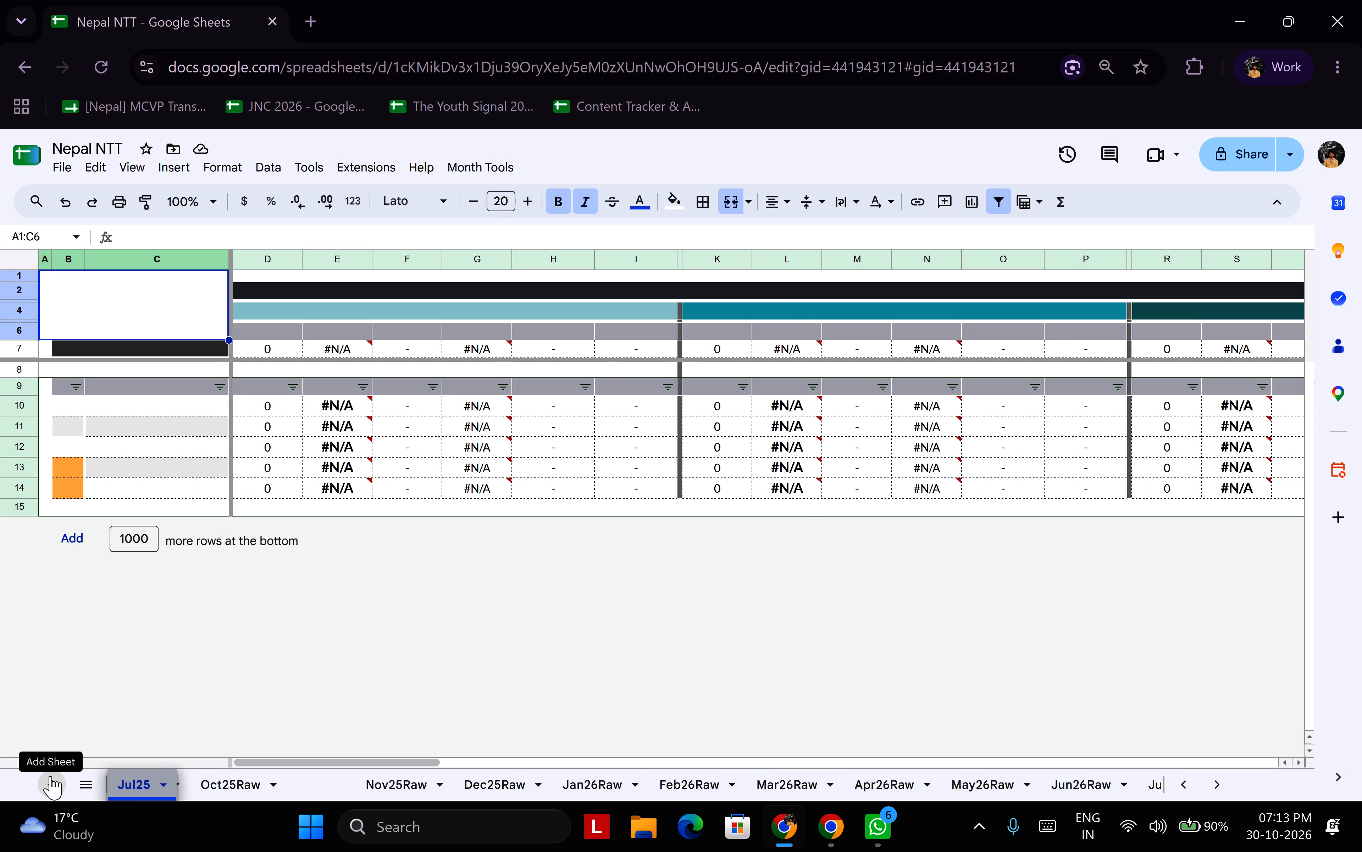
{"action": "left_click_drag", "start_coordinate": [50, 776], "coordinate": [9, 774]}
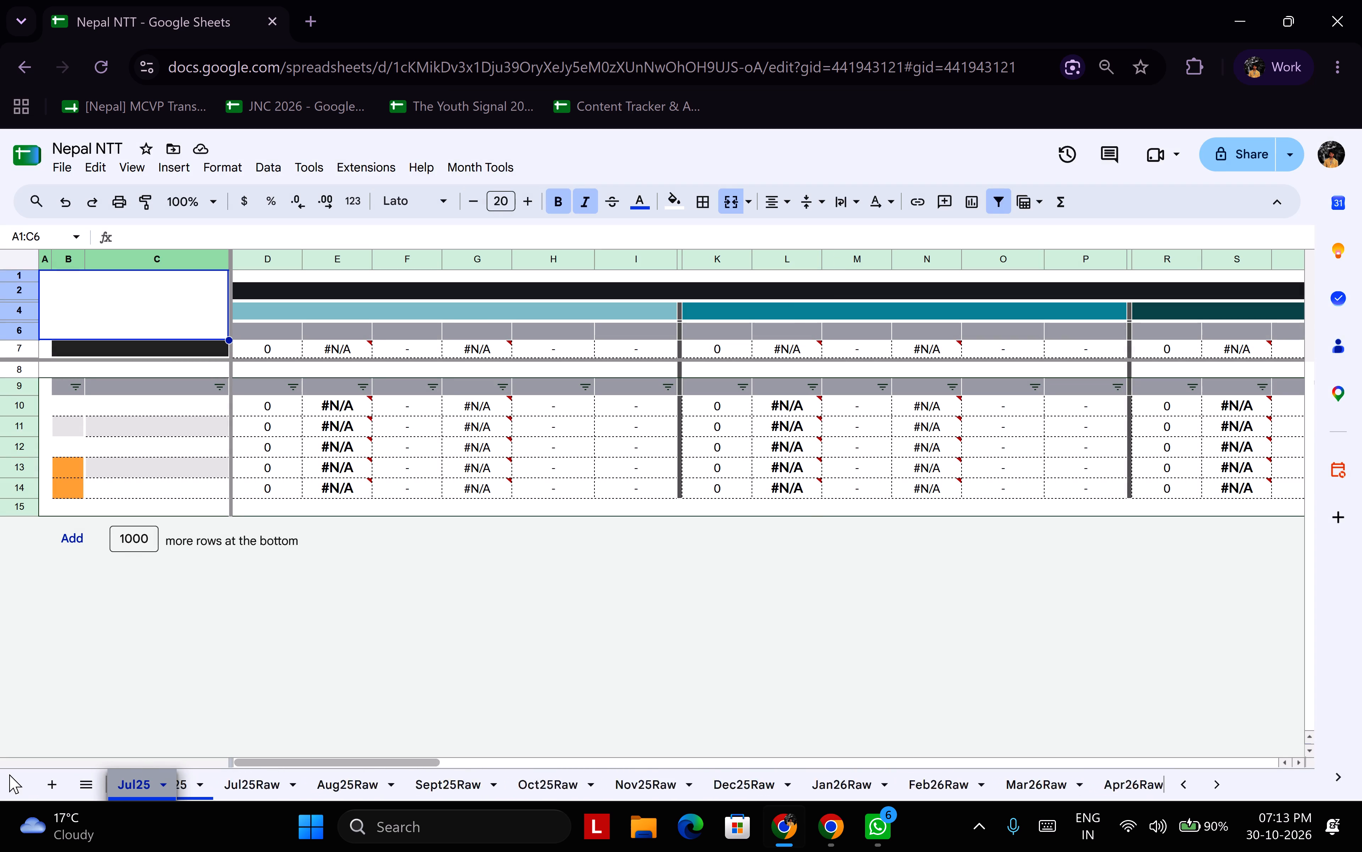
{"action": "left_click_drag", "start_coordinate": [9, 774], "coordinate": [271, 792]}
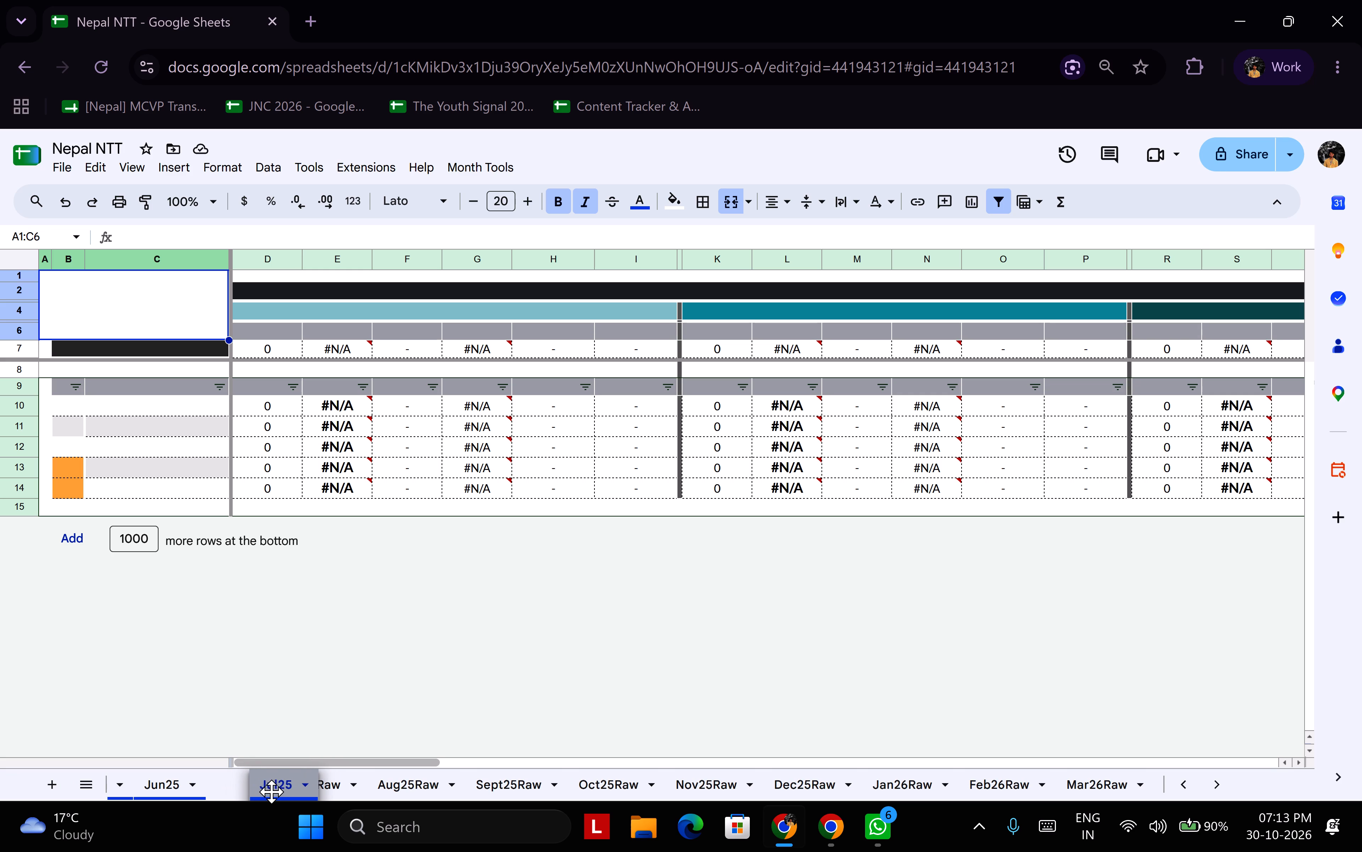
{"action": "left_click_drag", "start_coordinate": [271, 792], "coordinate": [255, 790]}
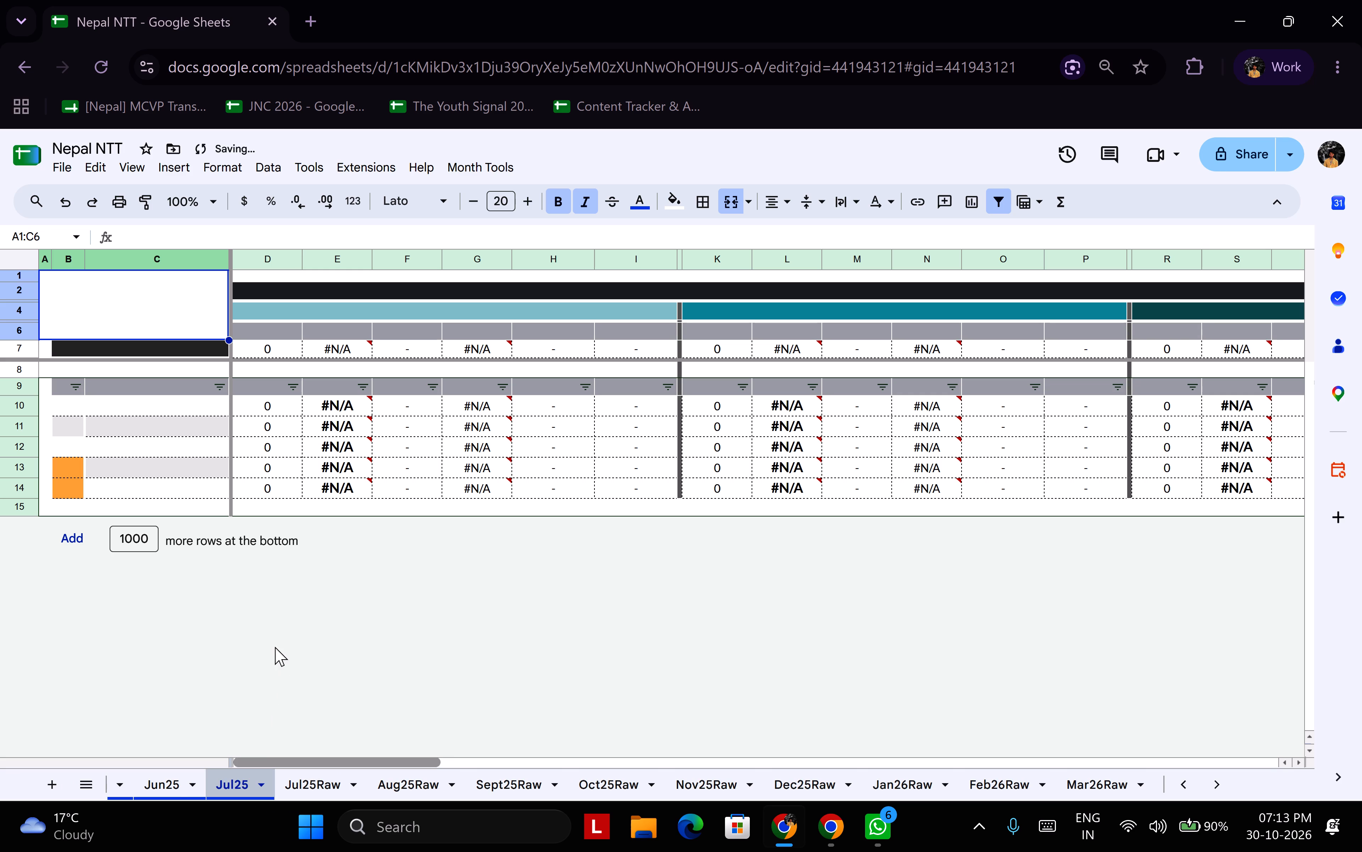
Copy columns A to C from the Jun25 sheet into the same columns of Jul25.
{"action": "left_click", "coordinate": [170, 784]}
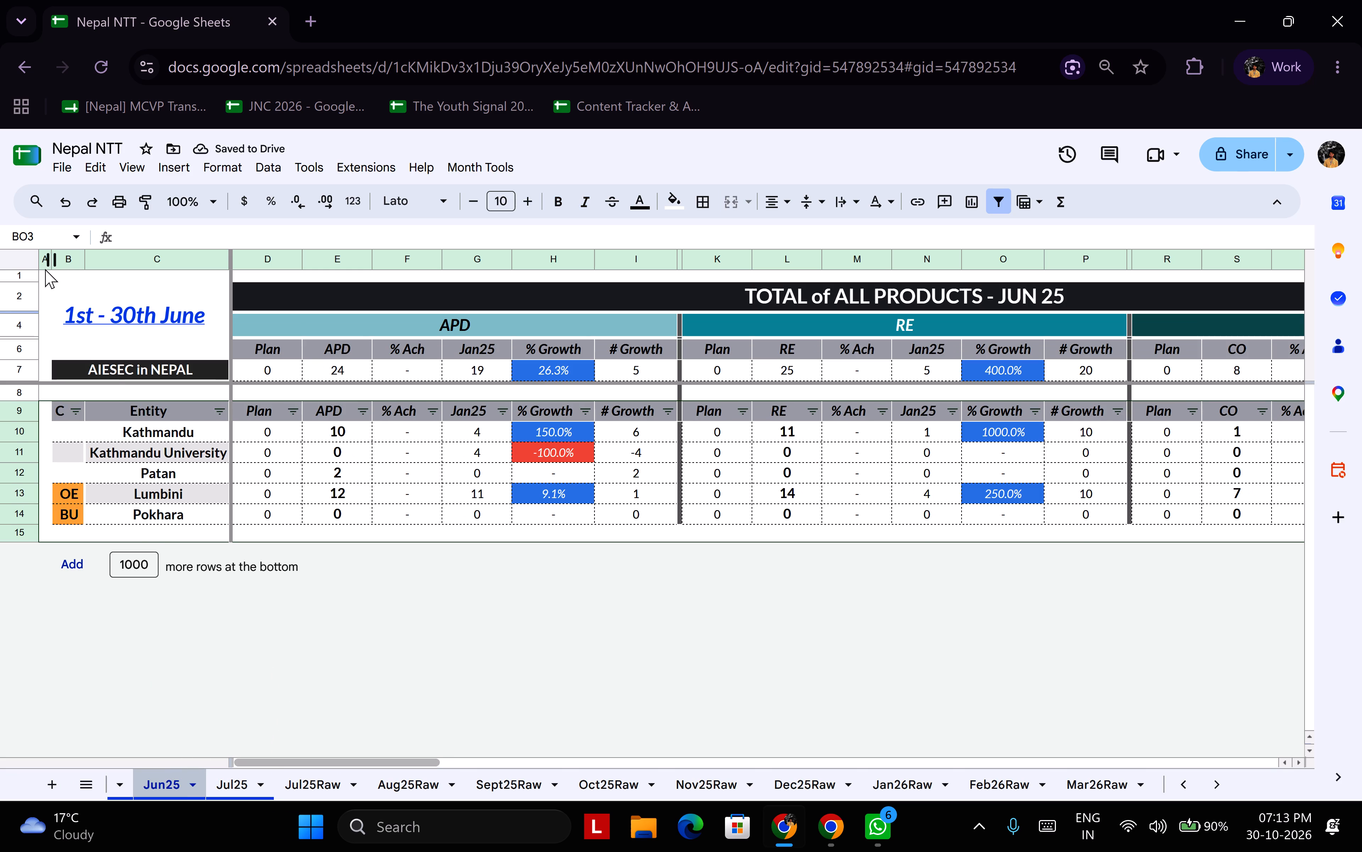
{"action": "left_click", "coordinate": [42, 267]}
{"action": "left_click", "coordinate": [166, 255], "text": "shift"}
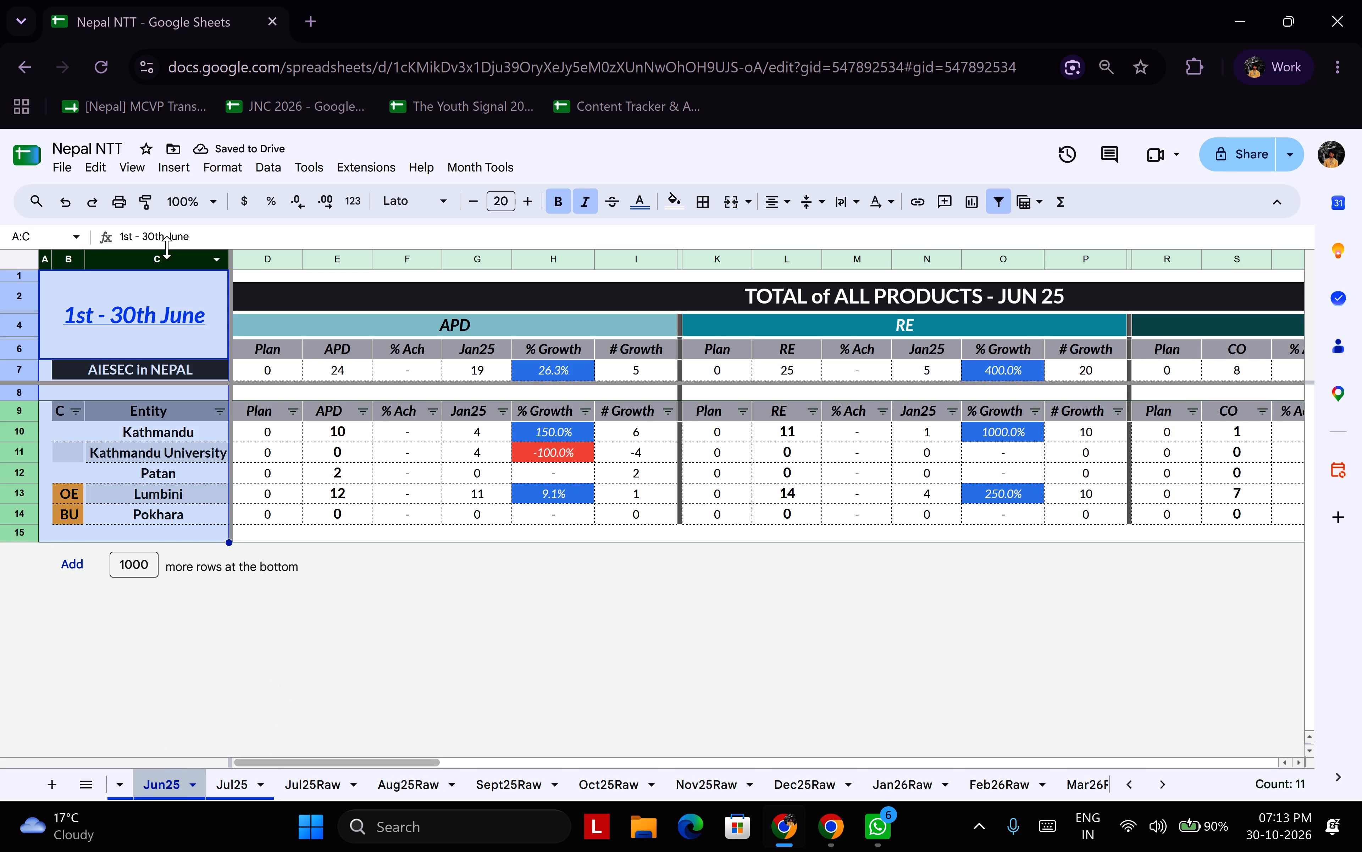
{"action": "key", "text": "ctrl+c"}
{"action": "left_click", "coordinate": [240, 777]}
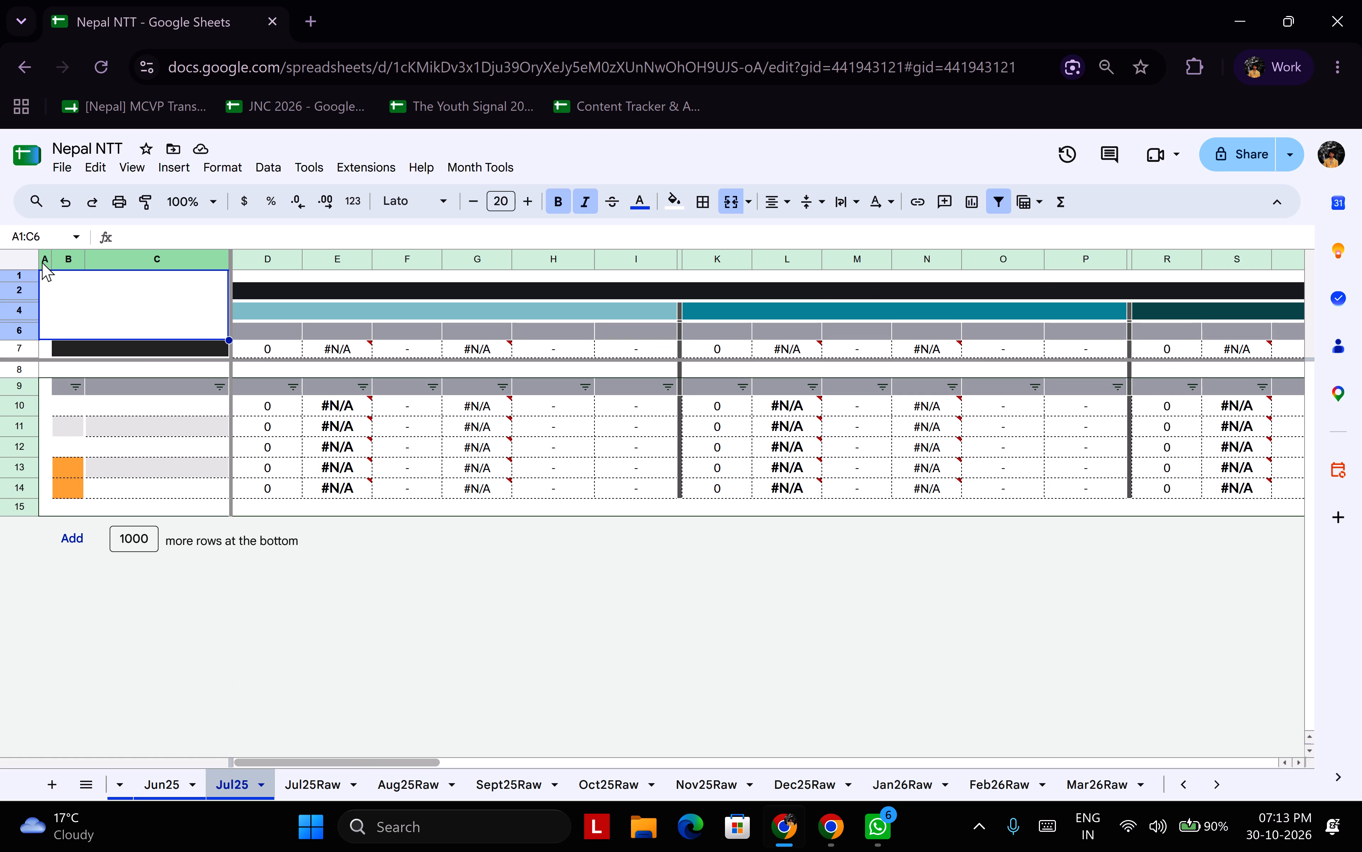
{"action": "left_click", "coordinate": [42, 262]}
{"action": "key", "text": "ctrl+v"}
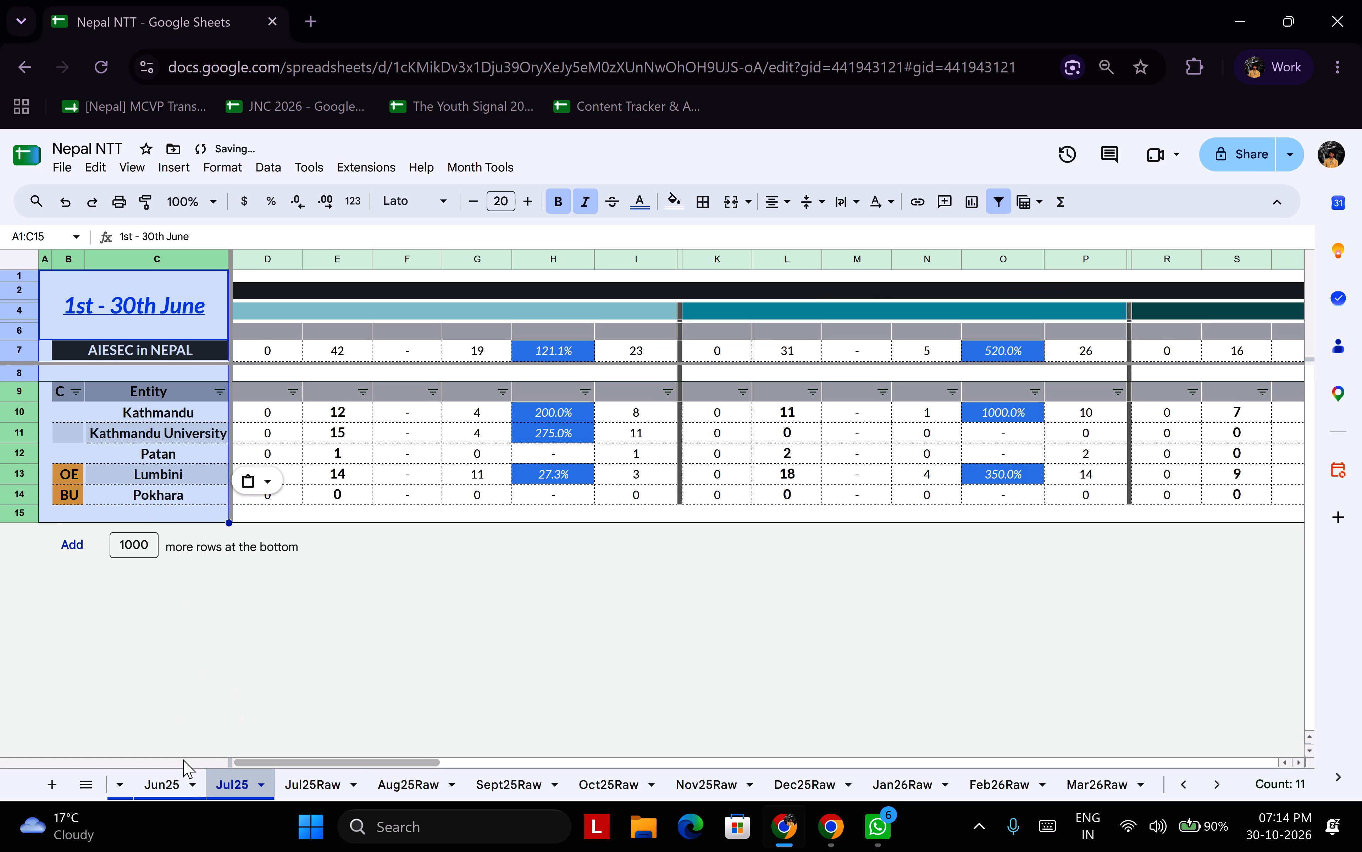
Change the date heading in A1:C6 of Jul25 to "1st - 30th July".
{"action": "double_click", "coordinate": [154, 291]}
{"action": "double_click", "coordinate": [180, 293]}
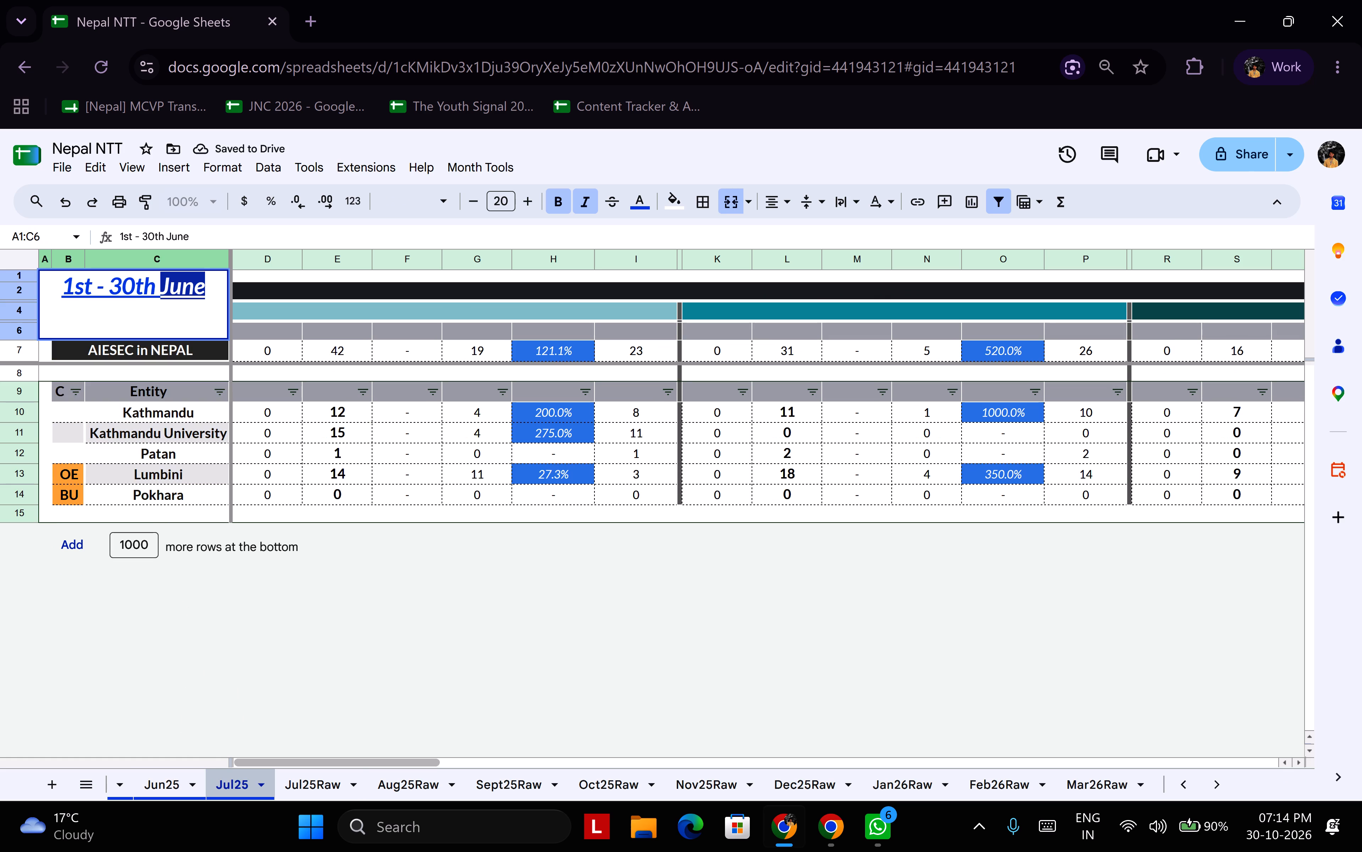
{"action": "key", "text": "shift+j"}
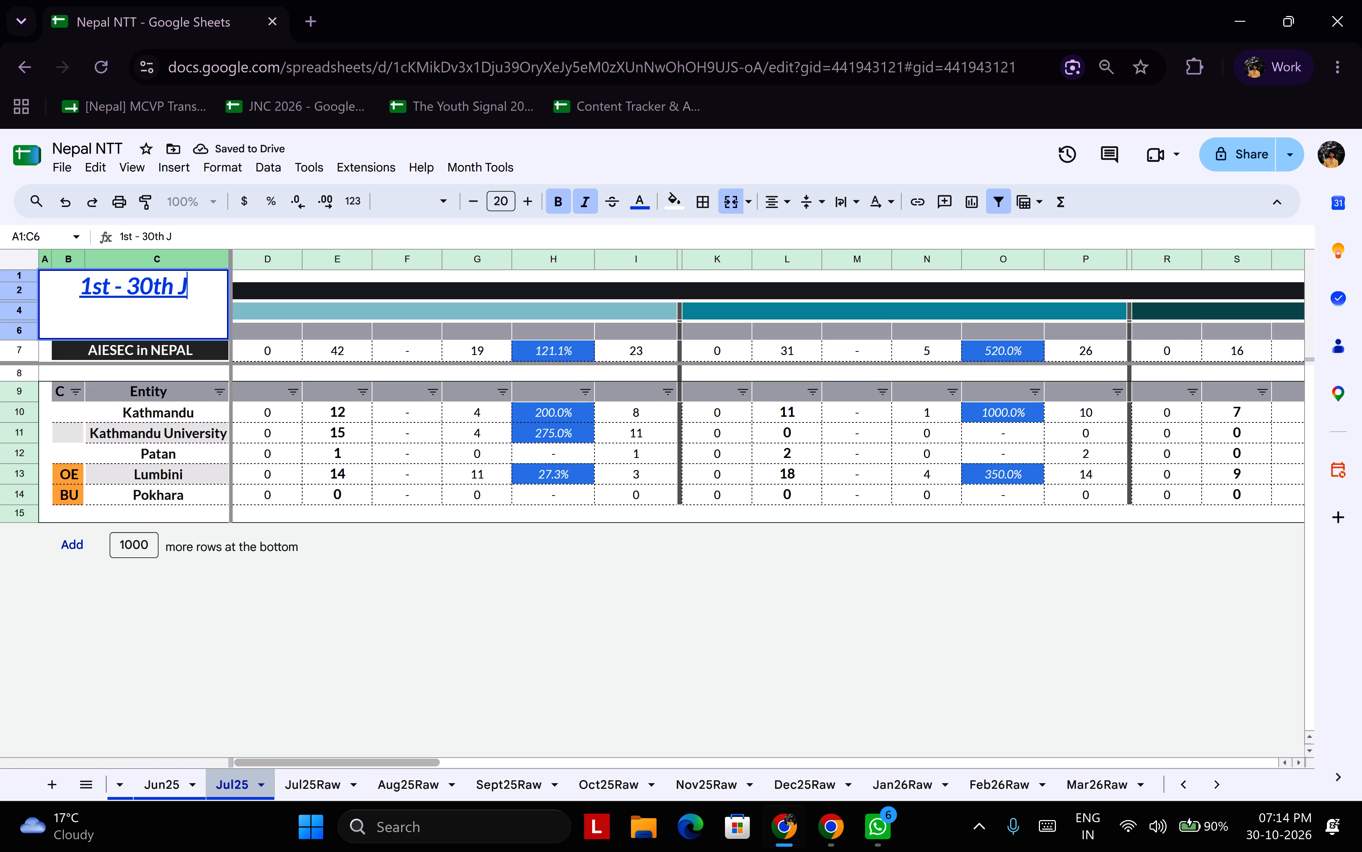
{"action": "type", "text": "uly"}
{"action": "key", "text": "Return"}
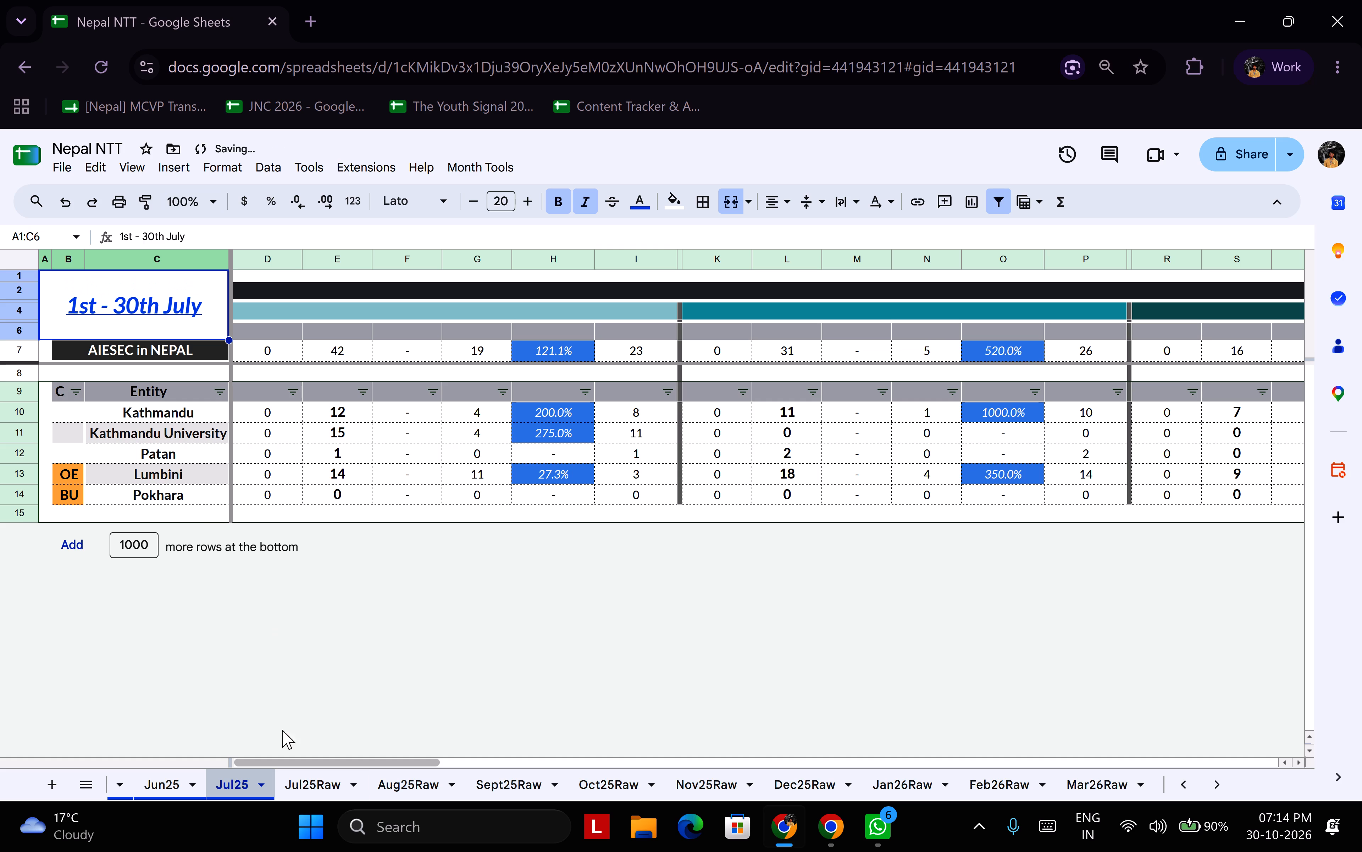
Copy heading rows 1 to 6 from the Jun25 sheet onto the same rows of Jul25.
{"action": "left_click", "coordinate": [172, 780]}
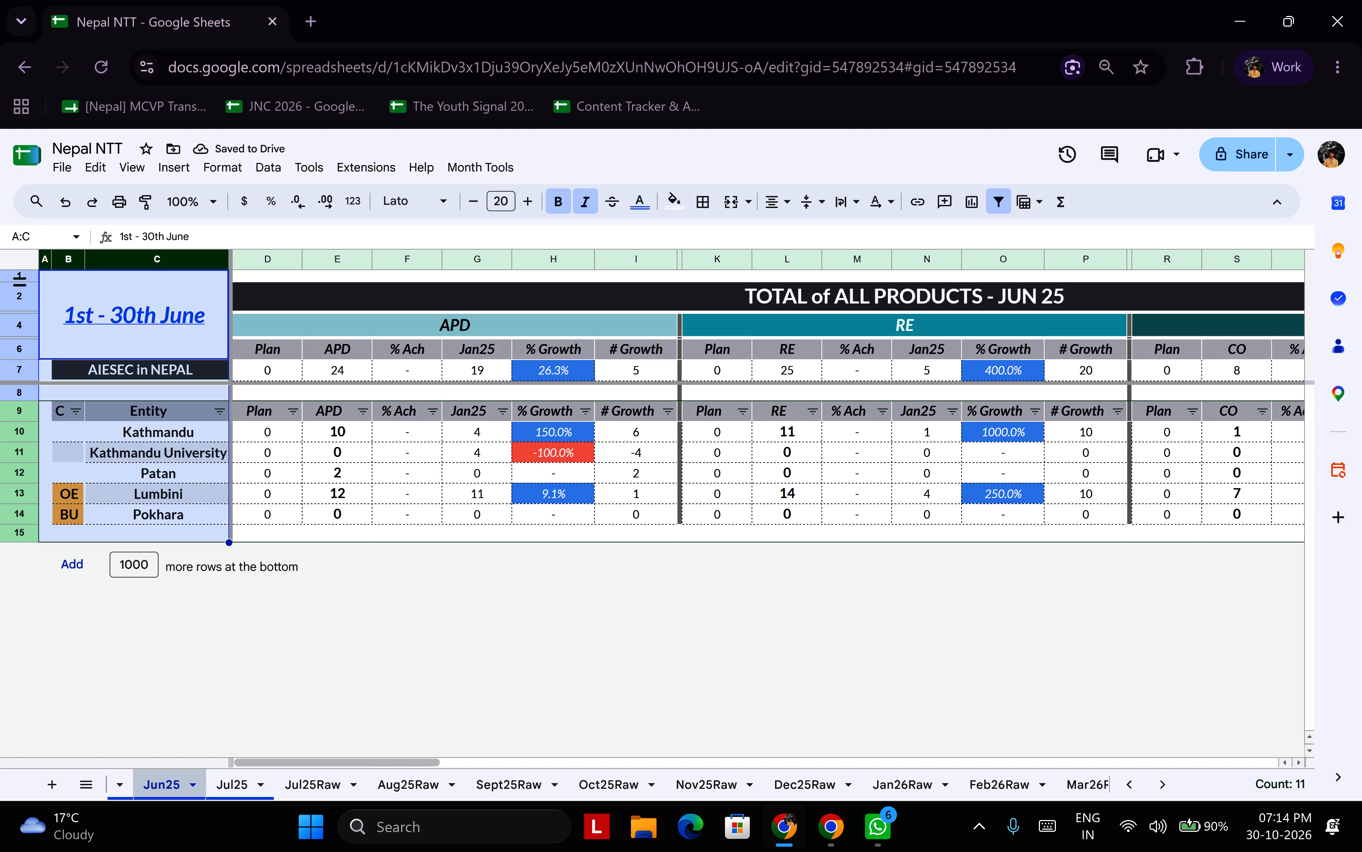
{"action": "left_click", "coordinate": [20, 272]}
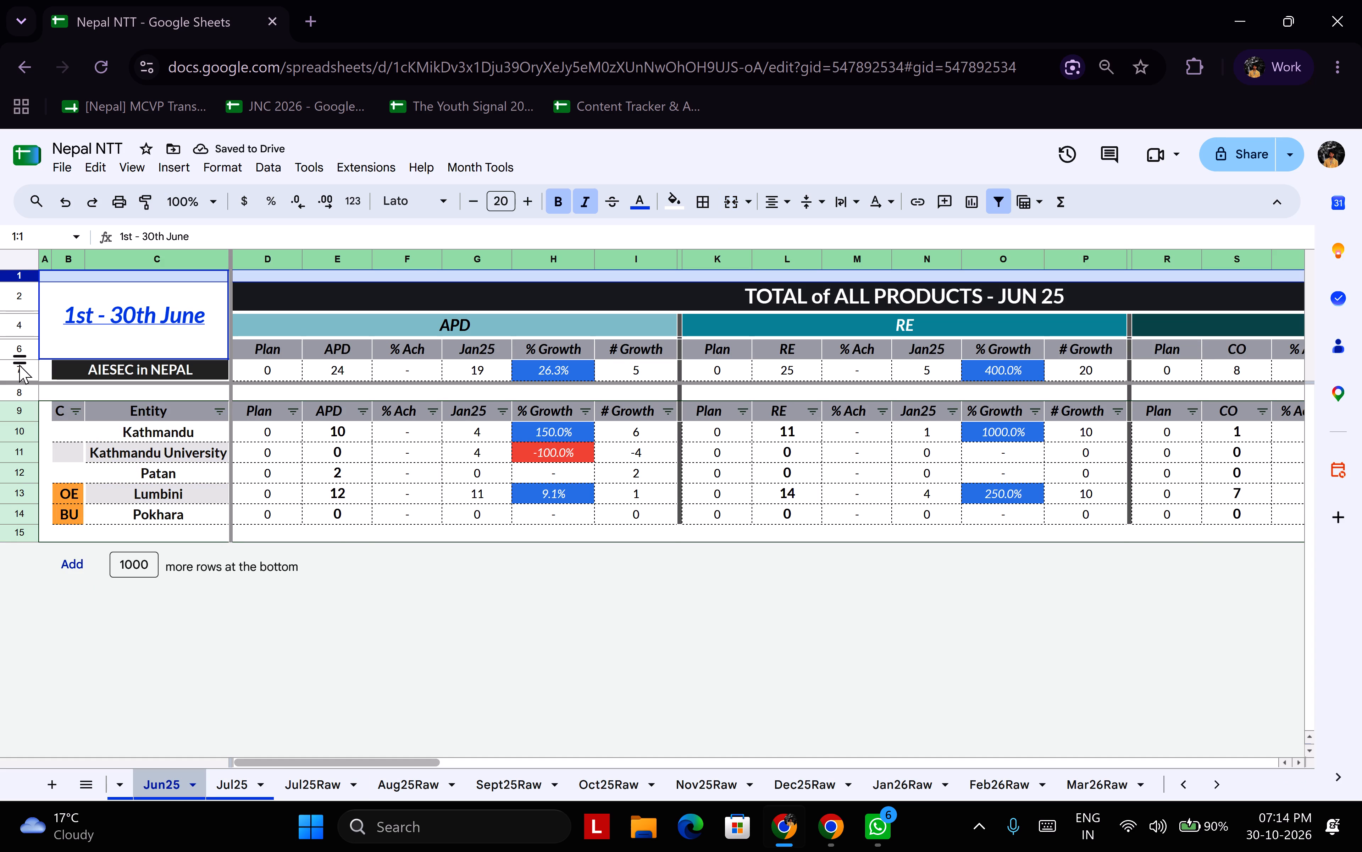
{"action": "left_click", "coordinate": [20, 349], "text": "shift"}
{"action": "key", "text": "ctrl+c"}
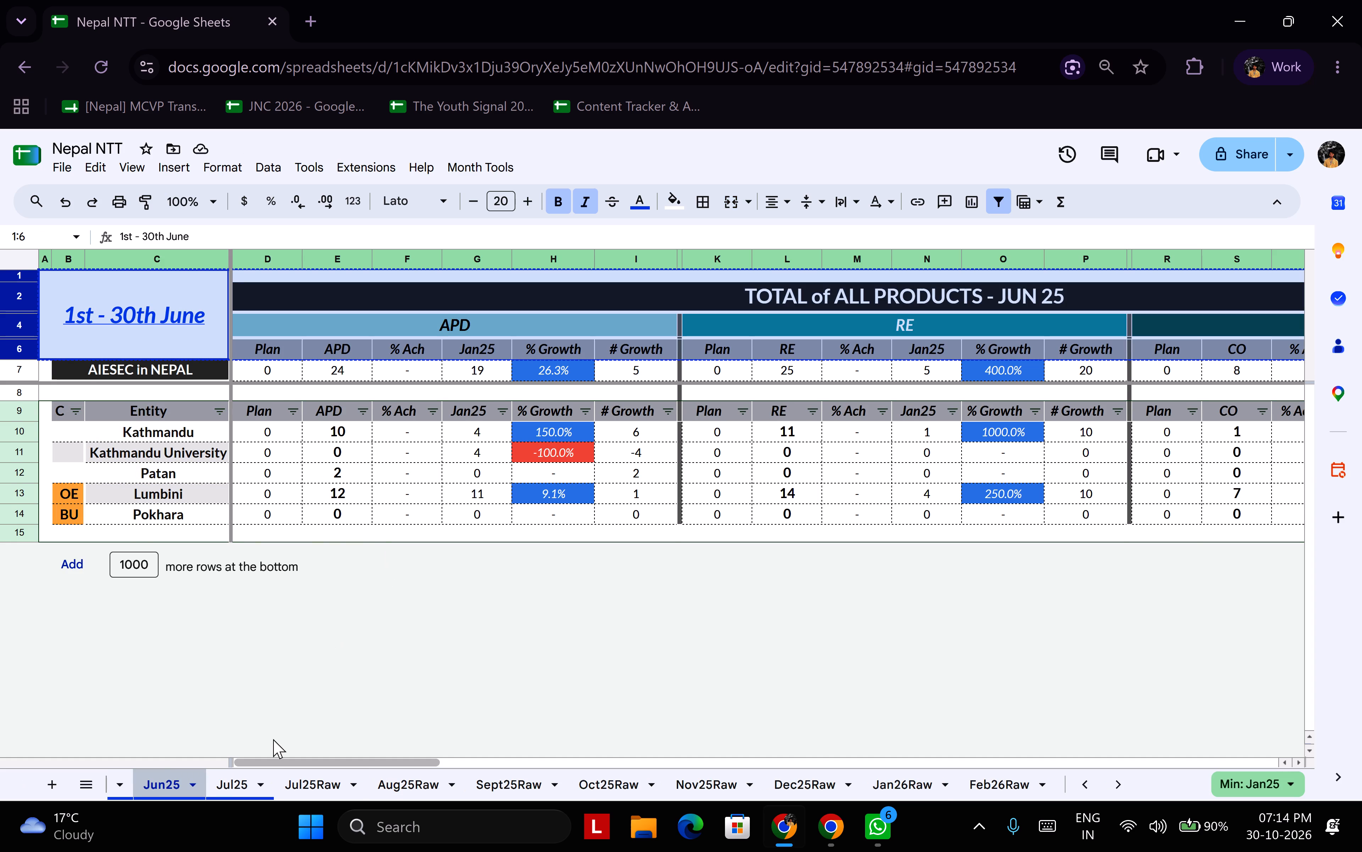
{"action": "left_click", "coordinate": [243, 782]}
{"action": "left_click", "coordinate": [16, 276]}
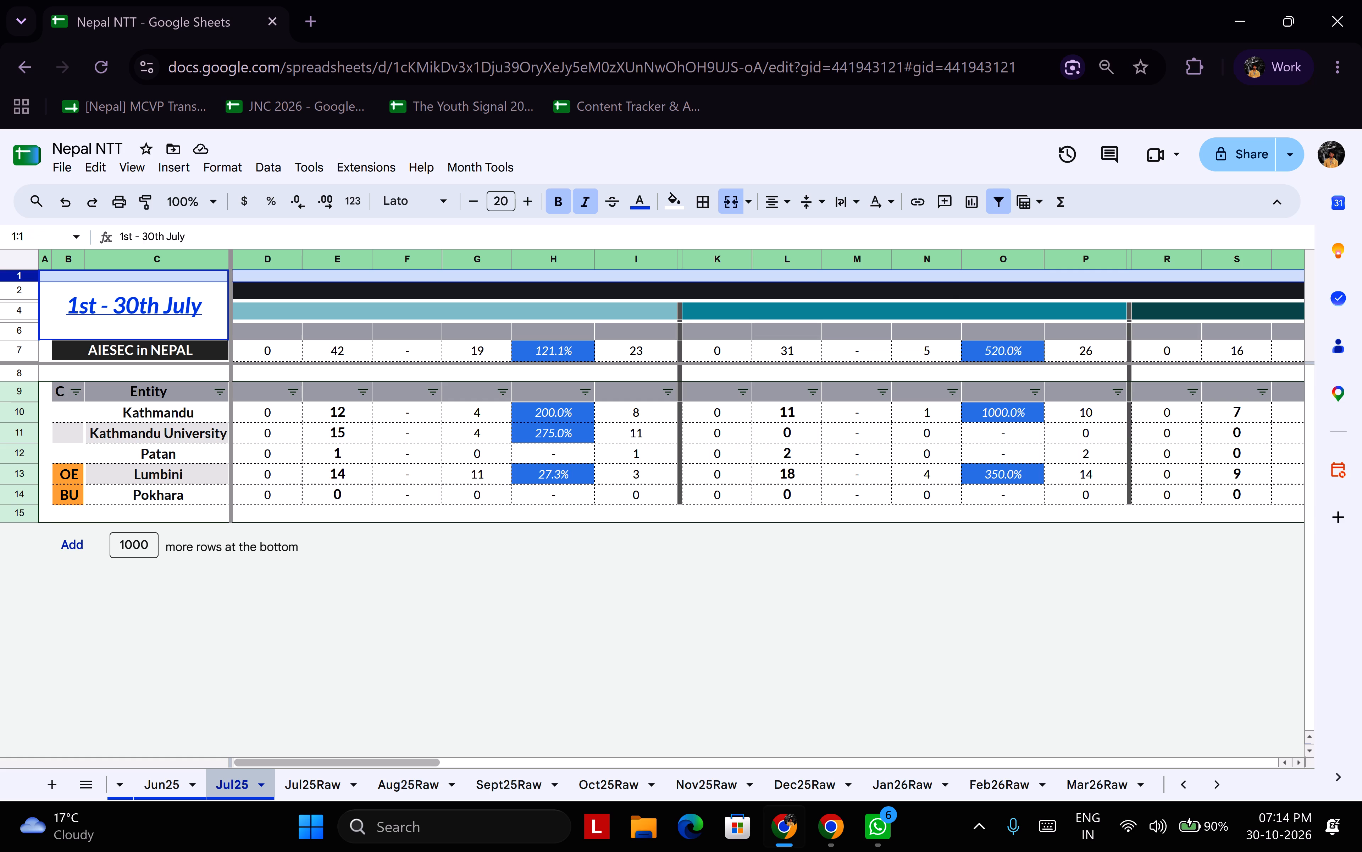
{"action": "key", "text": "ctrl+v"}
Copy the column header row 9 from the Jun25 sheet onto row 9 of Jul25.
{"action": "left_click", "coordinate": [168, 781]}
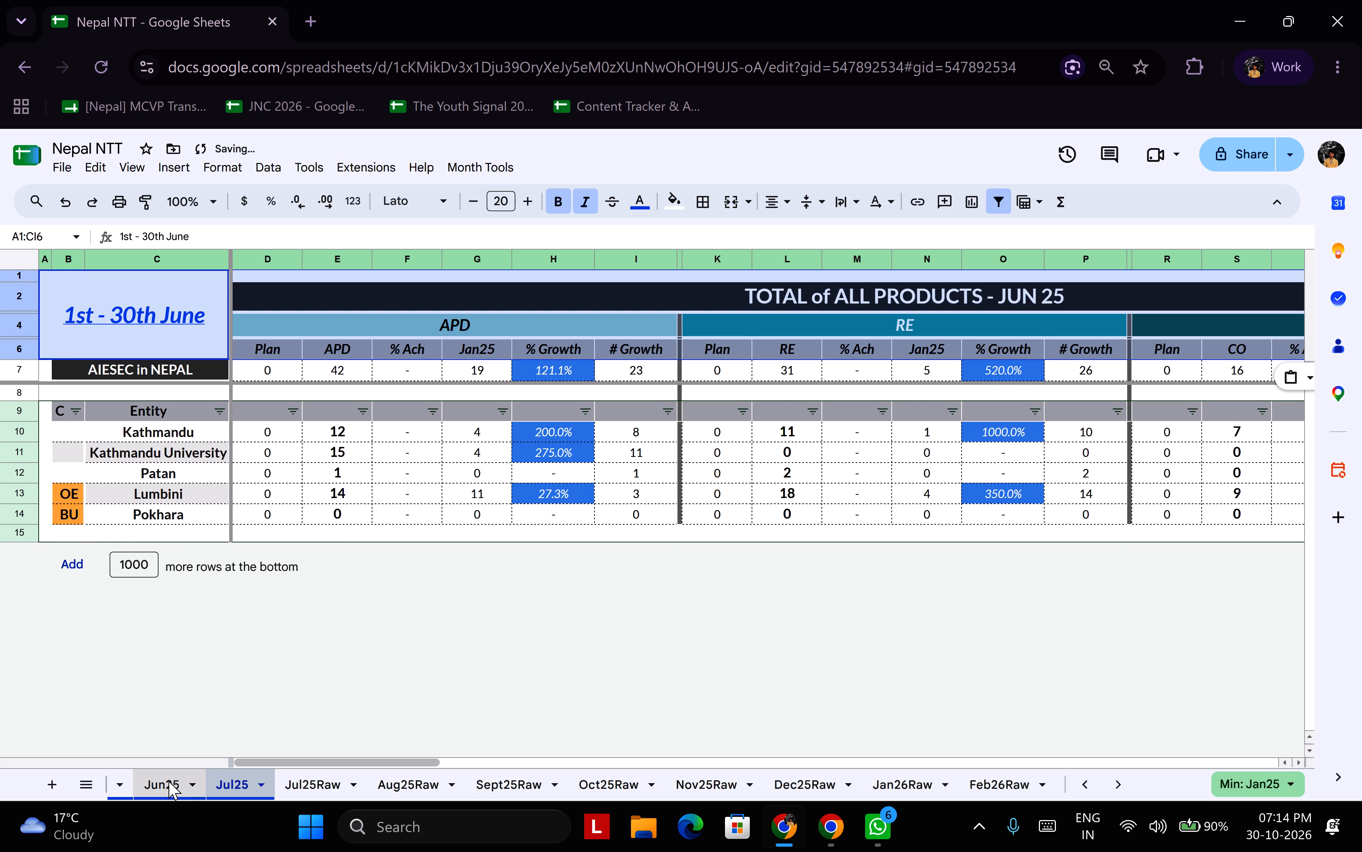
{"action": "left_click", "coordinate": [29, 412]}
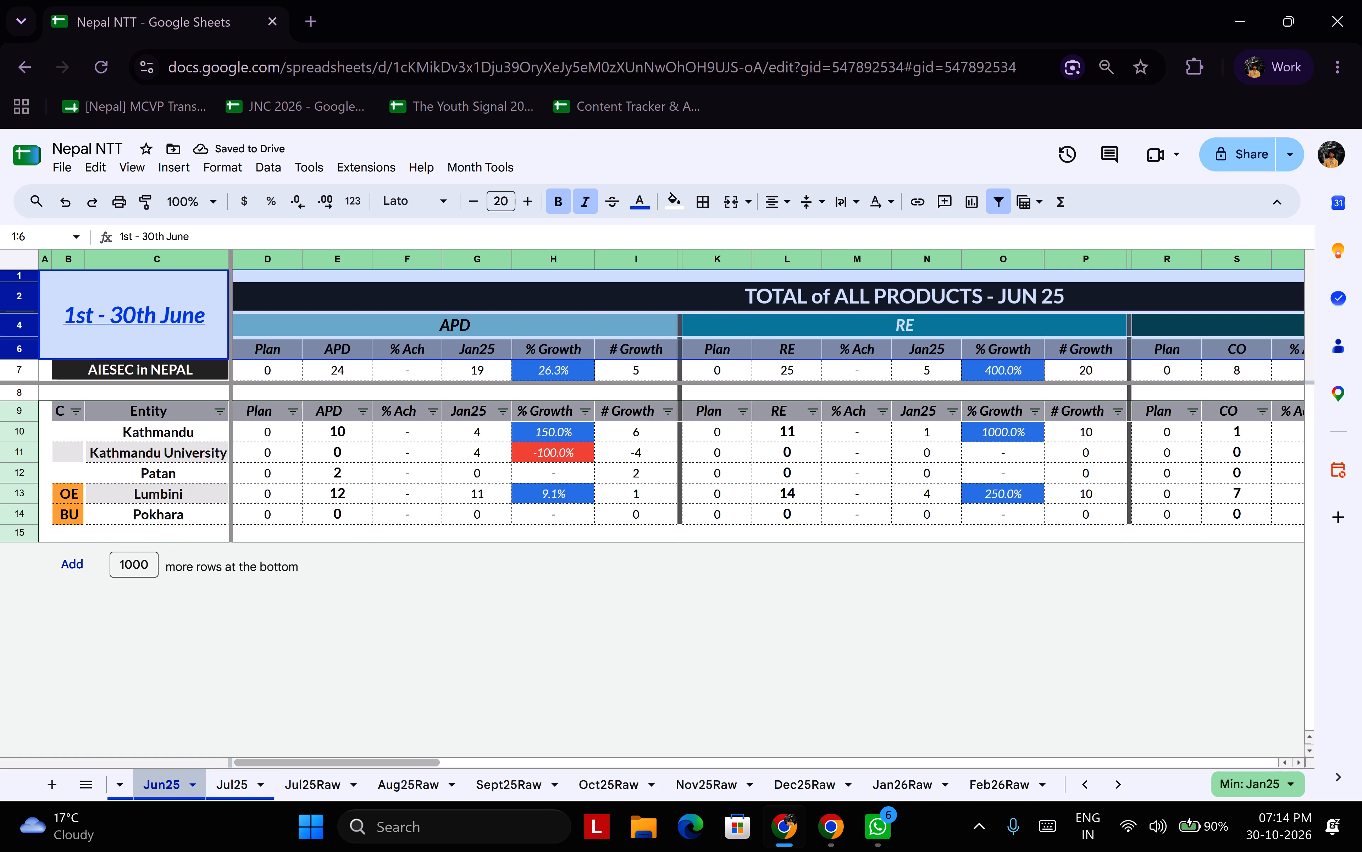
{"action": "key", "text": "ctrl+c"}
{"action": "left_click", "coordinate": [232, 781]}
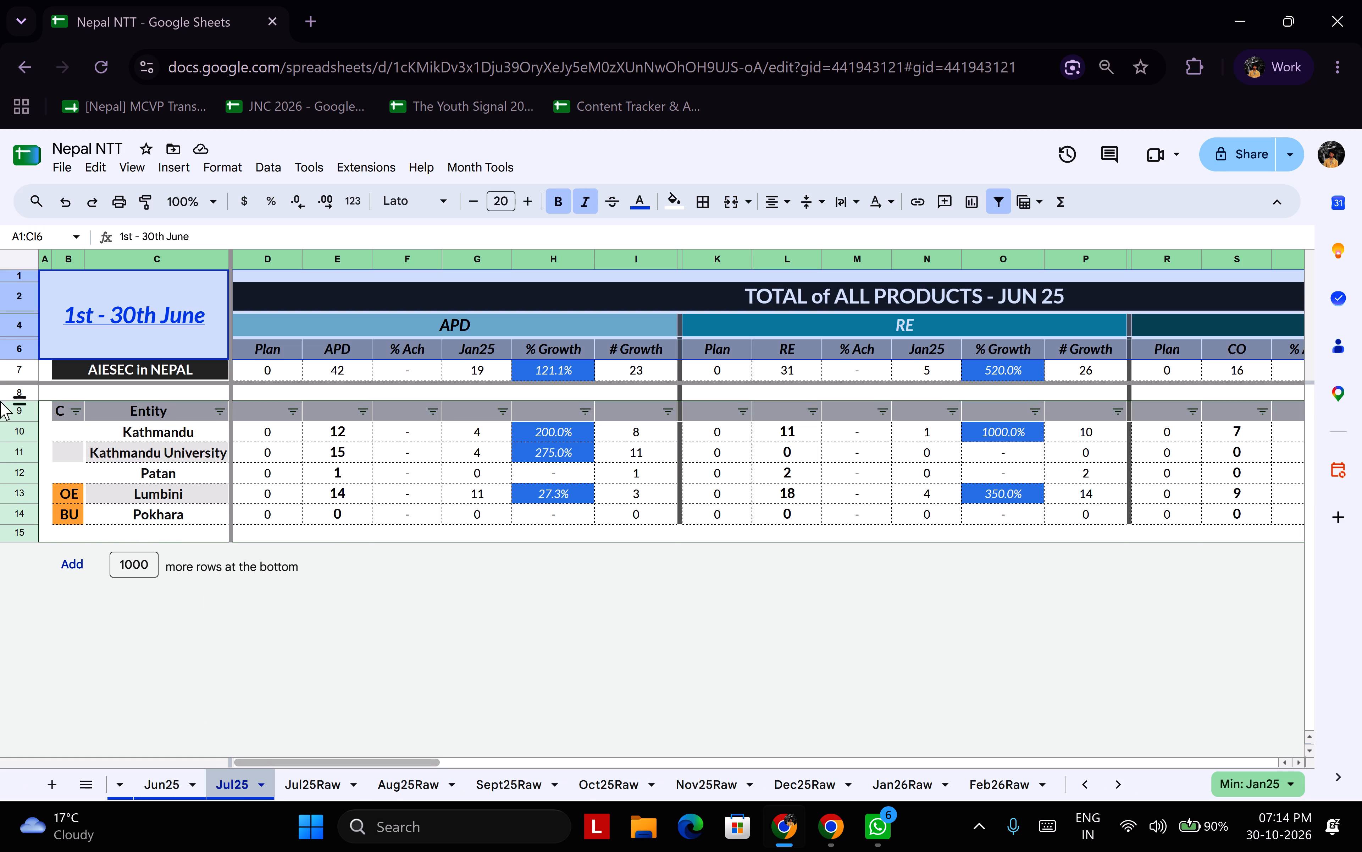
{"action": "left_click", "coordinate": [24, 410]}
{"action": "key", "text": "ctrl+v"}
{"action": "left_click", "coordinate": [304, 584]}
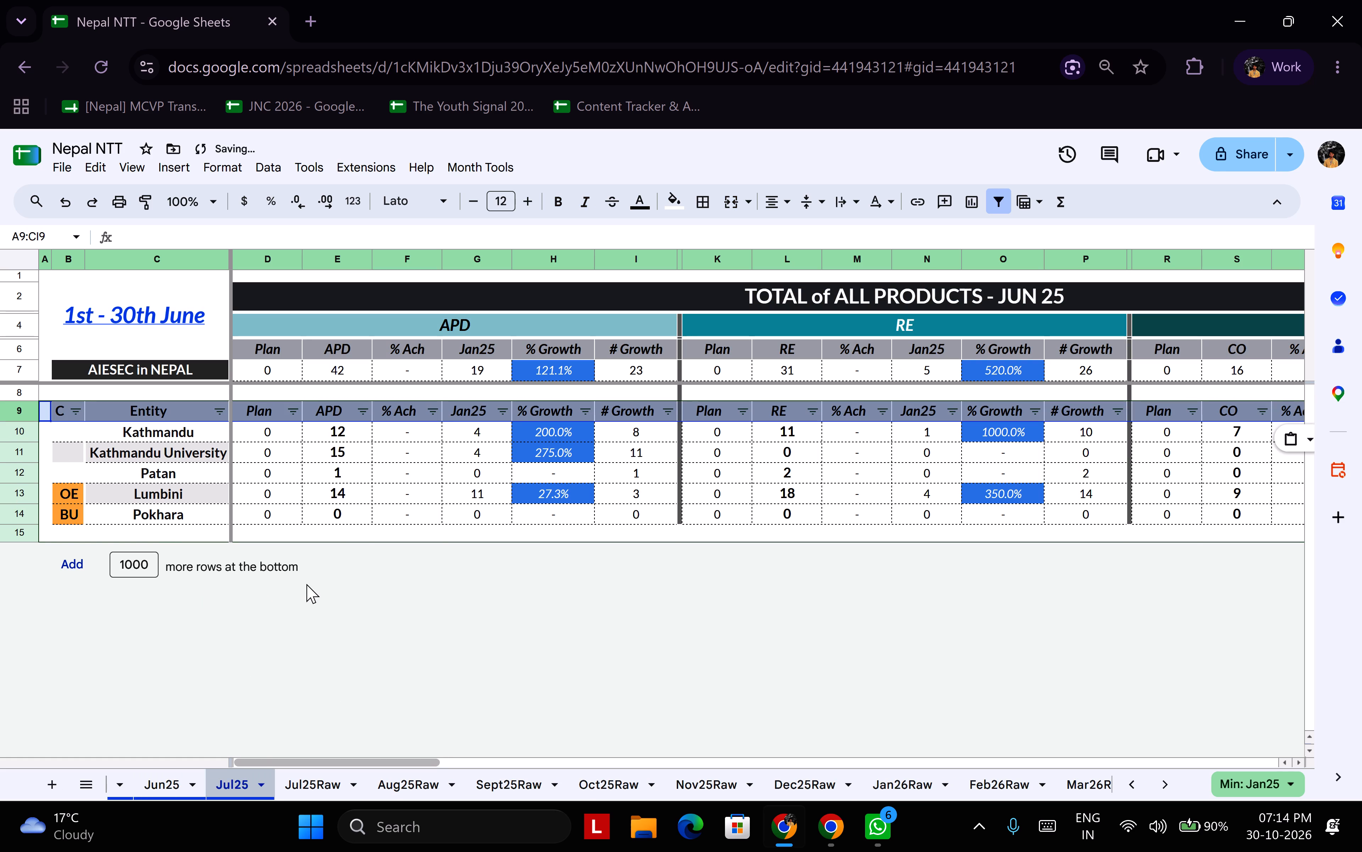
{"action": "left_click", "coordinate": [492, 534]}
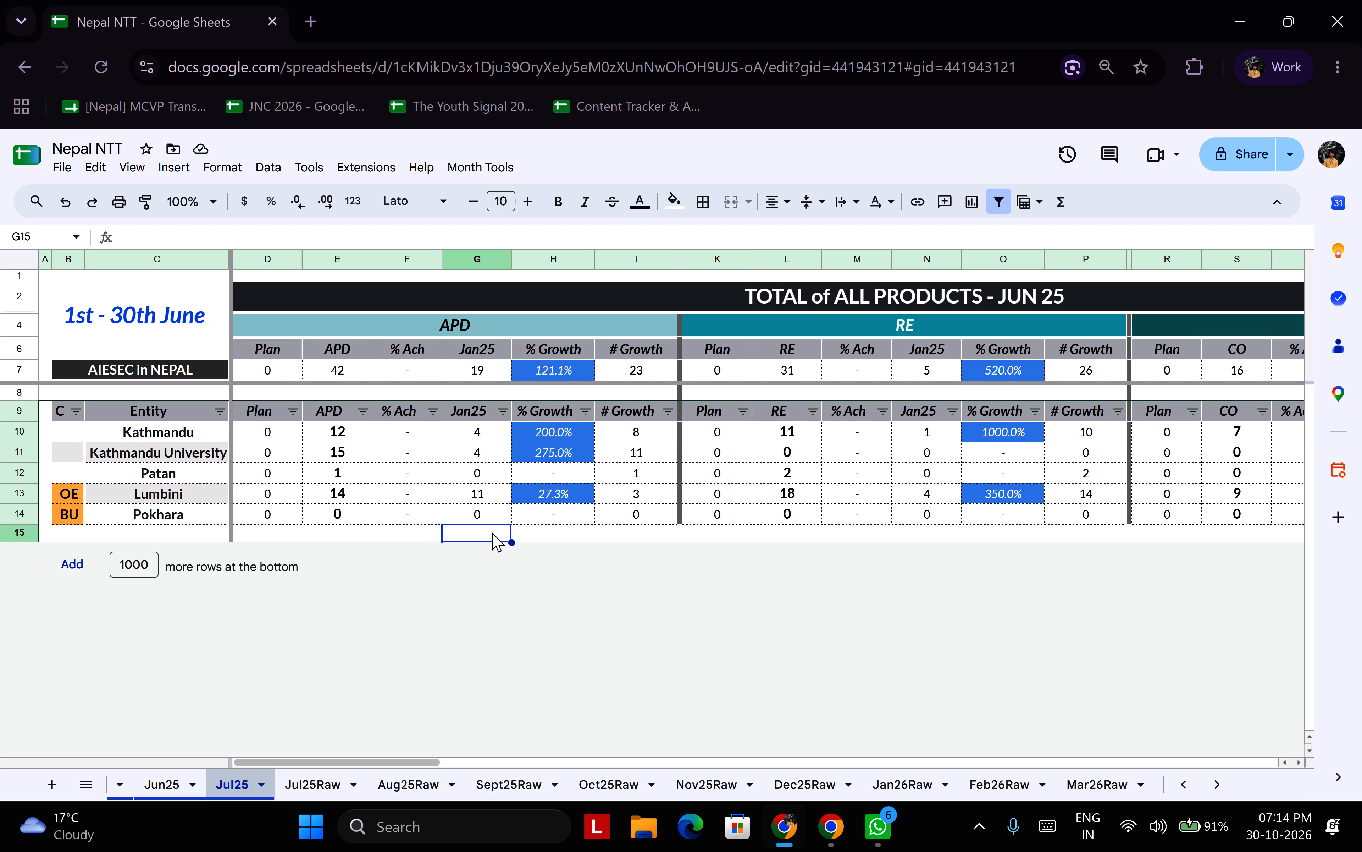
Hide the Jul25Raw sheet.
{"action": "left_click", "coordinate": [346, 783]}
{"action": "left_click", "coordinate": [354, 785]}
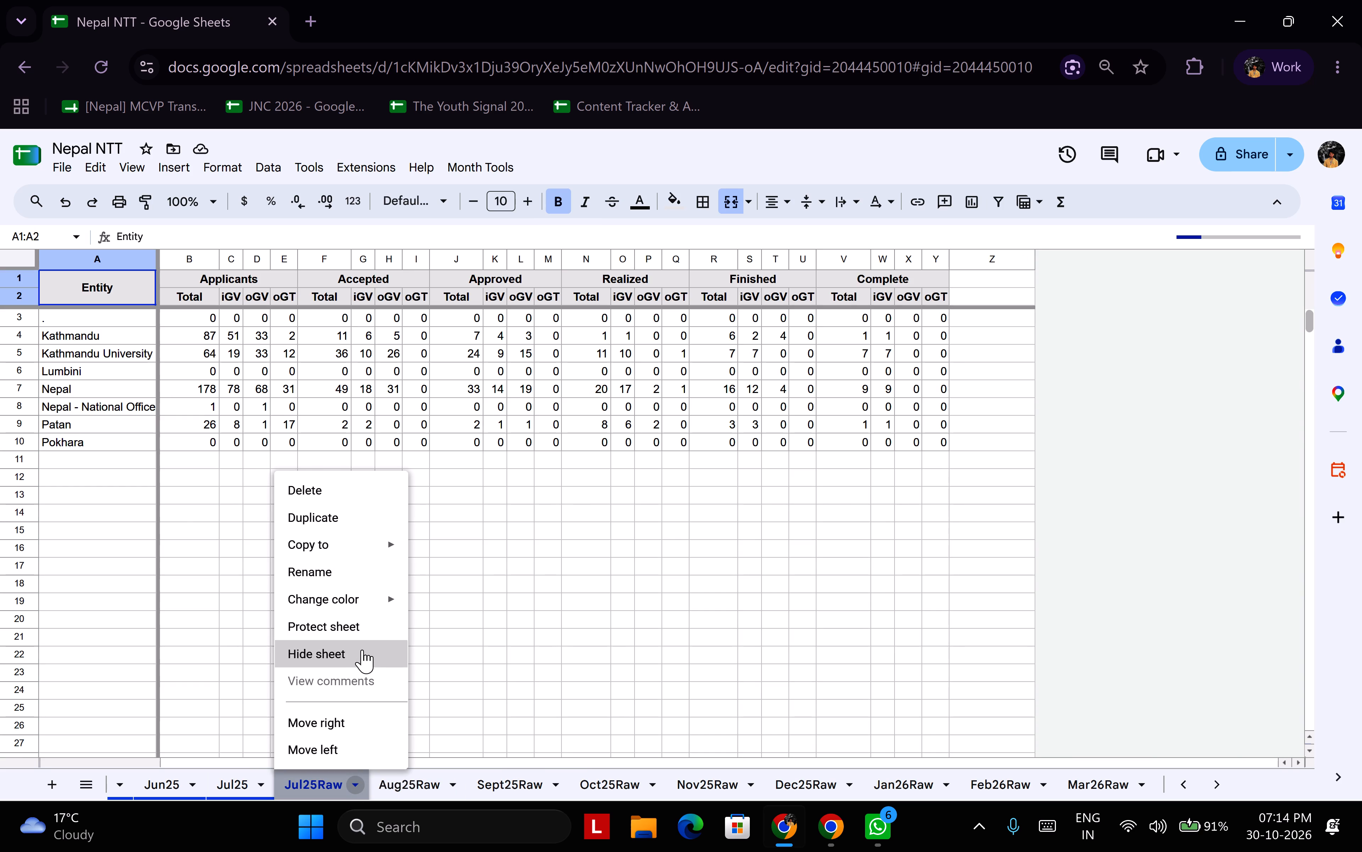
{"action": "left_click", "coordinate": [362, 650]}
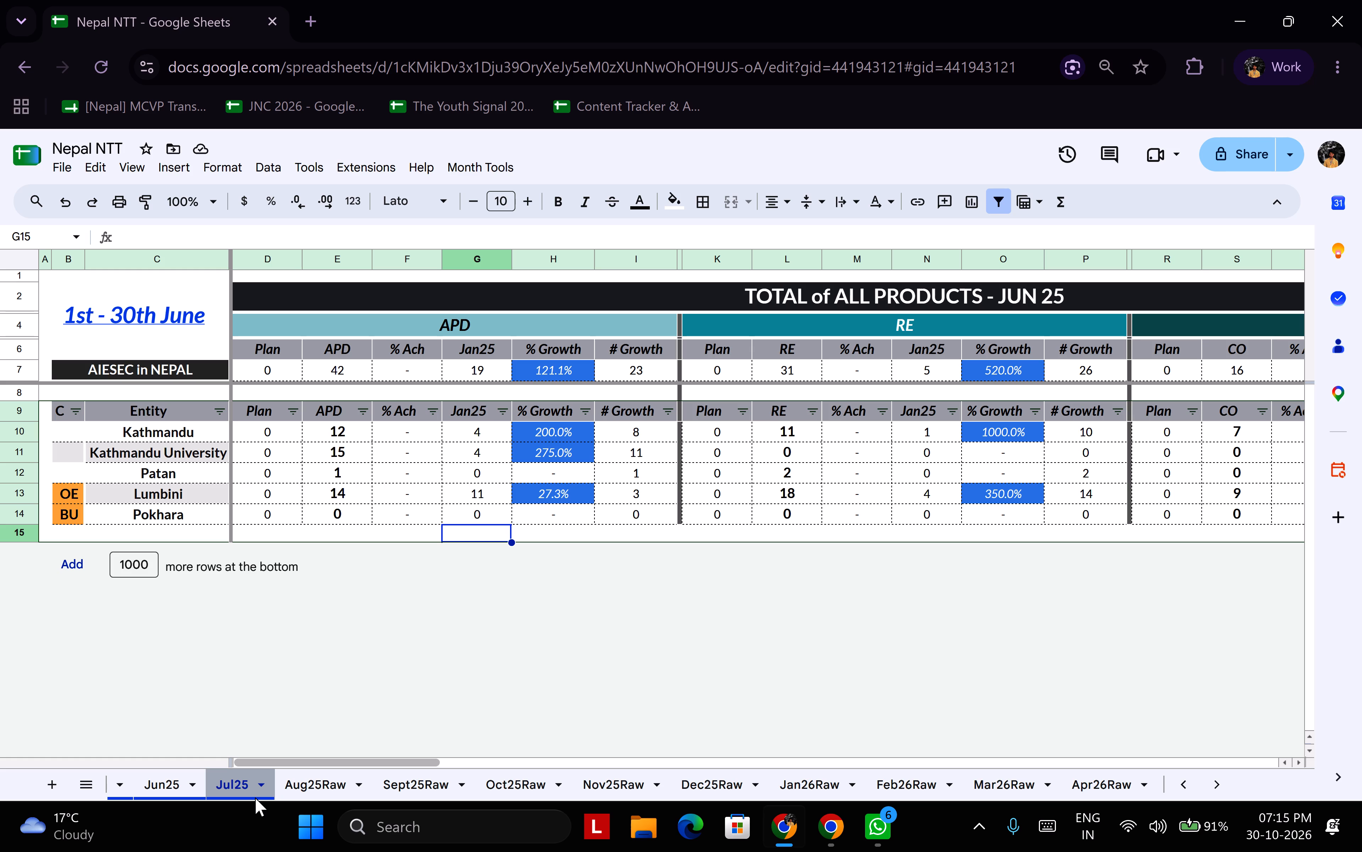
Open the 25.1 semester sheet and examine the Plan formulas for the first entities in the total and OGV blocks.
{"action": "scroll", "coordinate": [251, 779], "scroll_direction": "up", "scroll_amount": 6, "text": "shift"}
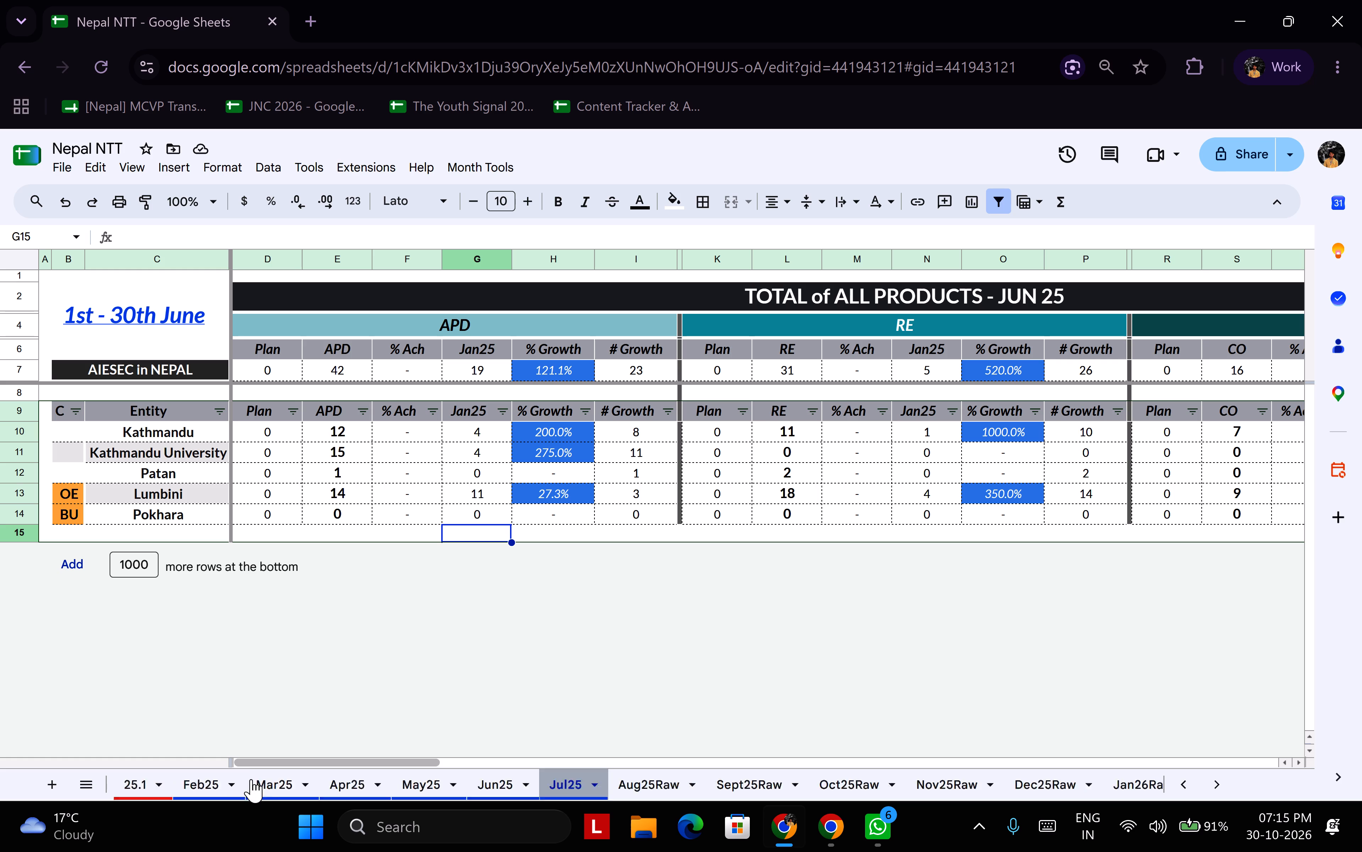
{"action": "scroll", "coordinate": [251, 779], "scroll_direction": "up", "scroll_amount": 9, "text": "shift"}
{"action": "left_click", "coordinate": [135, 796]}
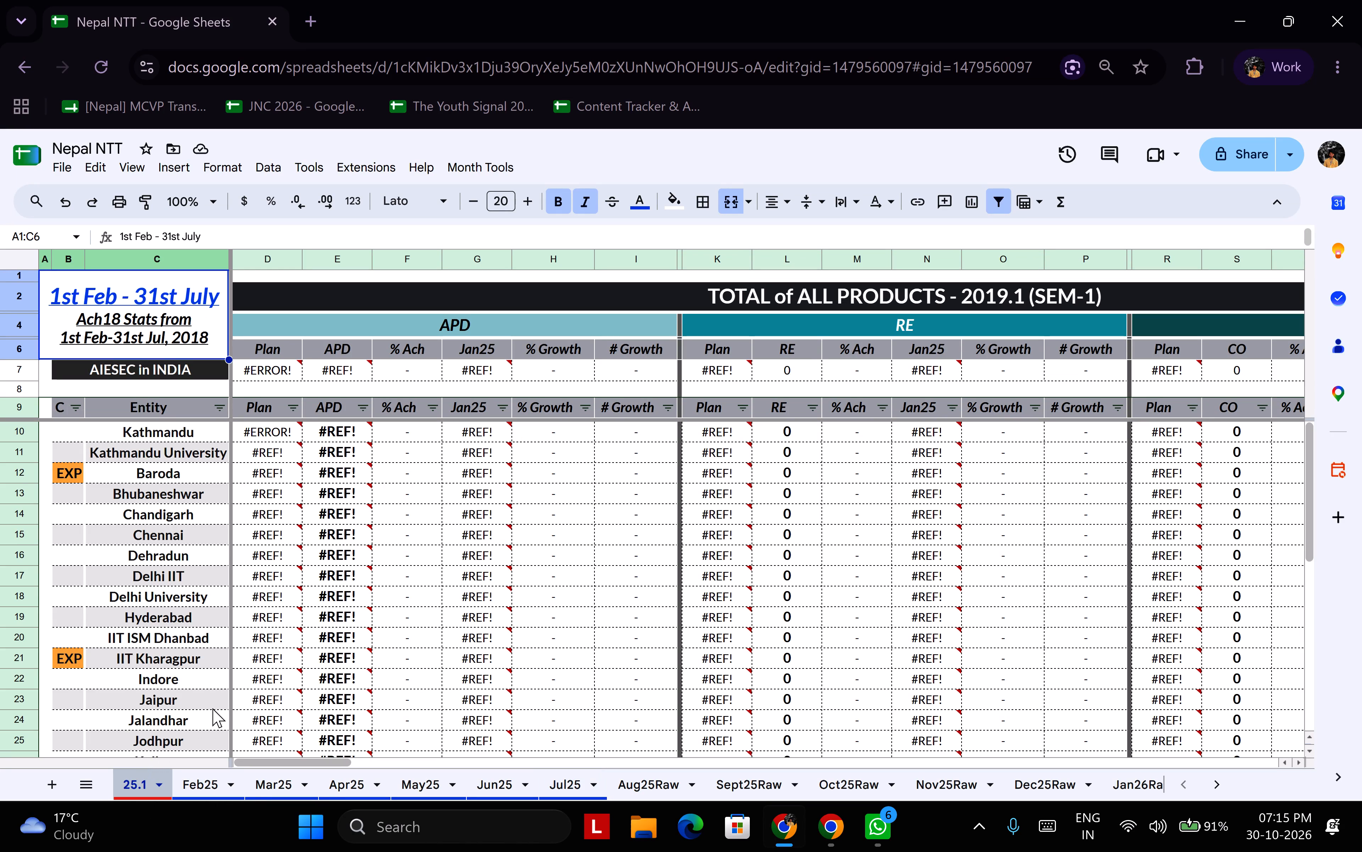
{"action": "left_click", "coordinate": [178, 436]}
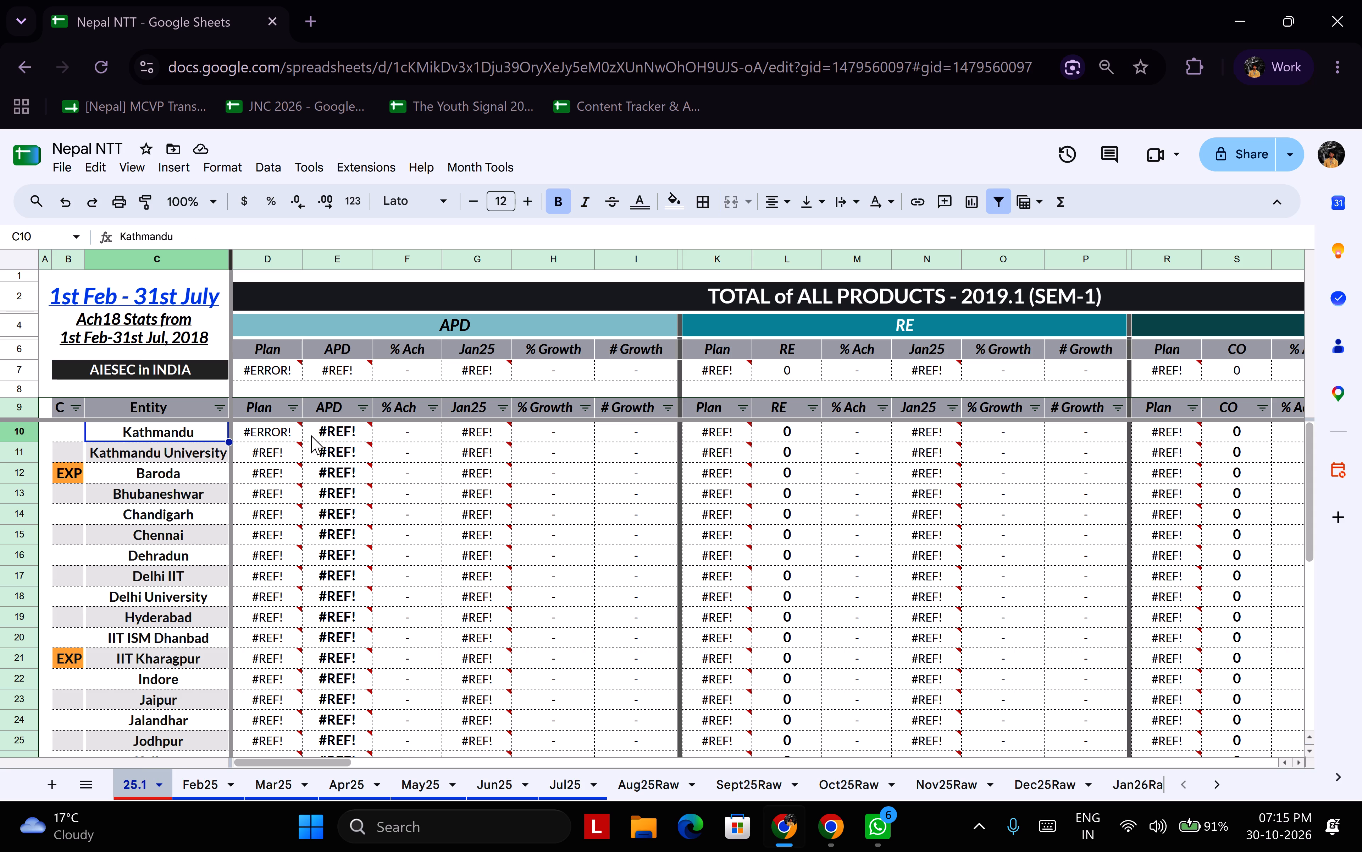
{"action": "left_click", "coordinate": [261, 433]}
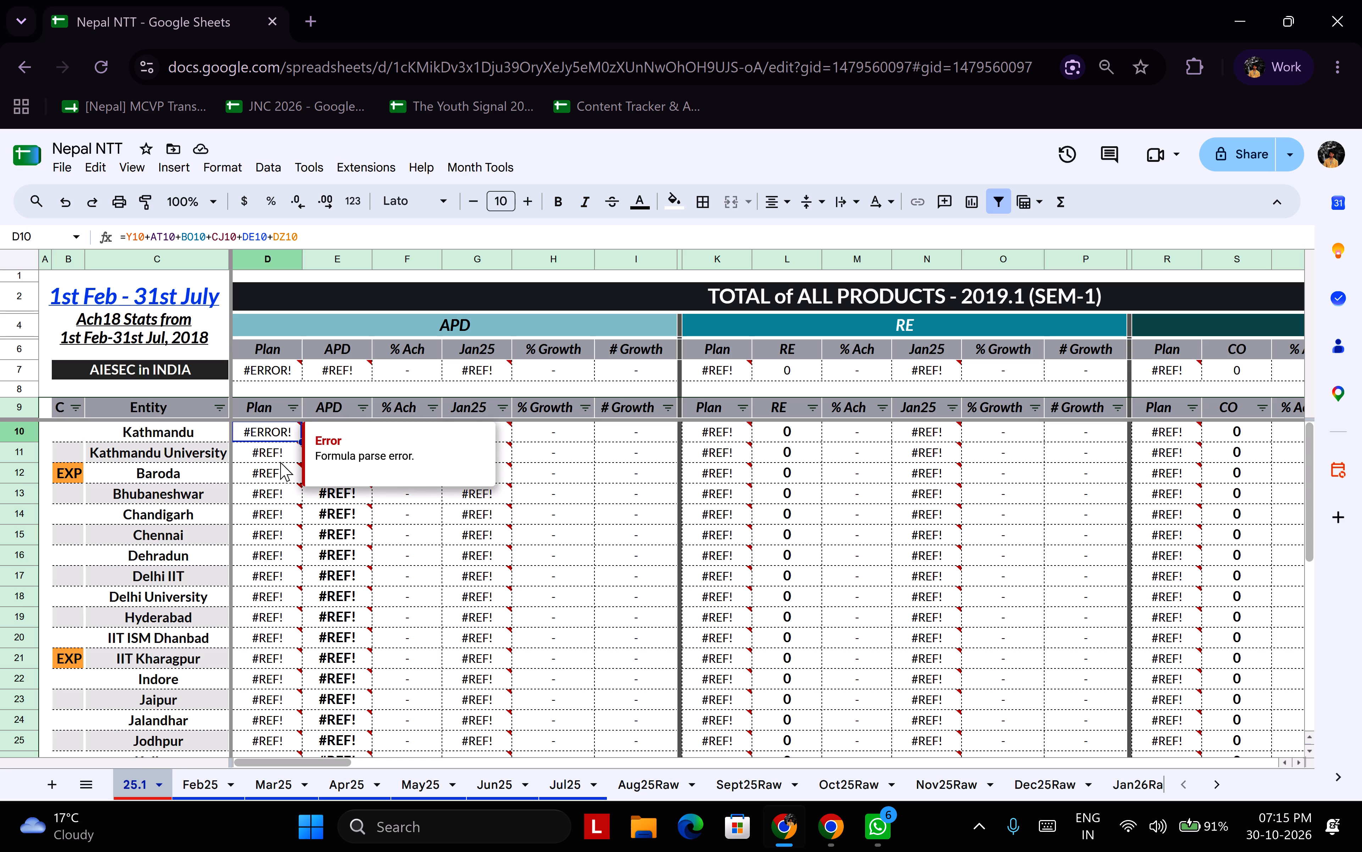
{"action": "left_click", "coordinate": [279, 465]}
{"action": "left_click", "coordinate": [272, 446]}
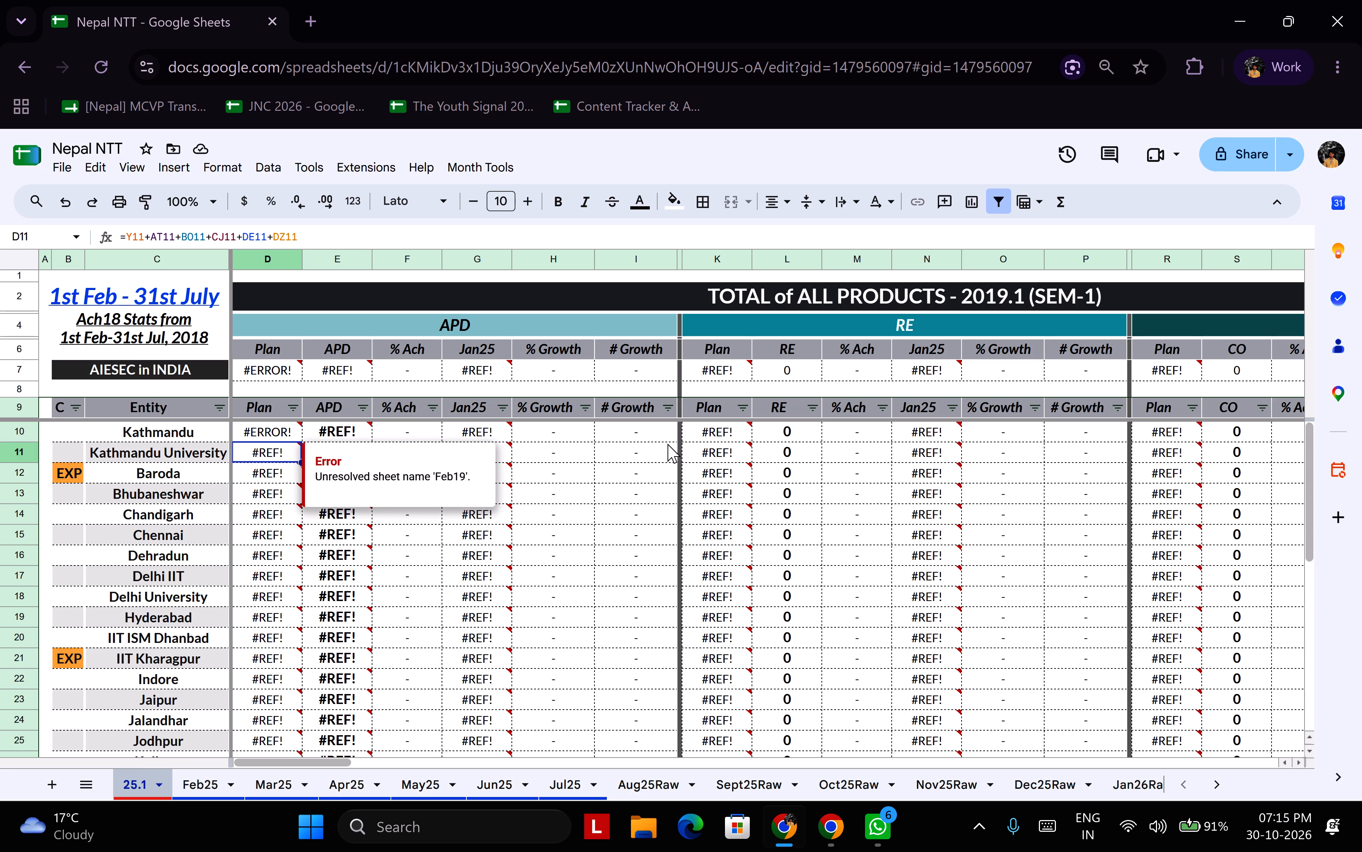
{"action": "scroll", "coordinate": [607, 492], "scroll_direction": "down", "scroll_amount": 13, "text": "shift"}
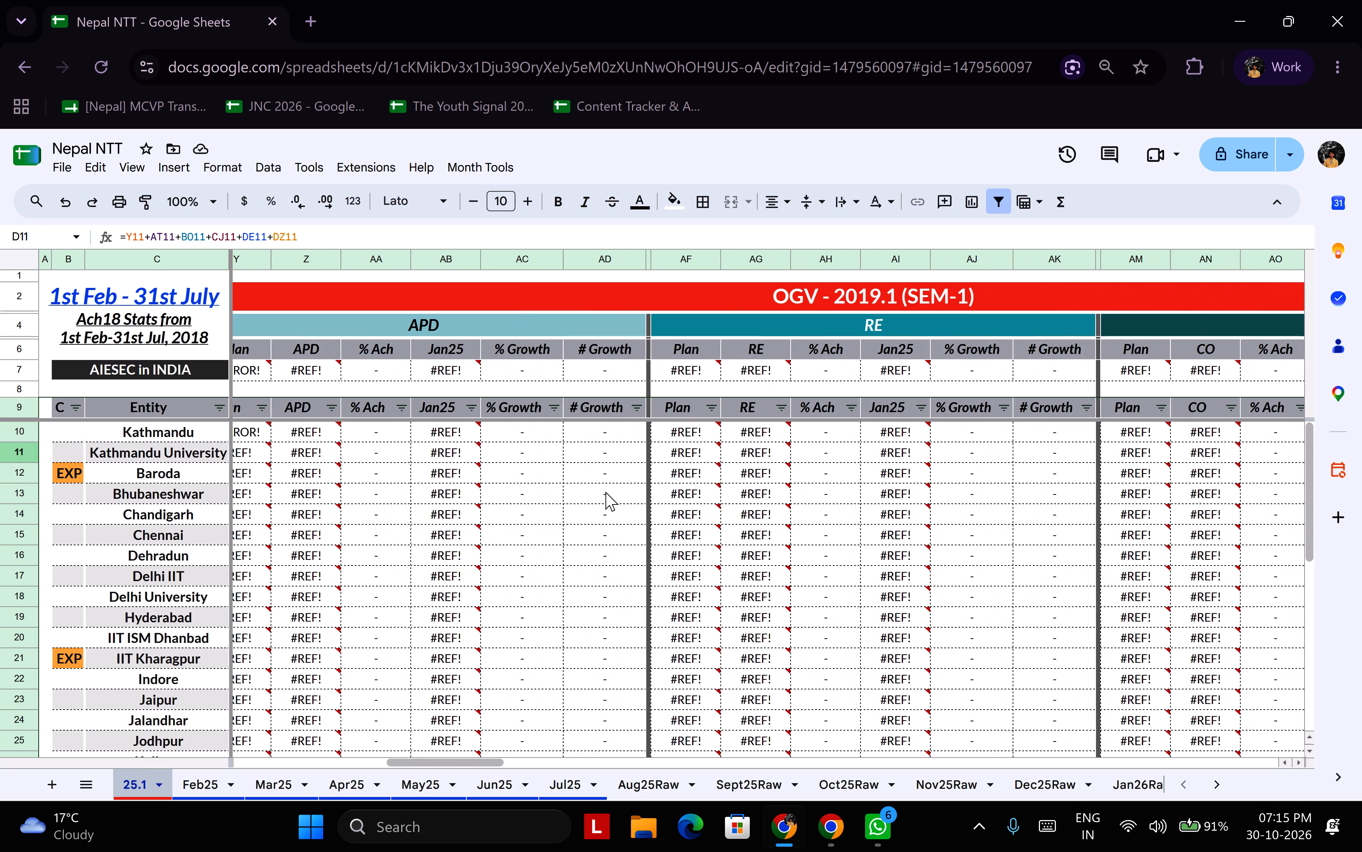
{"action": "scroll", "coordinate": [605, 492], "scroll_direction": "down", "scroll_amount": 1, "text": "shift"}
{"action": "scroll", "coordinate": [605, 492], "scroll_direction": "up", "scroll_amount": 4, "text": "shift"}
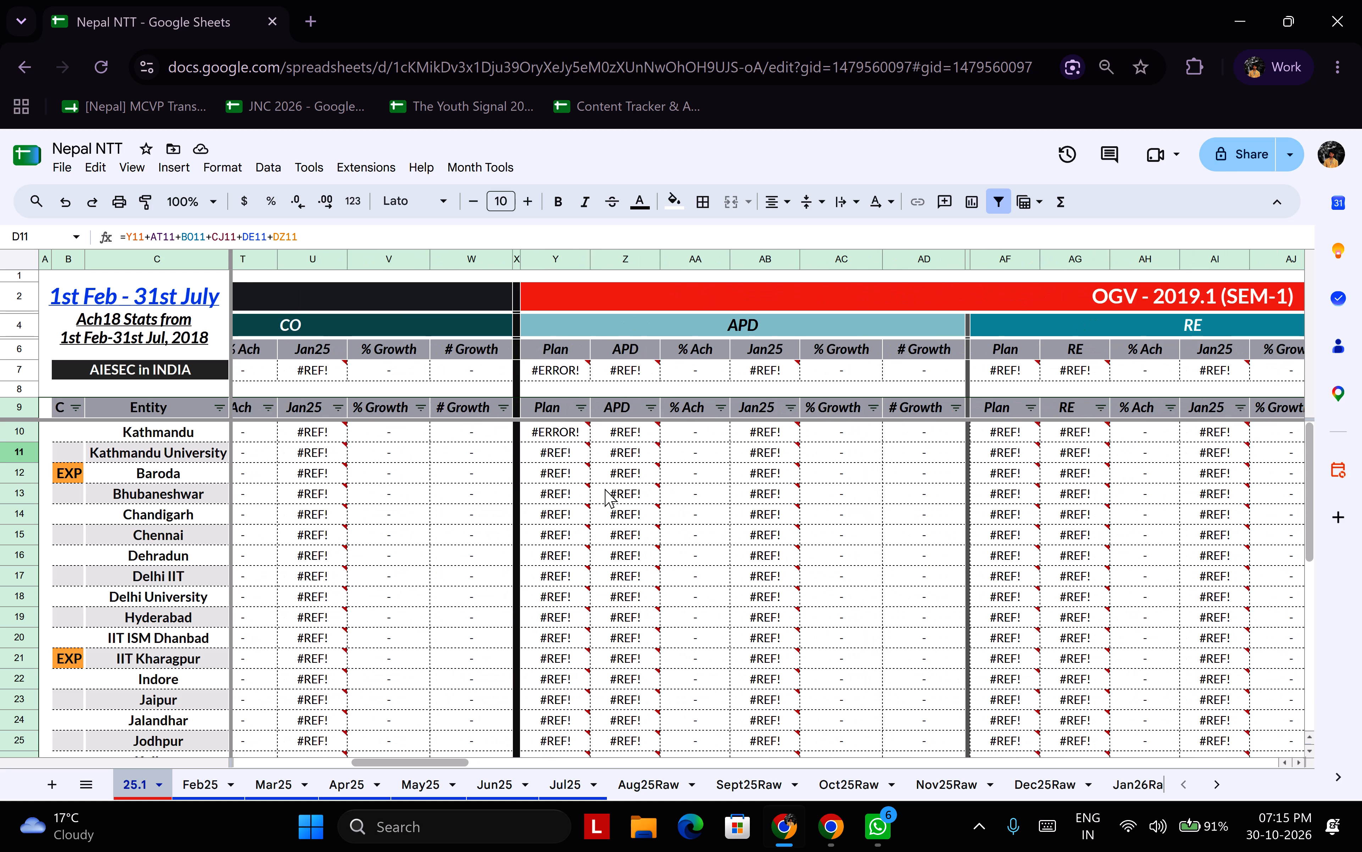
{"action": "left_click", "coordinate": [555, 436]}
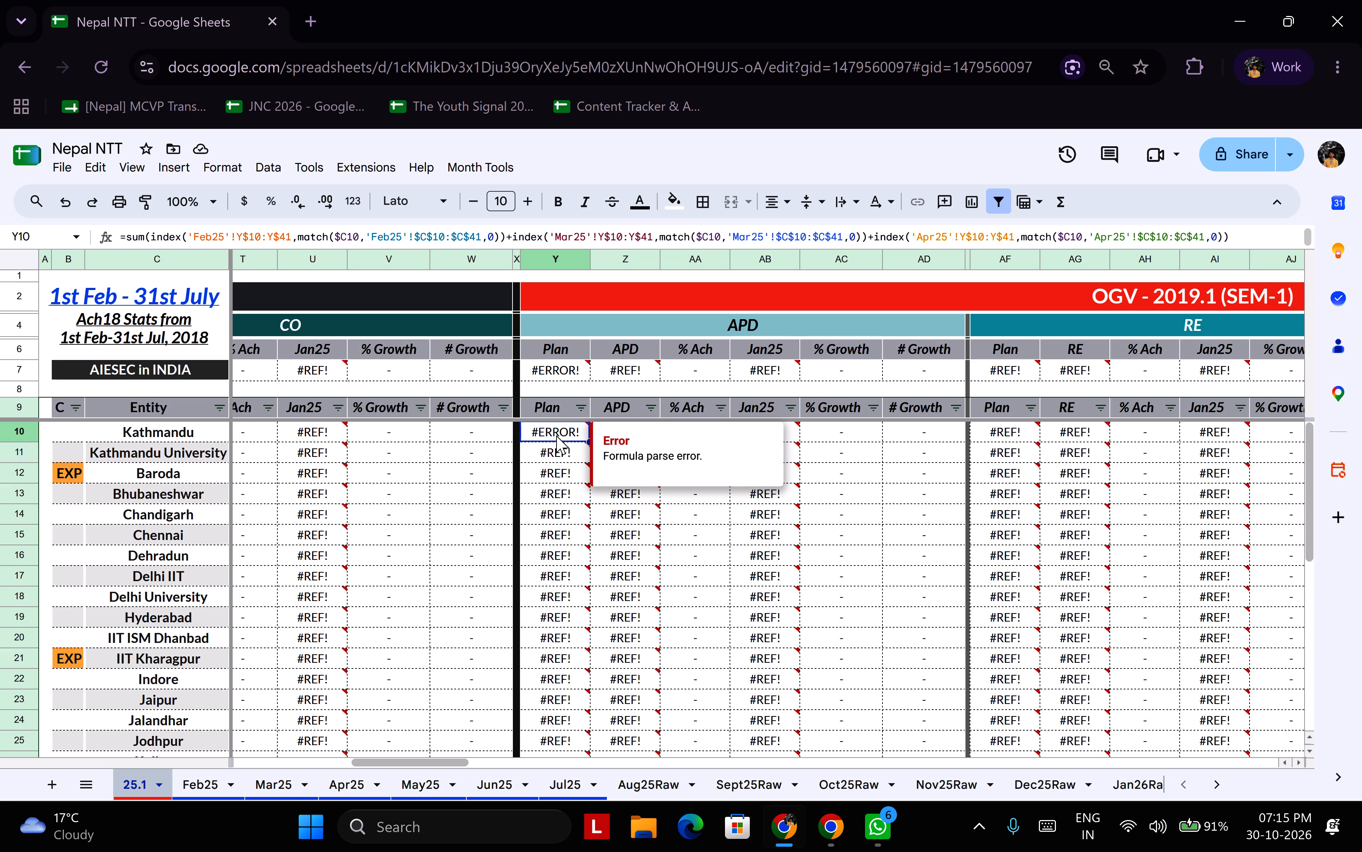
Compare the OGV APD formula for Kathmandu on Feb25 with the OGV Plan and APD formulas on 25.1.
{"action": "left_click", "coordinate": [211, 788]}
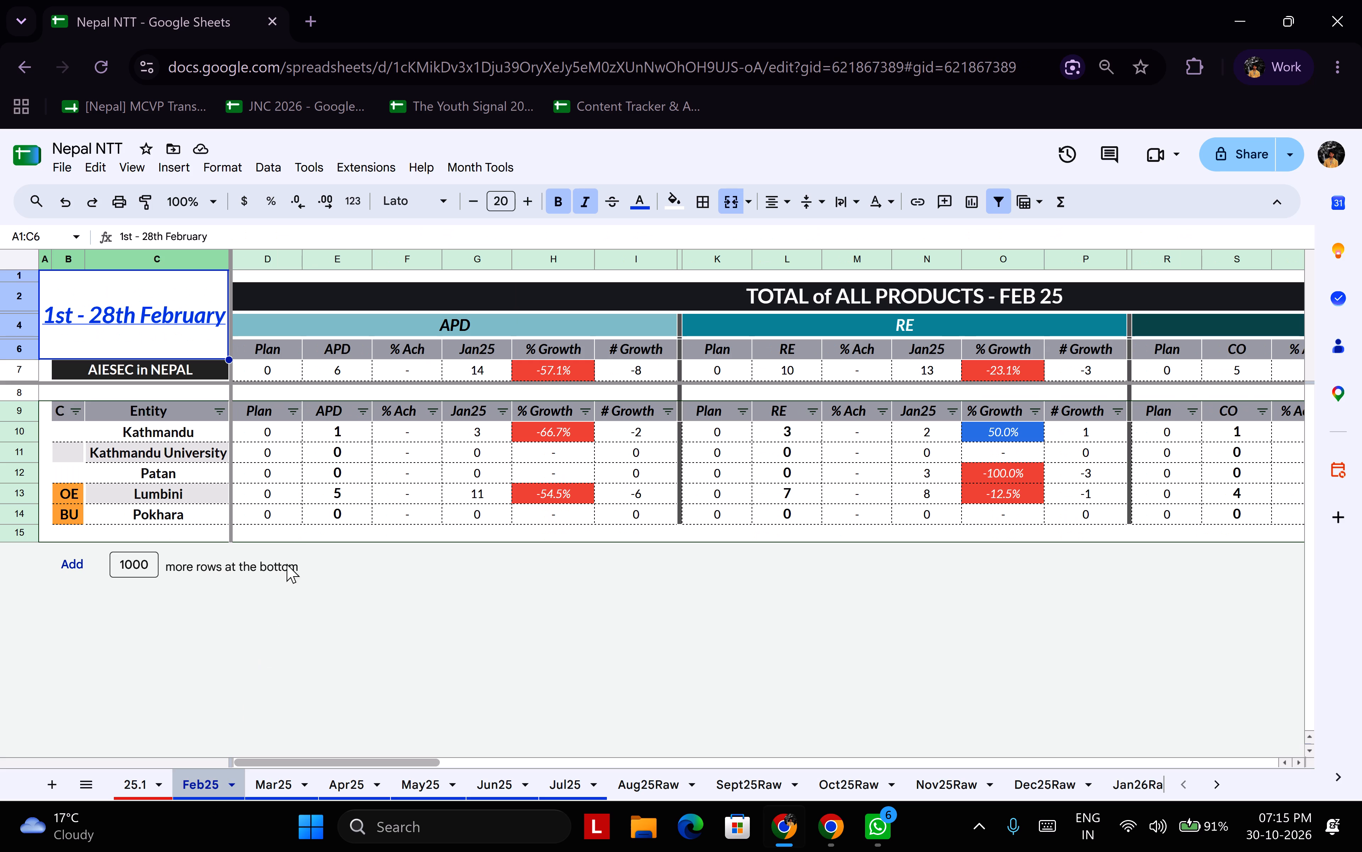
{"action": "left_click", "coordinate": [339, 437]}
{"action": "left_click_drag", "start_coordinate": [334, 763], "coordinate": [636, 769]}
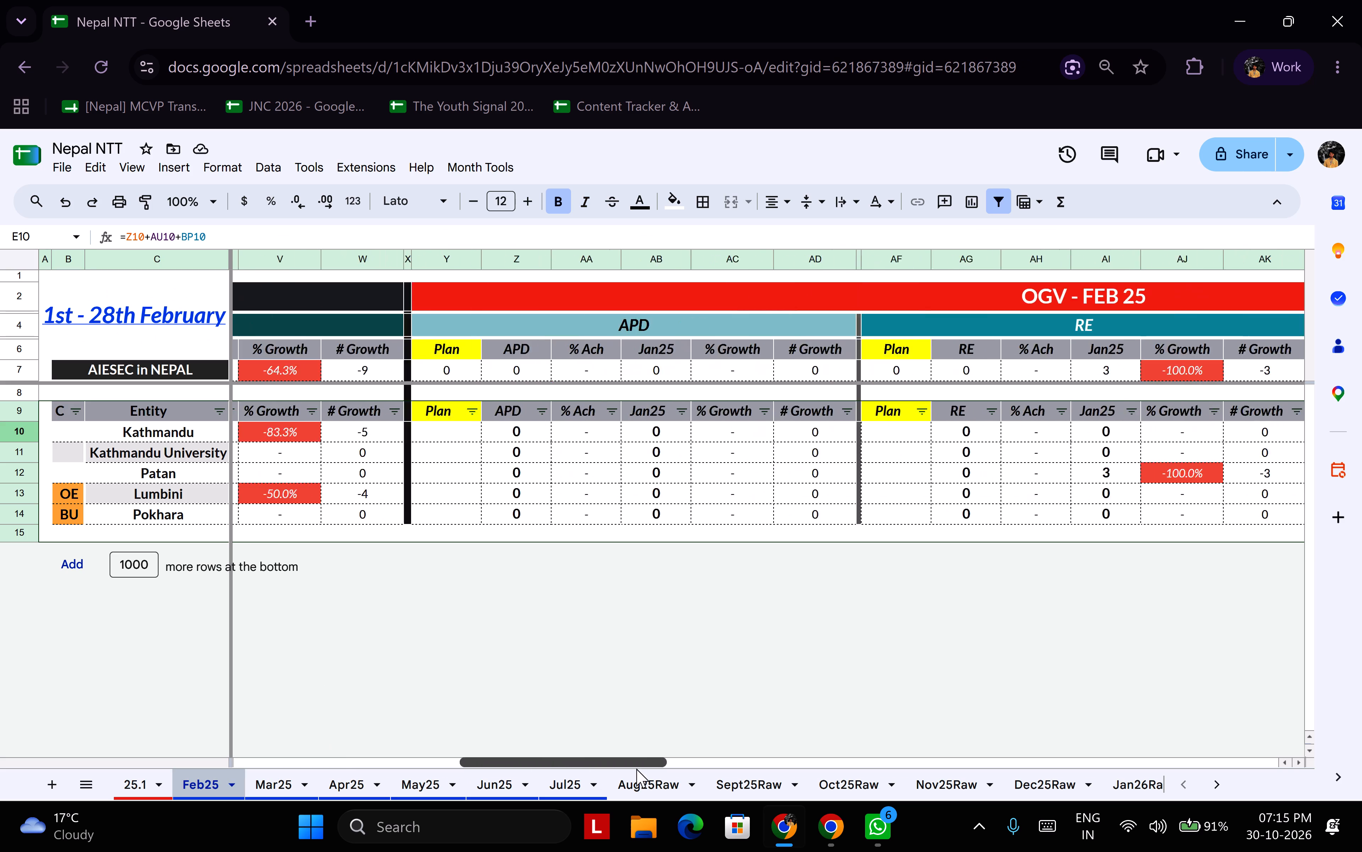
{"action": "left_click_drag", "start_coordinate": [636, 769], "coordinate": [575, 772]}
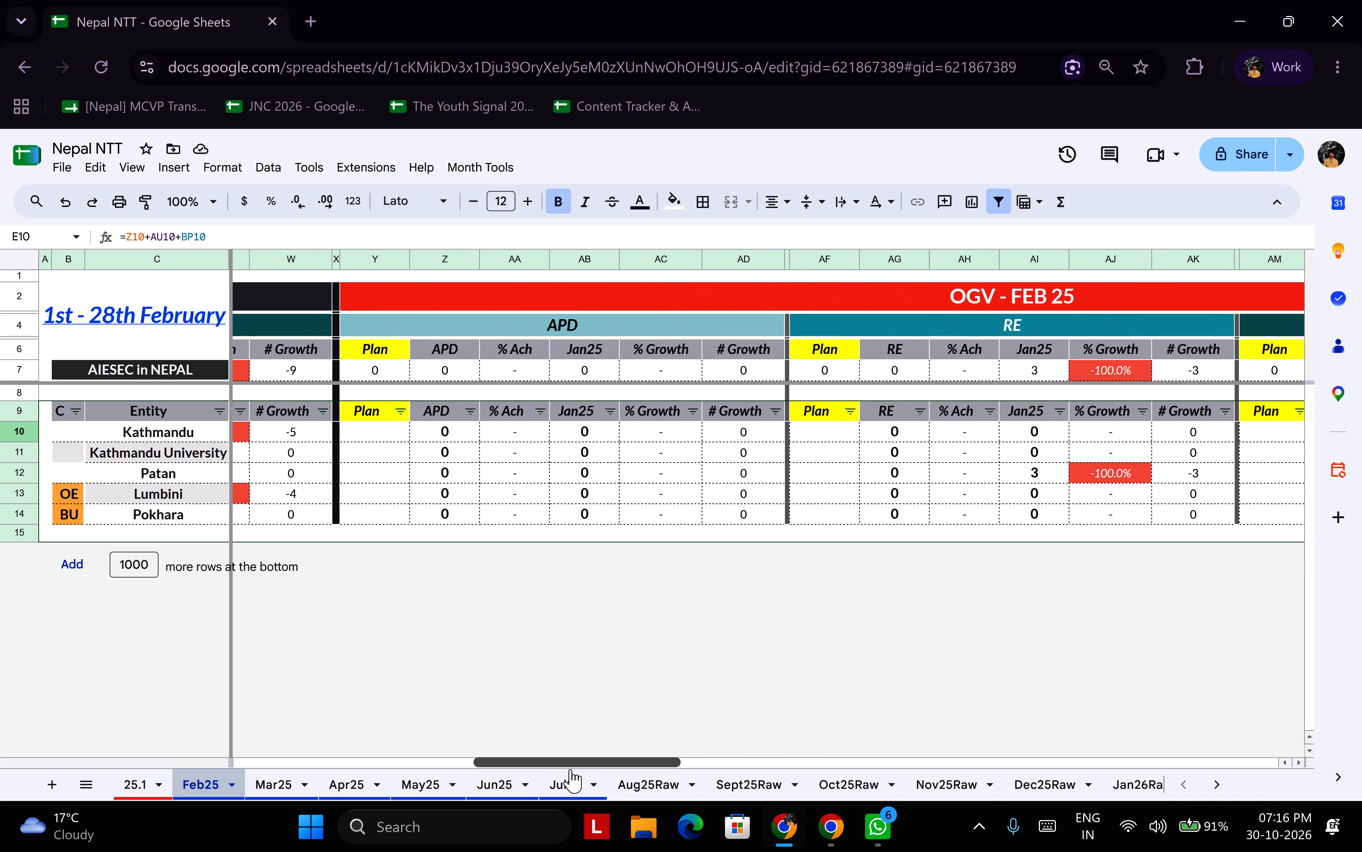
{"action": "left_click", "coordinate": [442, 433]}
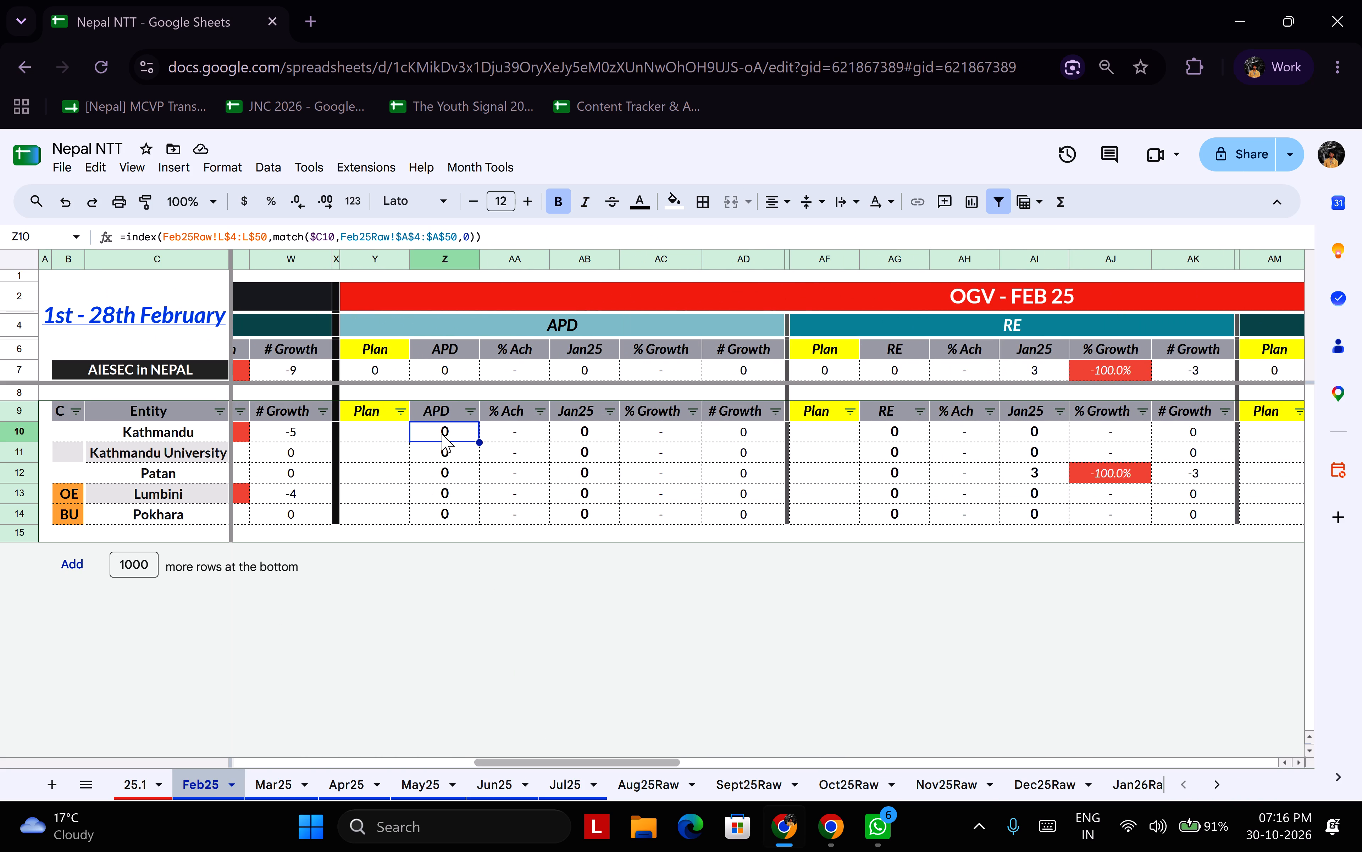
{"action": "left_click", "coordinate": [145, 794]}
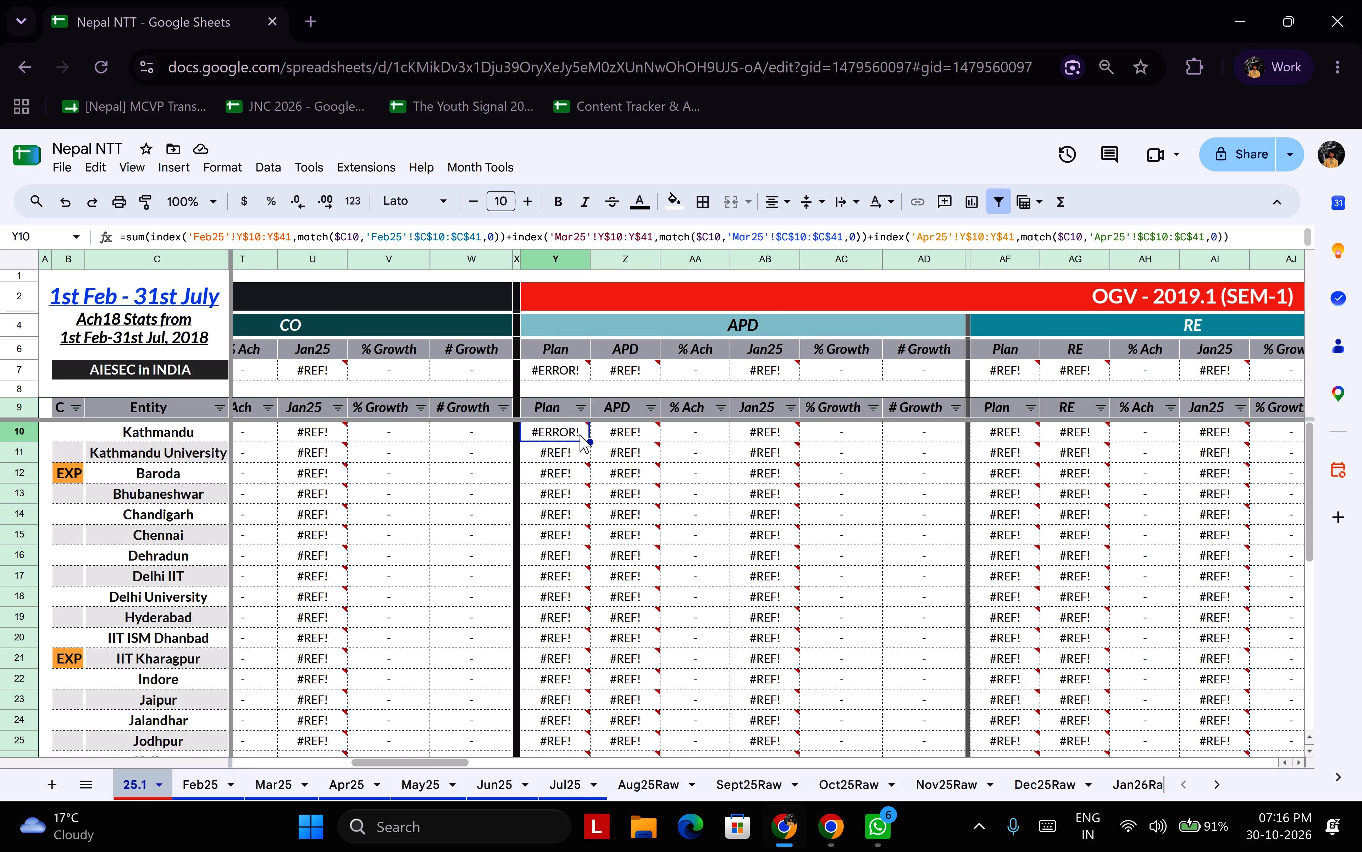
{"action": "left_click", "coordinate": [608, 436]}
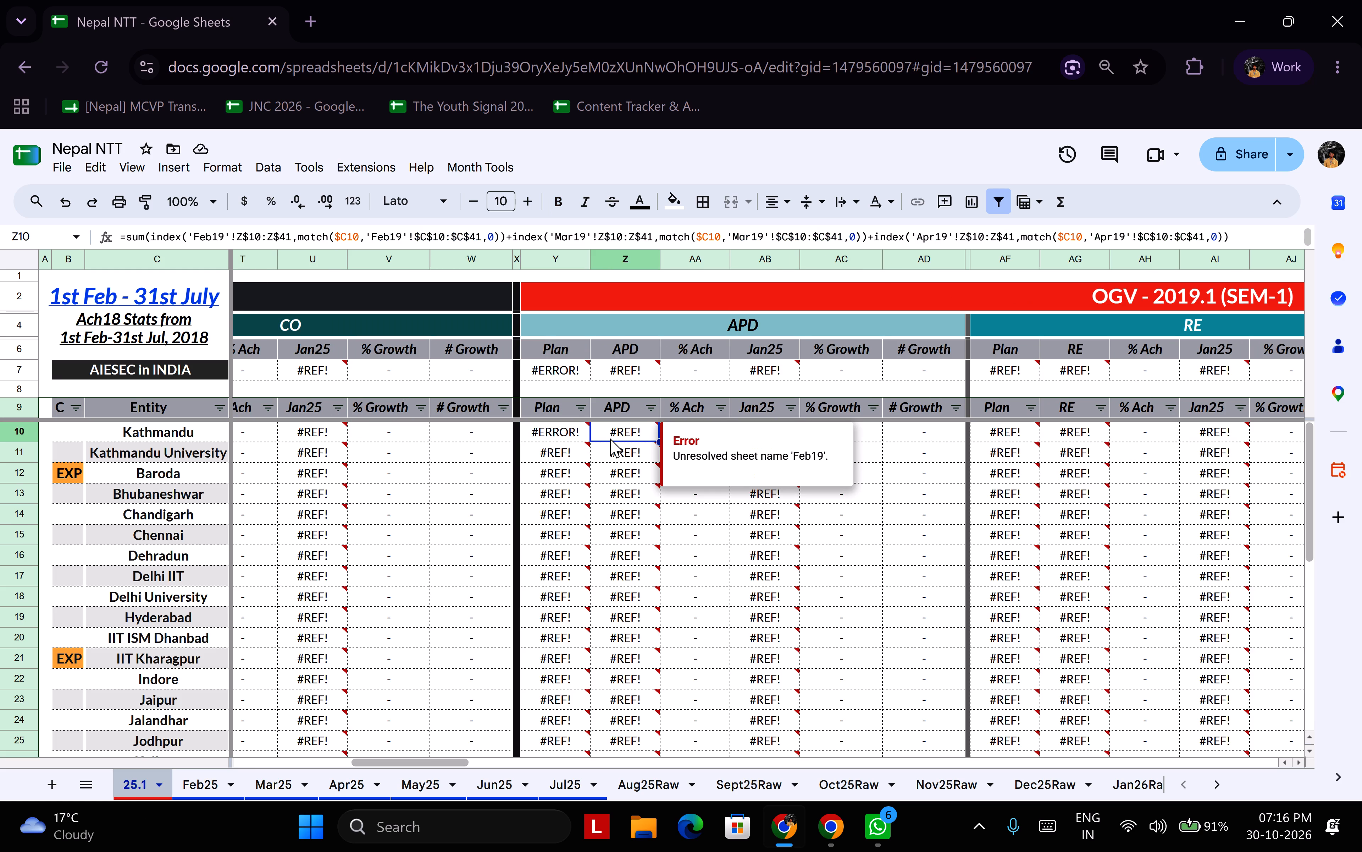
{"action": "left_click", "coordinate": [565, 439]}
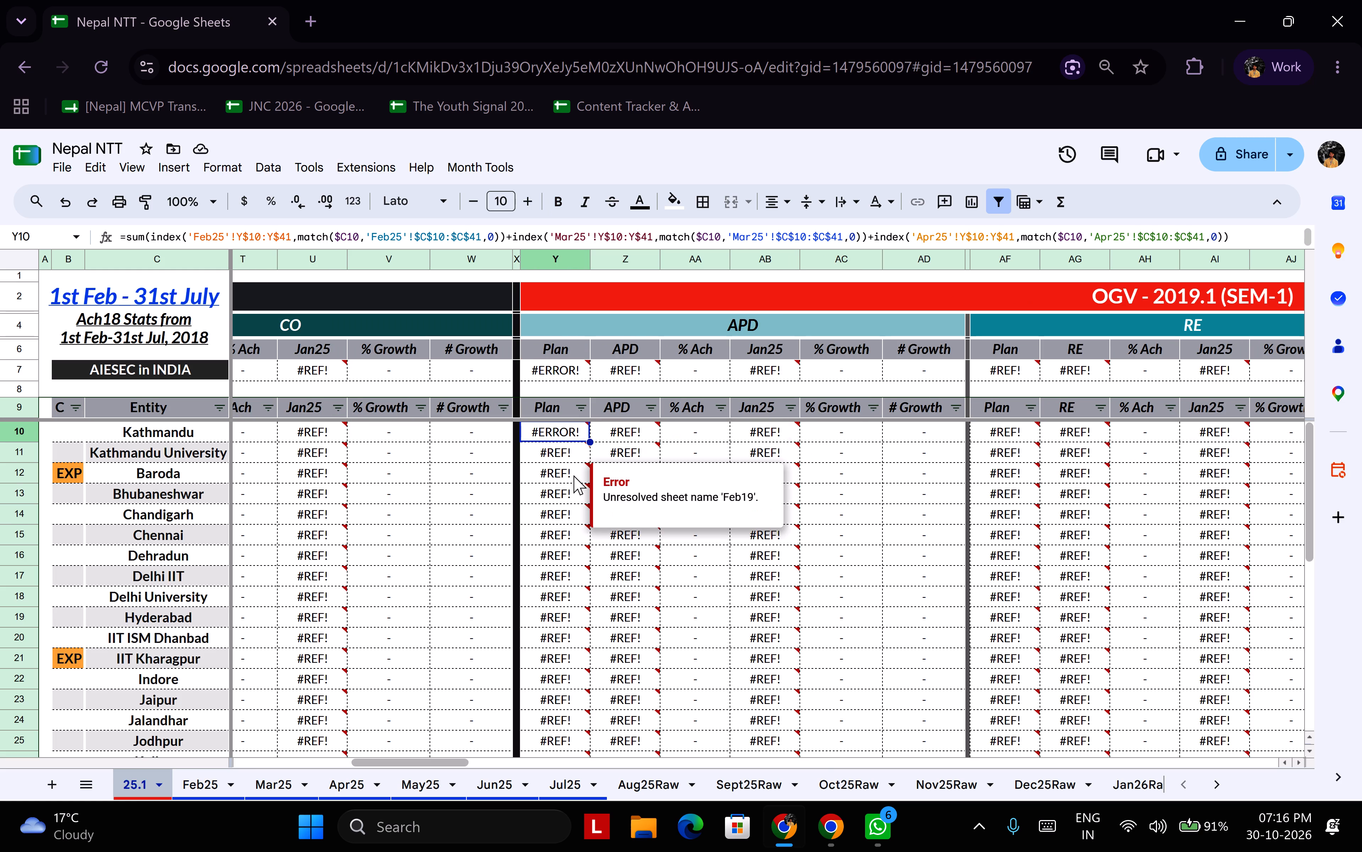
{"action": "left_click", "coordinate": [574, 475]}
{"action": "left_click", "coordinate": [631, 432]}
{"action": "left_click", "coordinate": [560, 434]}
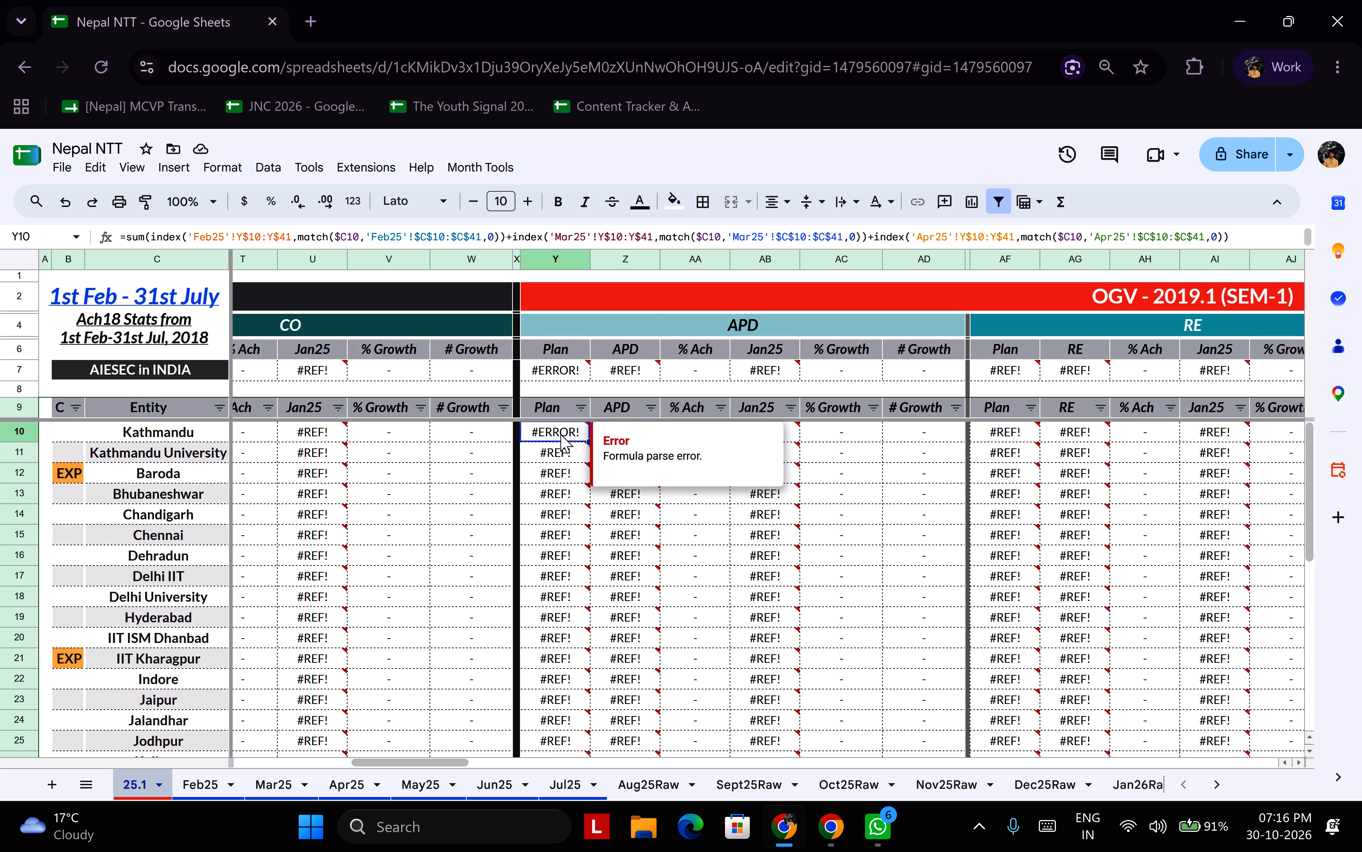
{"action": "left_click", "coordinate": [558, 499]}
{"action": "left_click", "coordinate": [635, 424]}
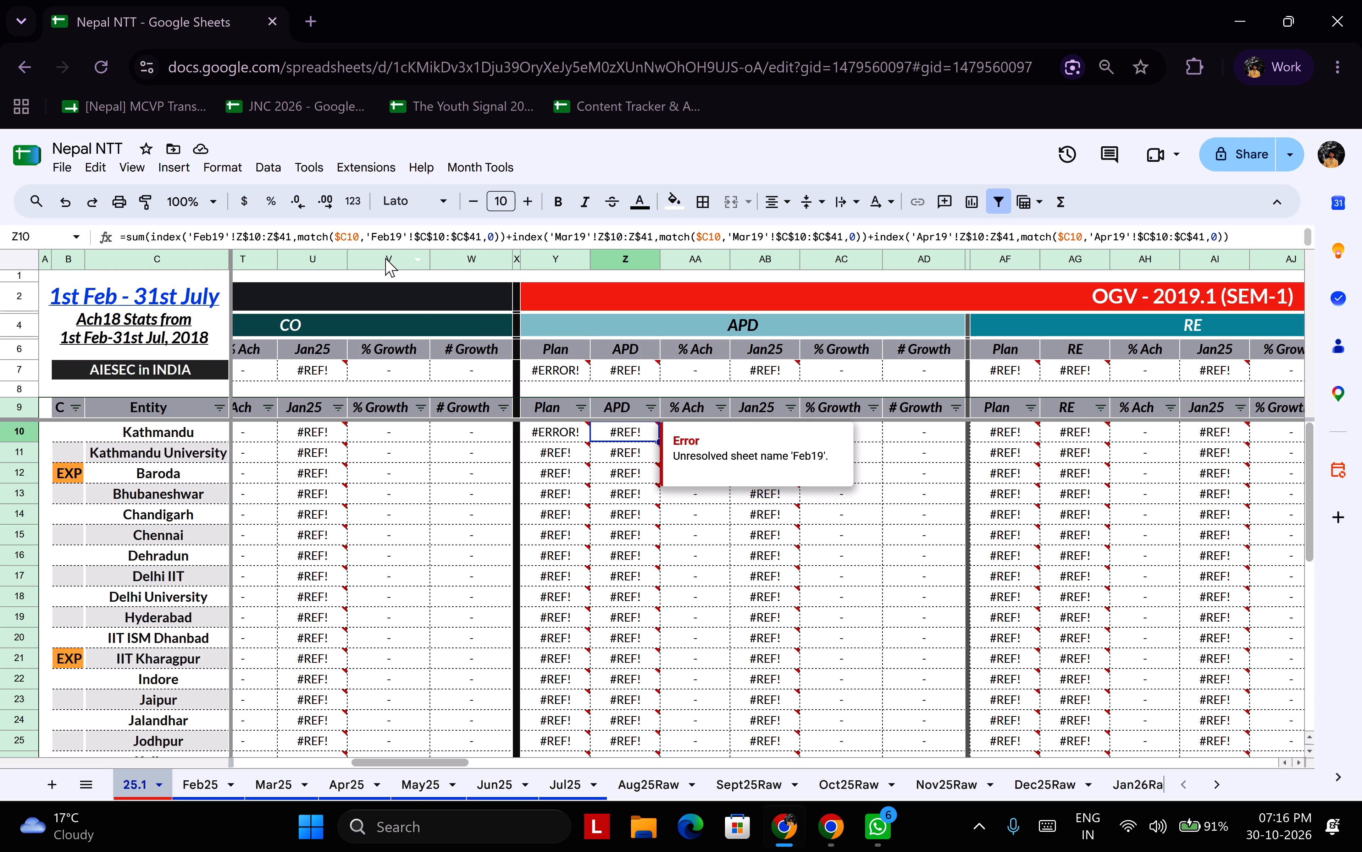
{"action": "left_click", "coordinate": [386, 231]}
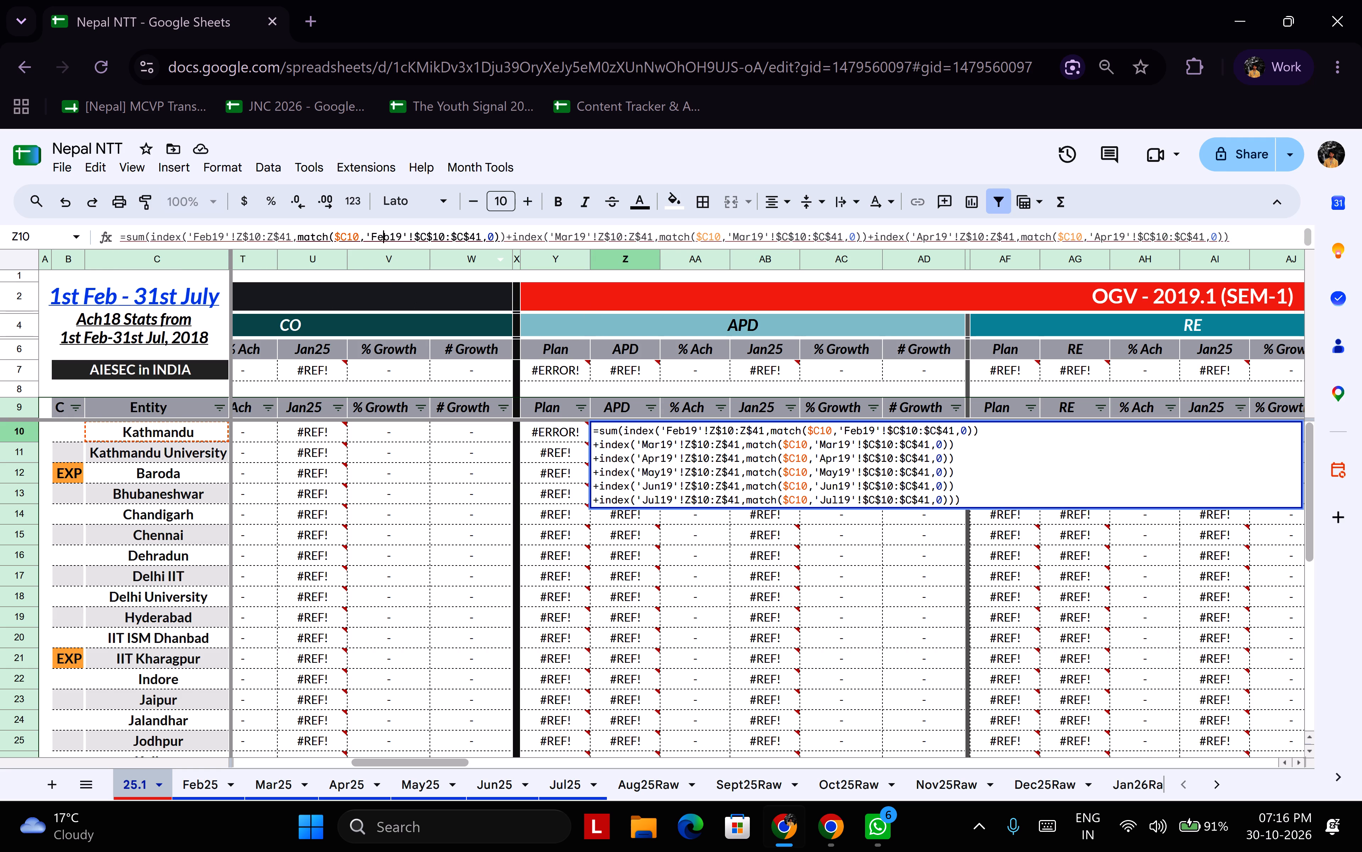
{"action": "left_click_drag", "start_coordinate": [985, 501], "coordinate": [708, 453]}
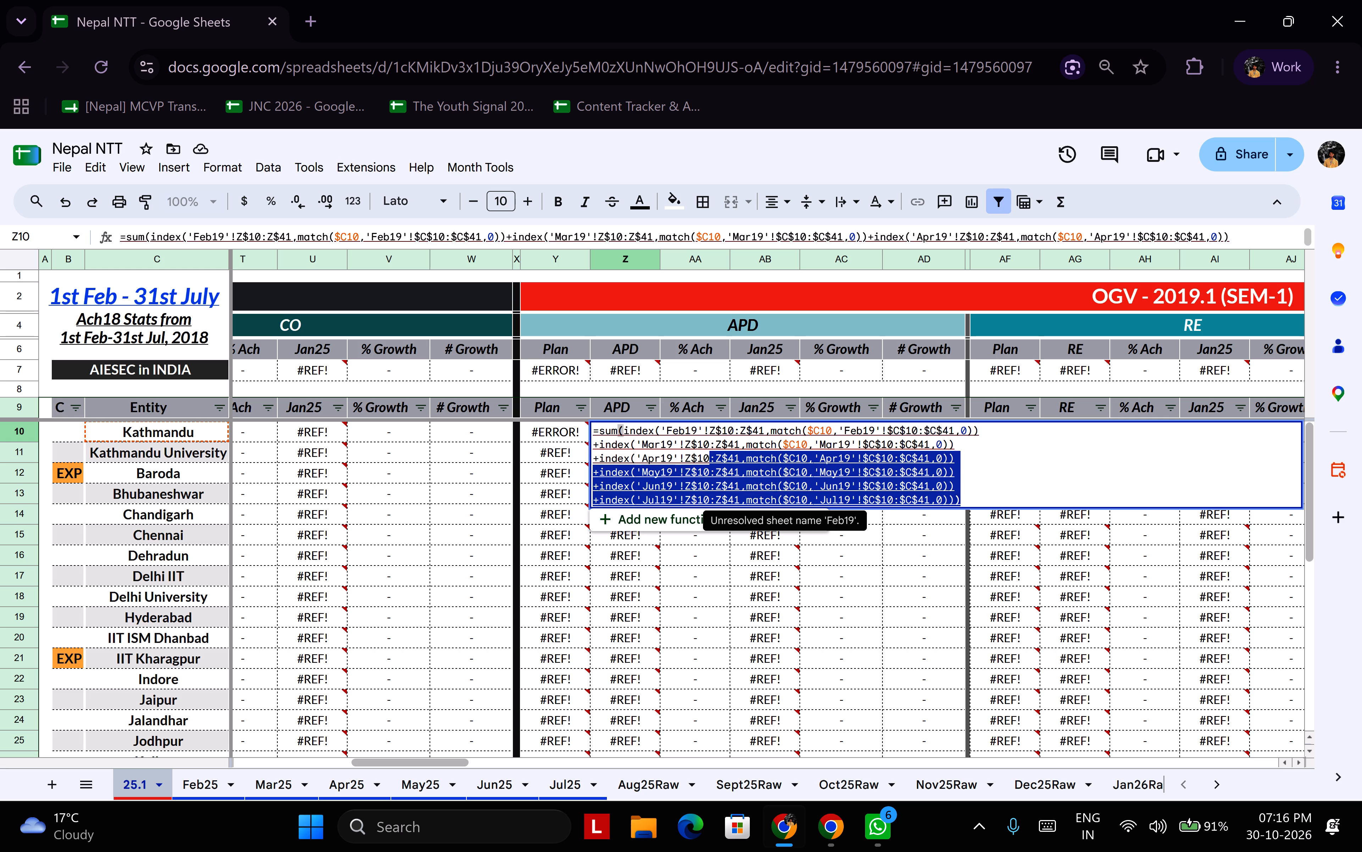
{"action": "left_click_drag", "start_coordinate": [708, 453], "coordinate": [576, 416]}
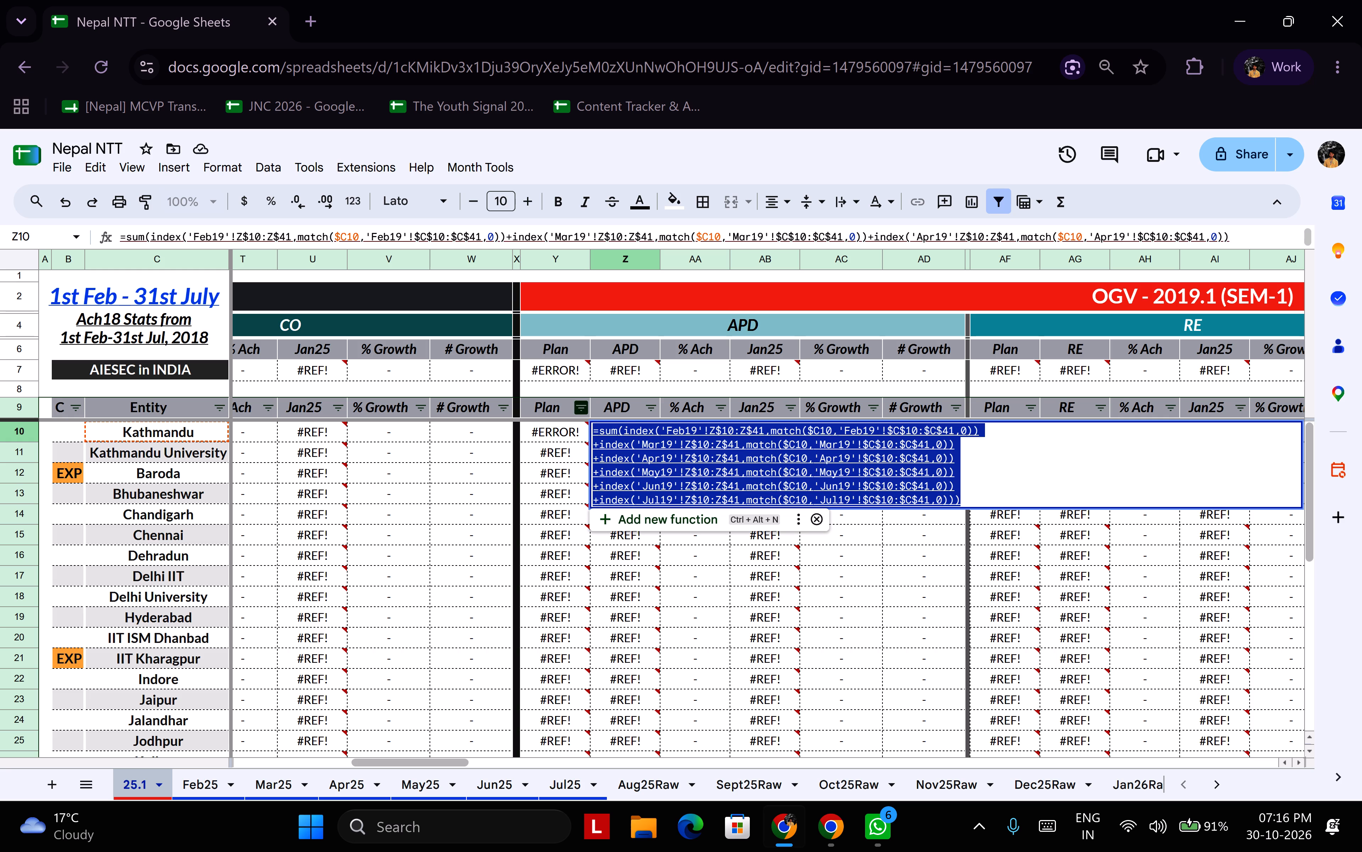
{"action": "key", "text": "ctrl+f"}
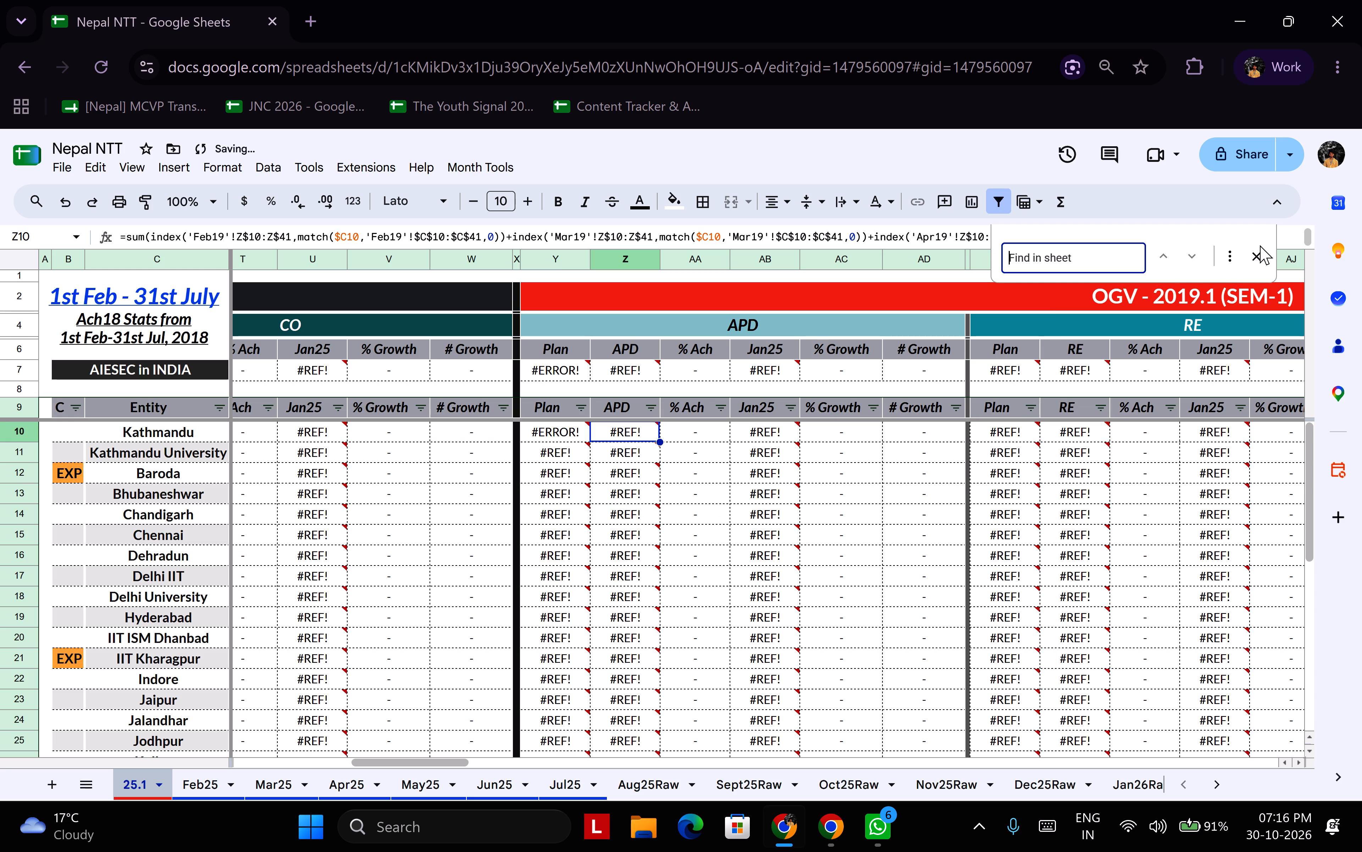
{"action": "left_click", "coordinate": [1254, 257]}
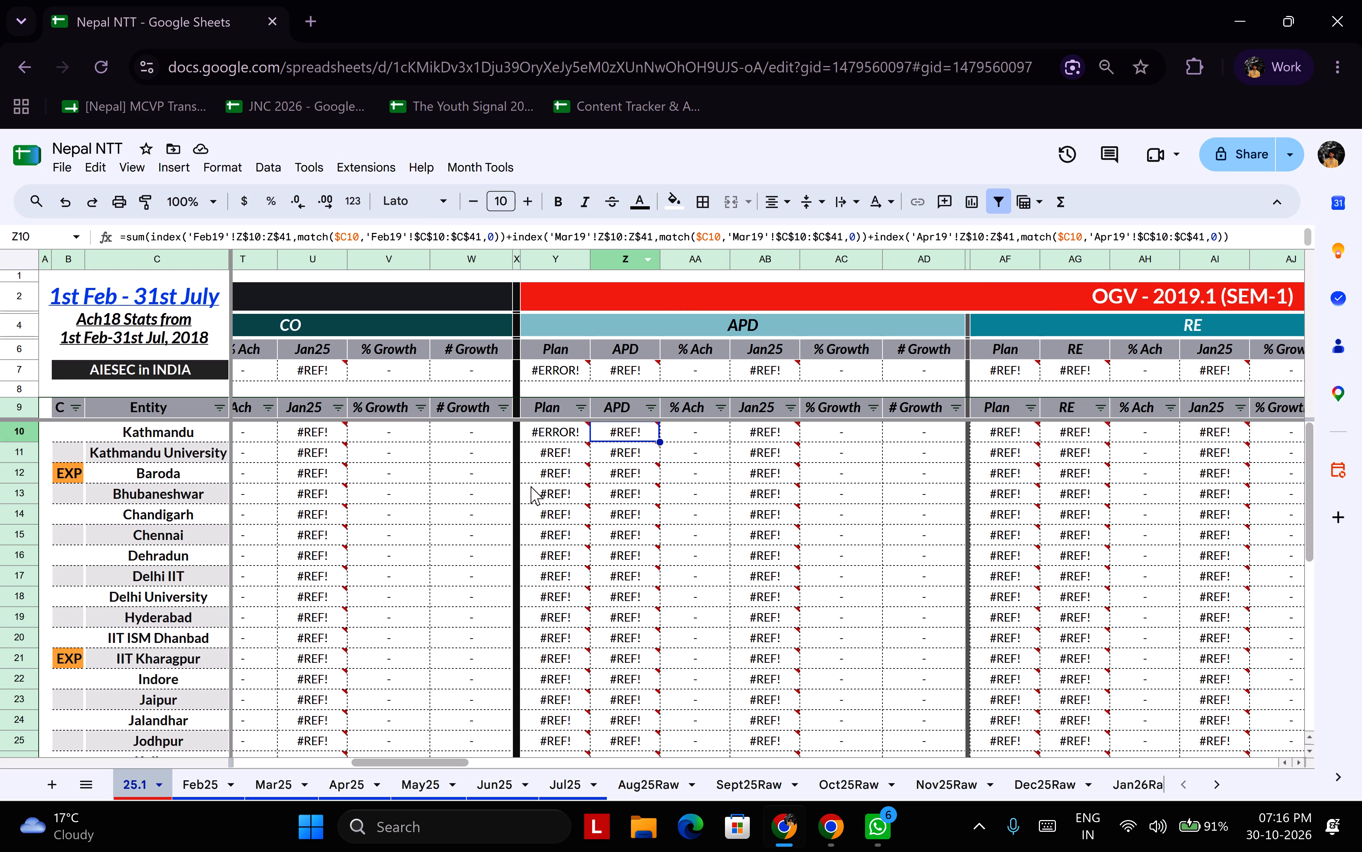
Replace every 19 with 25 on the 25.1 sheet only, including inside formulas.
{"action": "left_click", "coordinate": [496, 479]}
{"action": "key", "text": "ctrl+h"}
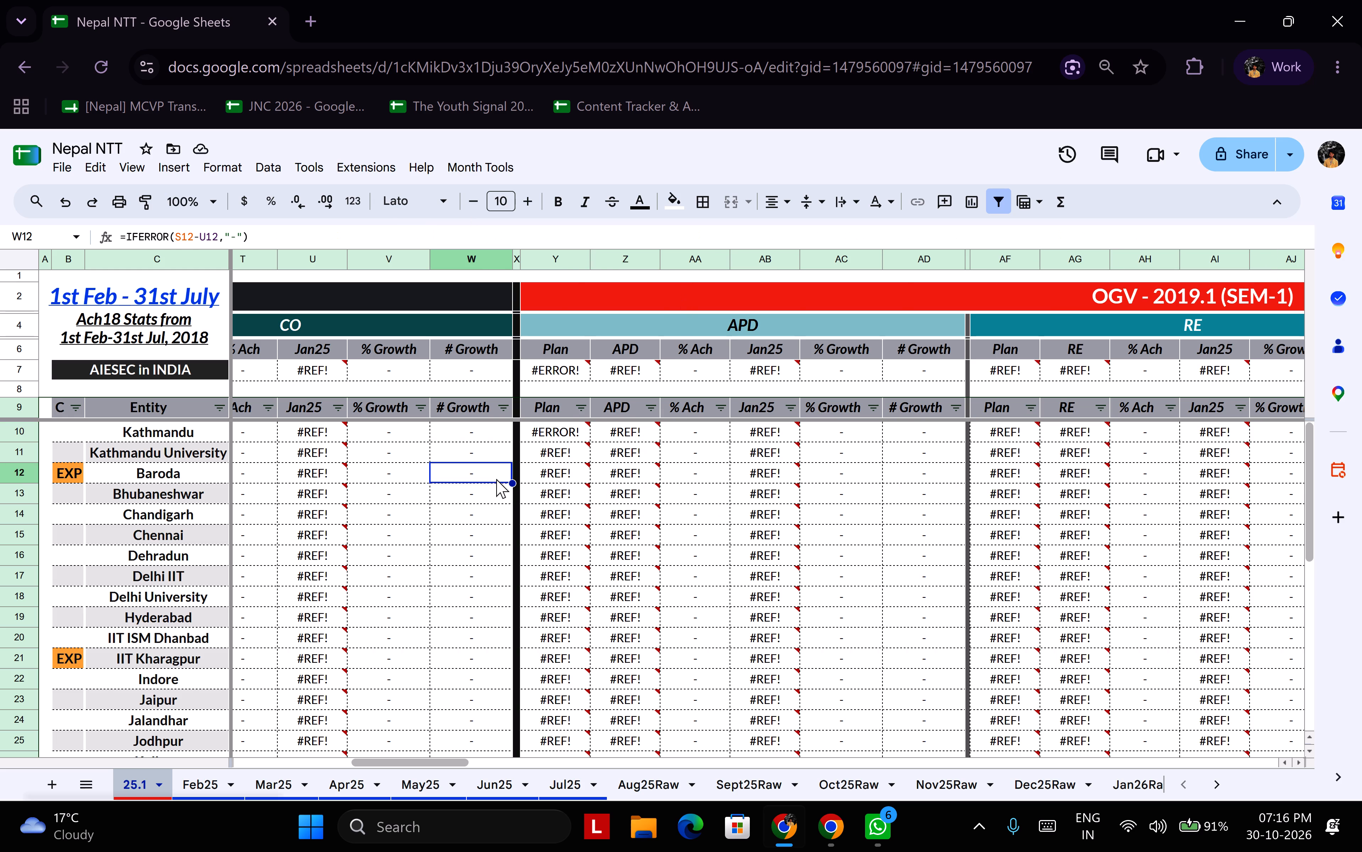
{"action": "type", "text": "19"}
{"action": "key", "text": "Tab"}
{"action": "key", "text": "2"}
{"action": "key", "text": "5"}
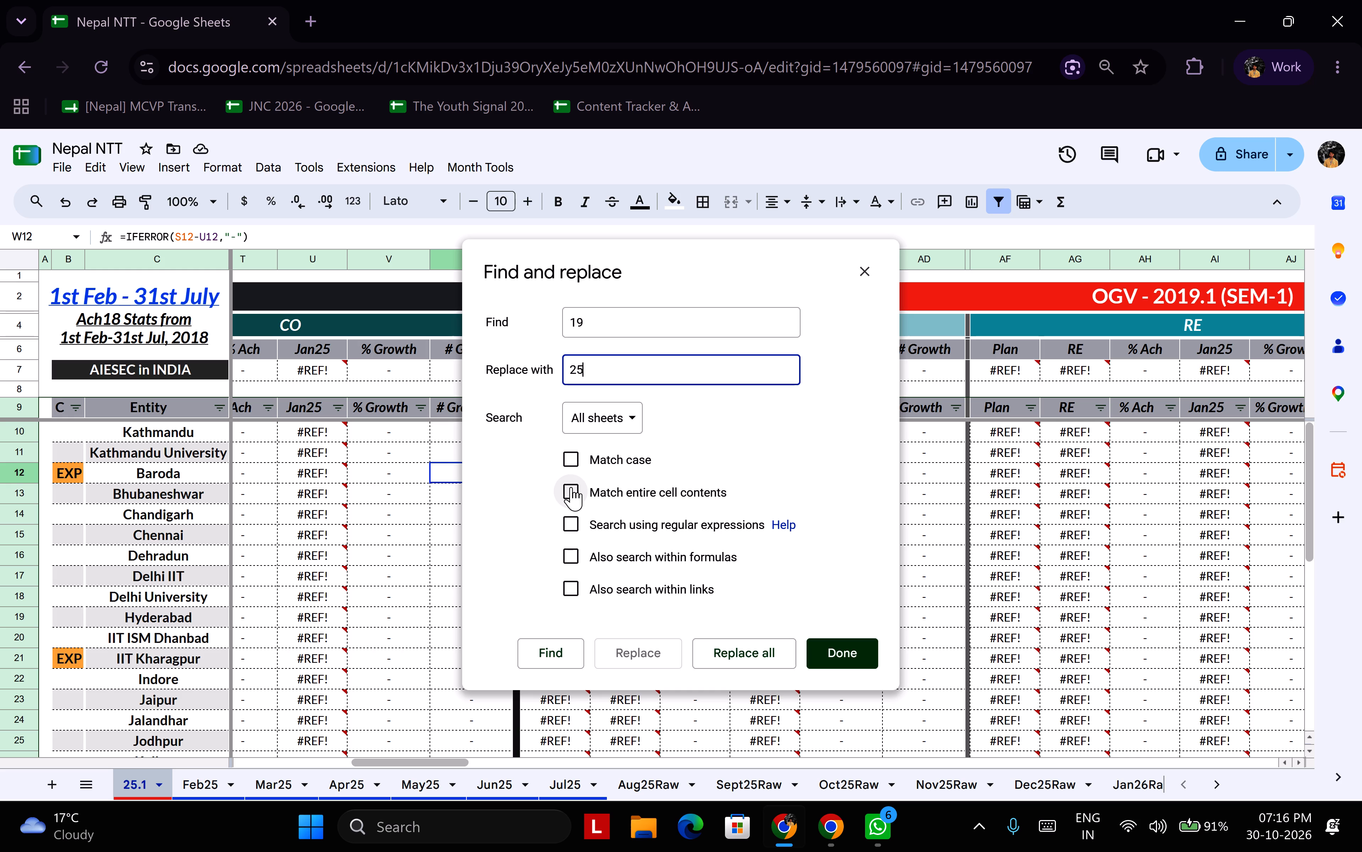
{"action": "left_click", "coordinate": [572, 551]}
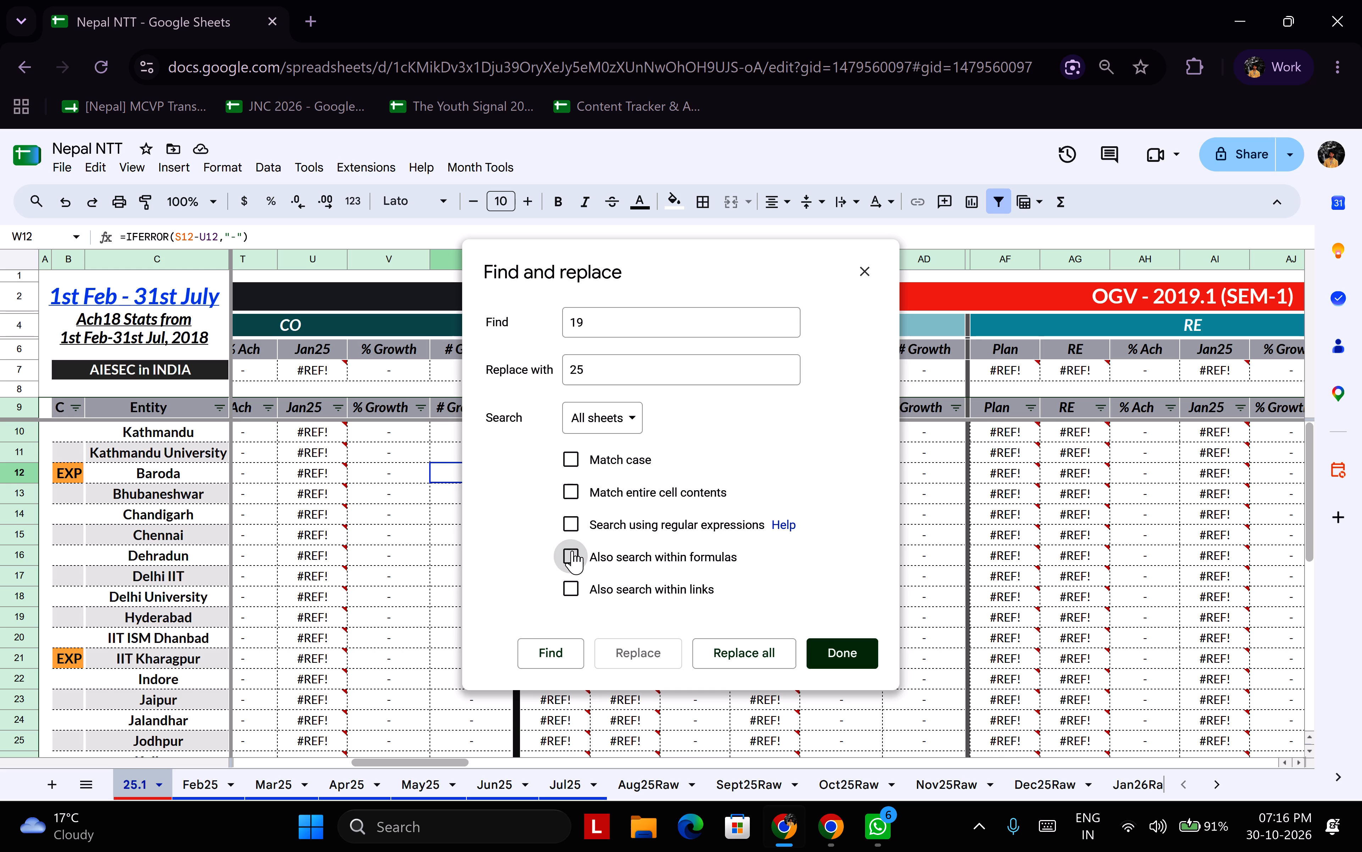
{"action": "left_click", "coordinate": [526, 565]}
{"action": "left_click", "coordinate": [715, 652]}
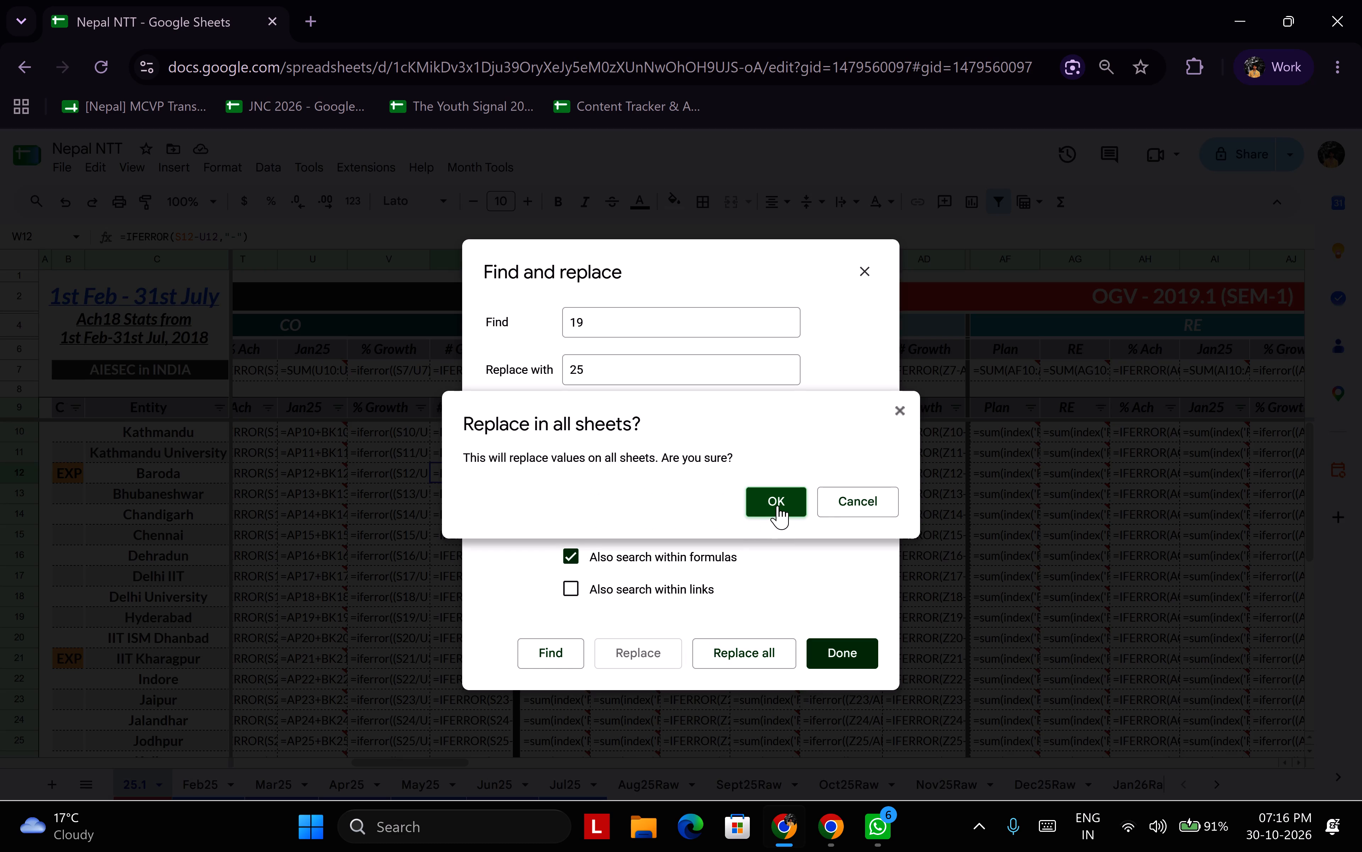
{"action": "left_click", "coordinate": [871, 505]}
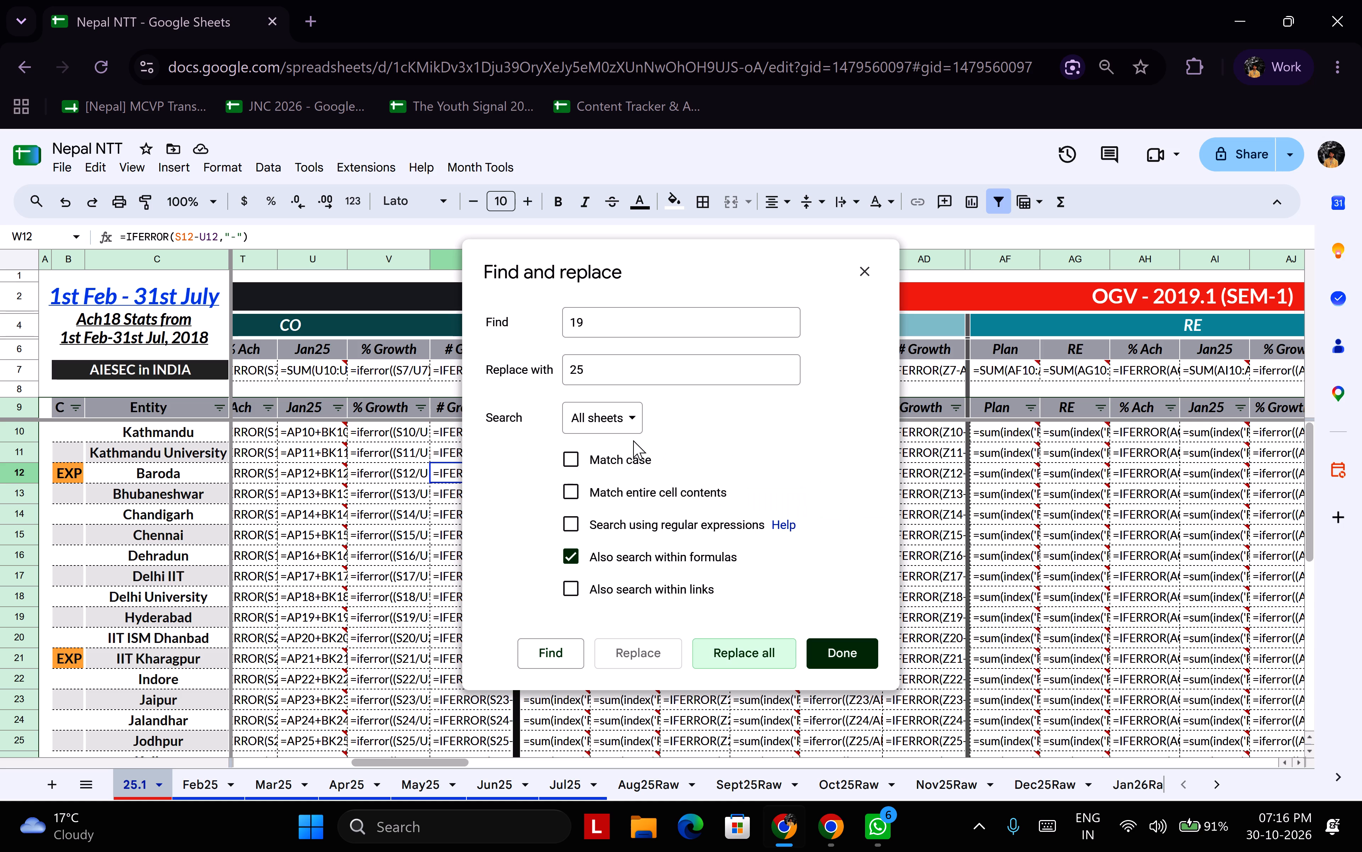
{"action": "left_click", "coordinate": [620, 418]}
{"action": "left_click", "coordinate": [620, 445]}
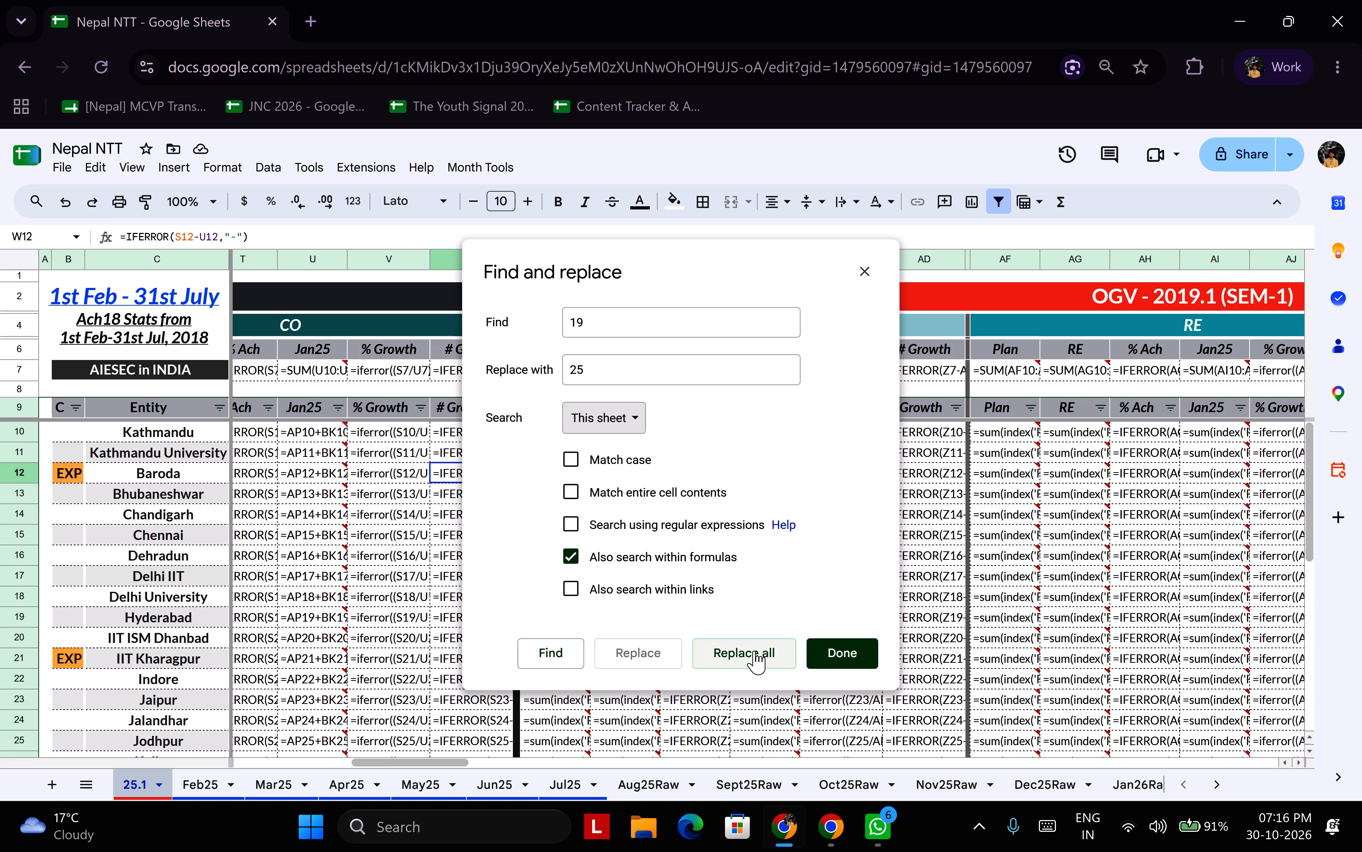
{"action": "left_click", "coordinate": [746, 655]}
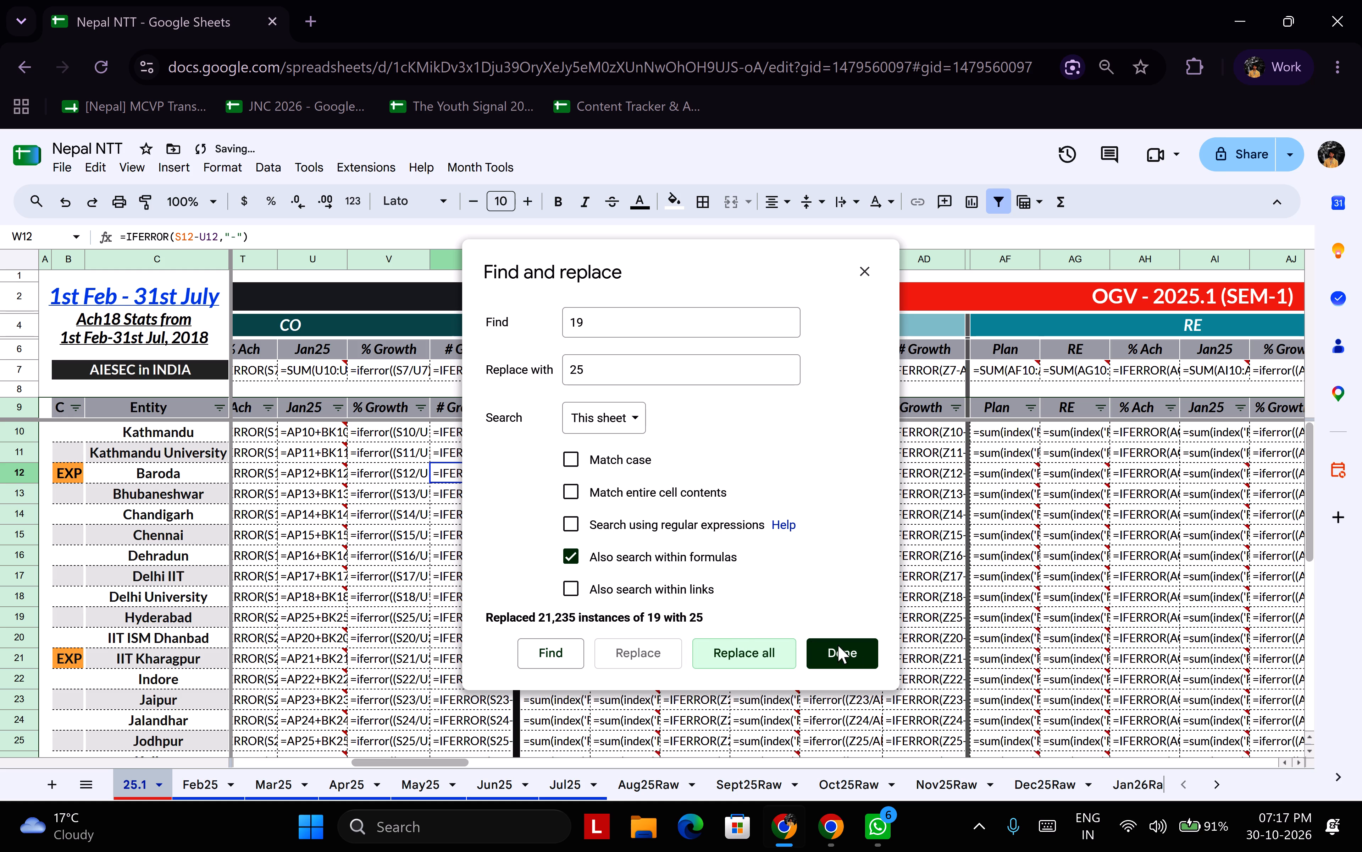
{"action": "left_click", "coordinate": [851, 649]}
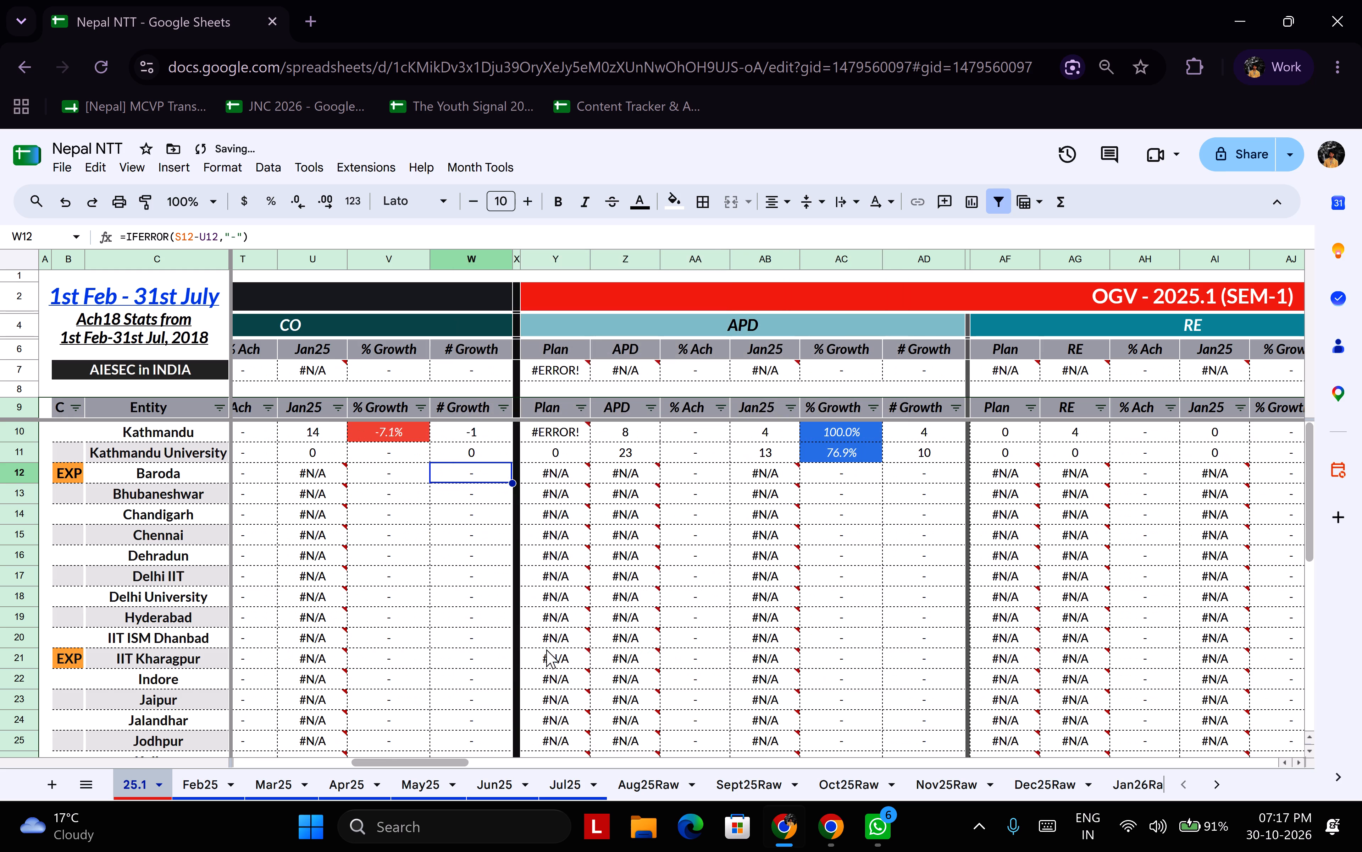
Copy the category and entity cells B10:C14 from Feb25 over the first five entity rows on 25.1, starting at B10.
{"action": "left_click_drag", "start_coordinate": [445, 765], "coordinate": [371, 763]}
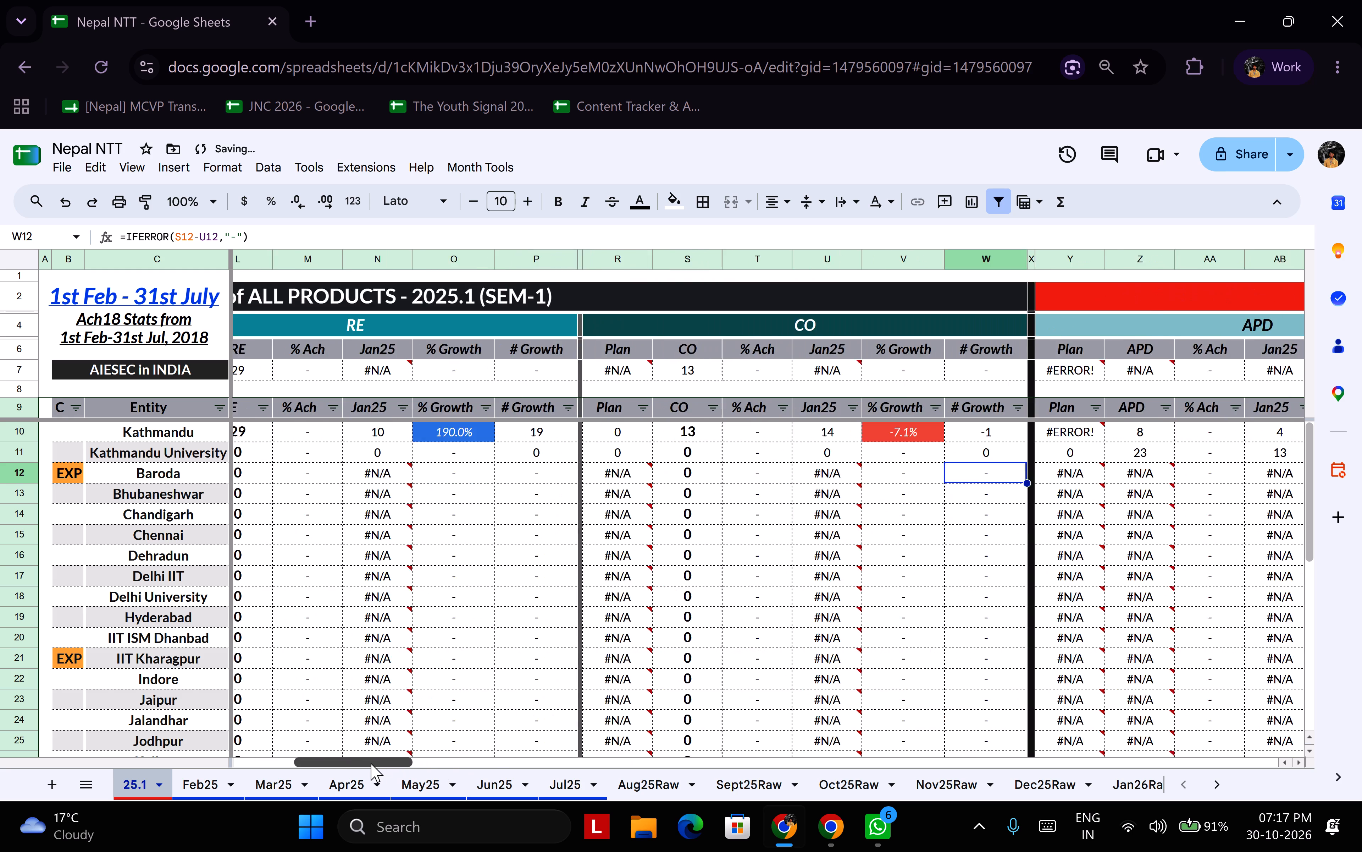
{"action": "left_click_drag", "start_coordinate": [371, 763], "coordinate": [284, 746]}
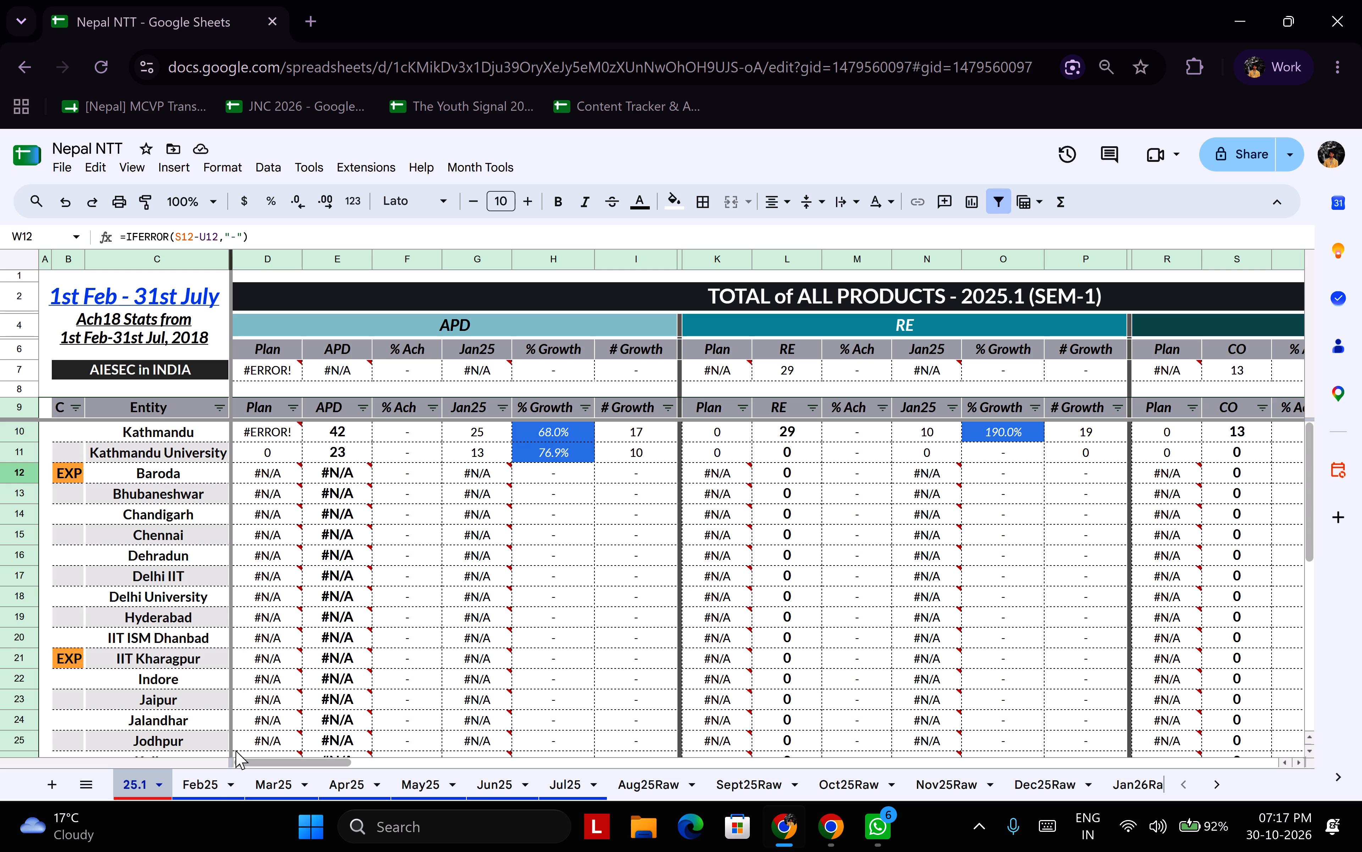
{"action": "left_click", "coordinate": [214, 790]}
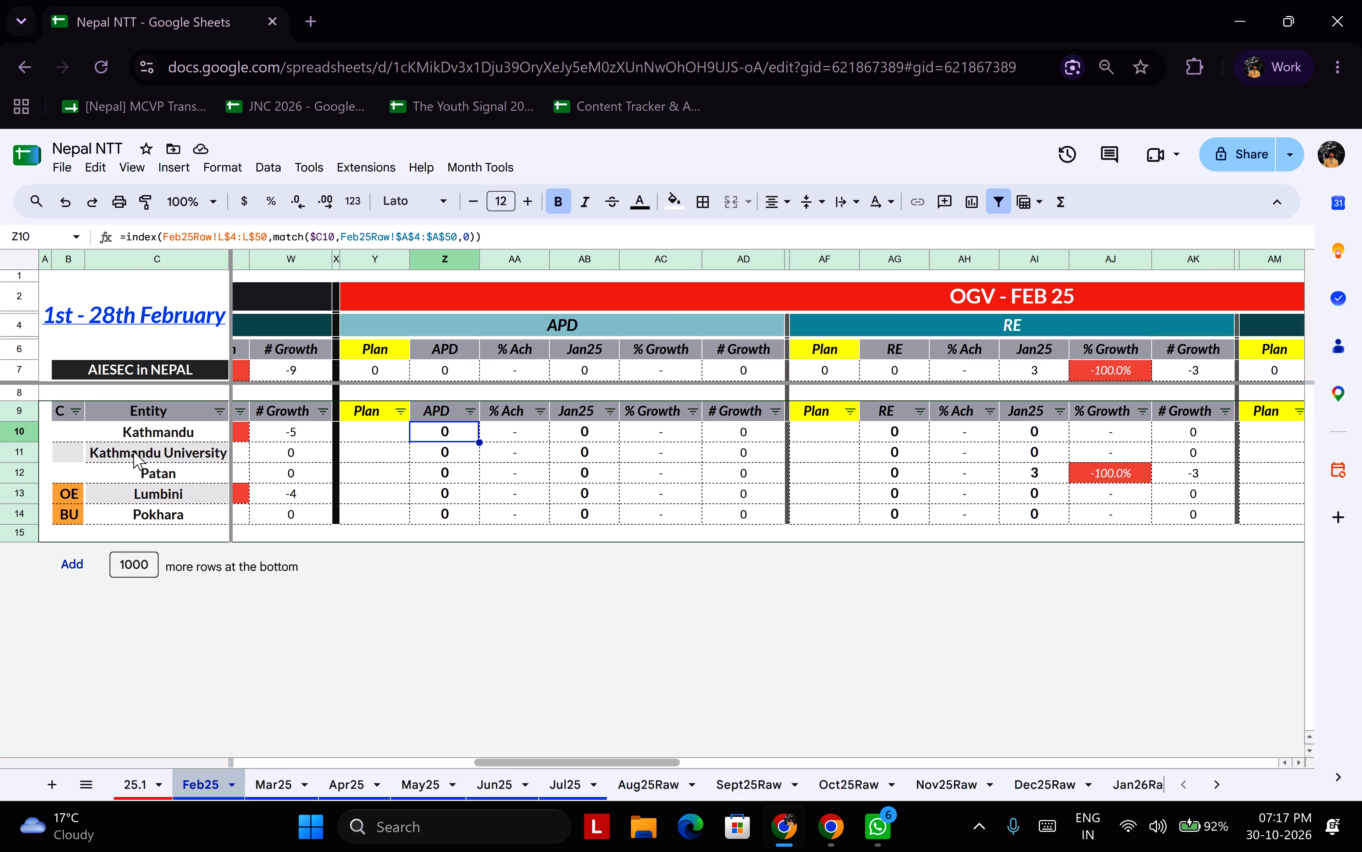
{"action": "left_click", "coordinate": [76, 443]}
{"action": "left_click", "coordinate": [158, 516], "text": "shift"}
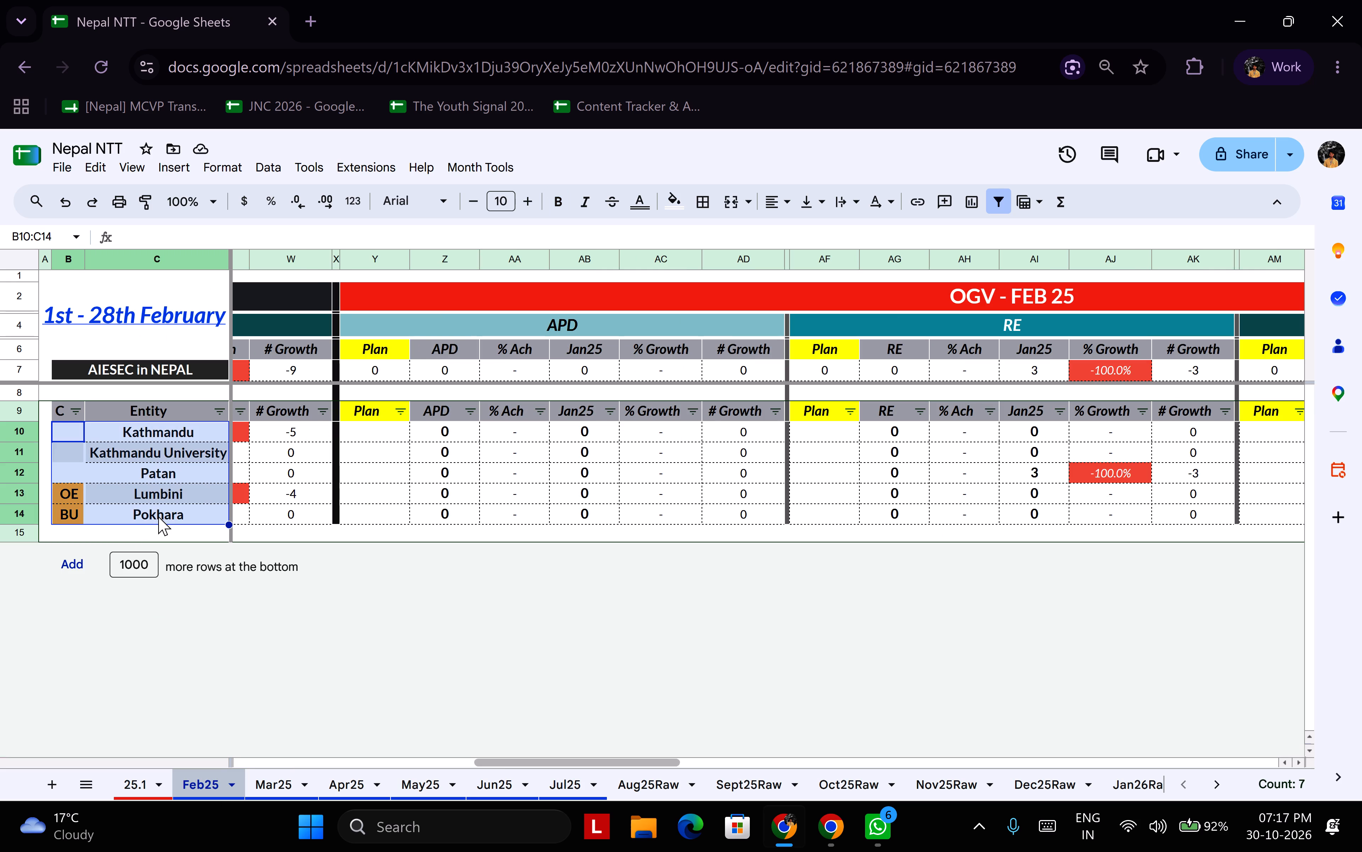
{"action": "key", "text": "ctrl+c"}
{"action": "left_click", "coordinate": [143, 782]}
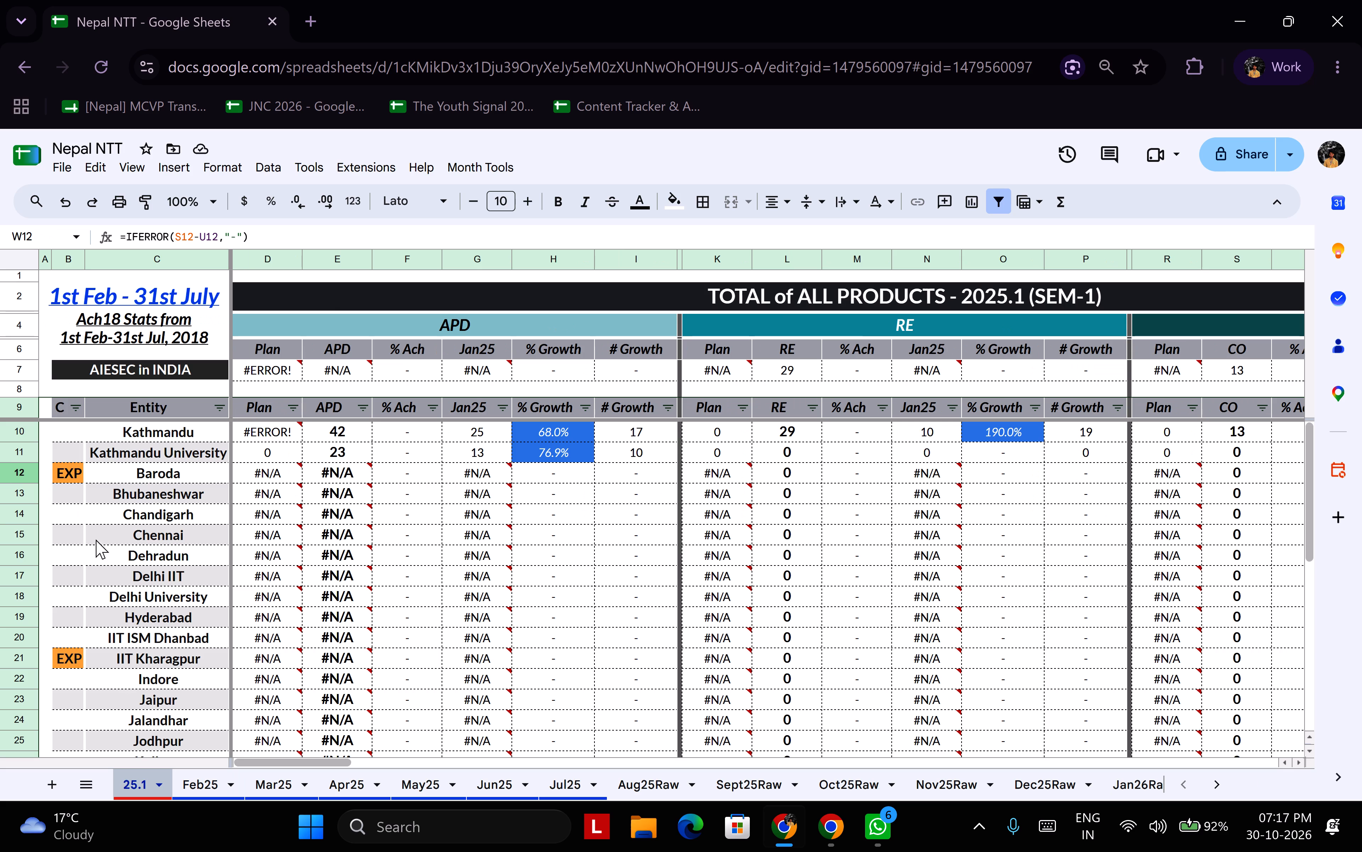
{"action": "left_click", "coordinate": [69, 428]}
{"action": "key", "text": "ctrl+v"}
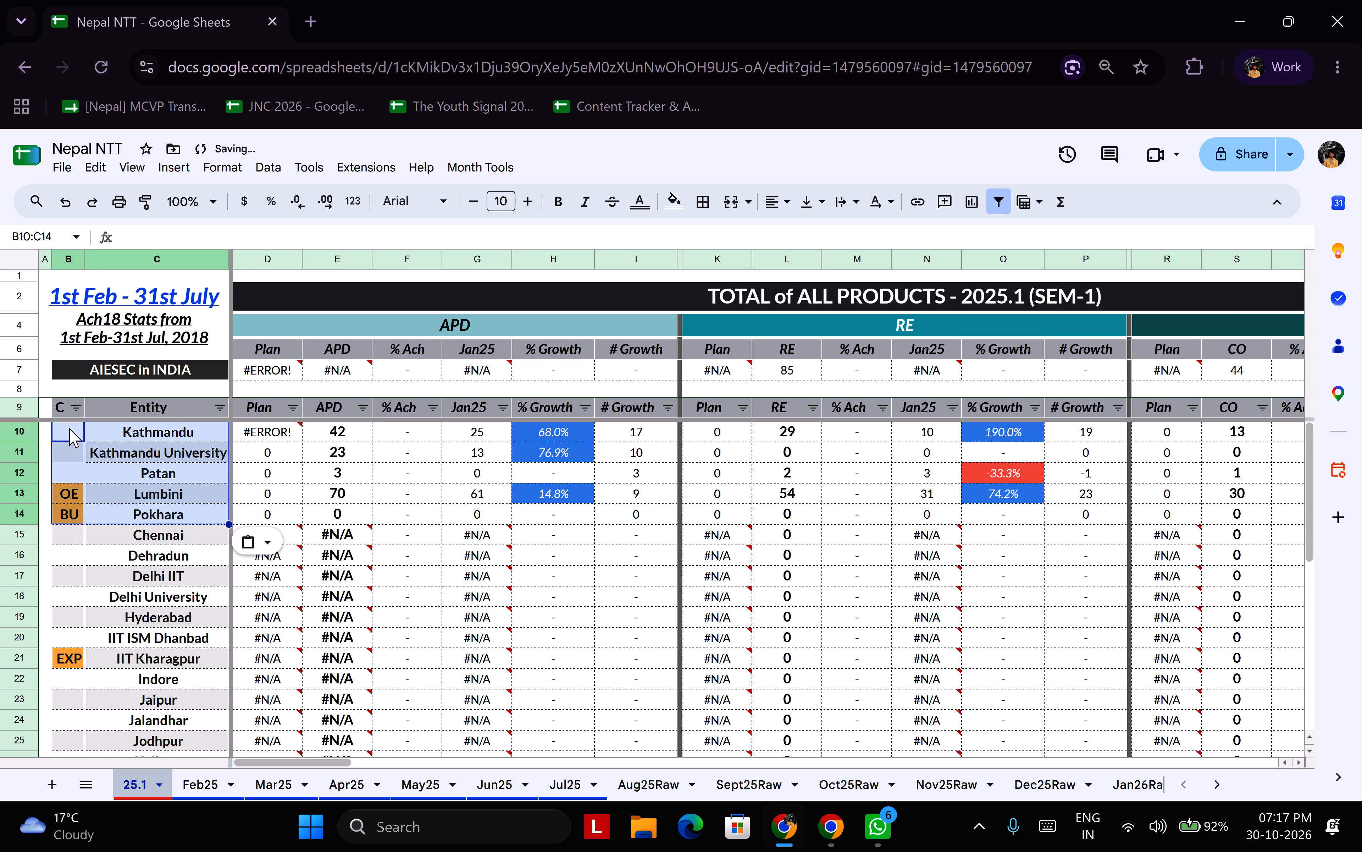
Delete rows 15 to 42 on 25.1, from Chennai down through the row below VIT.
{"action": "left_click", "coordinate": [72, 535]}
{"action": "left_click", "coordinate": [24, 532]}
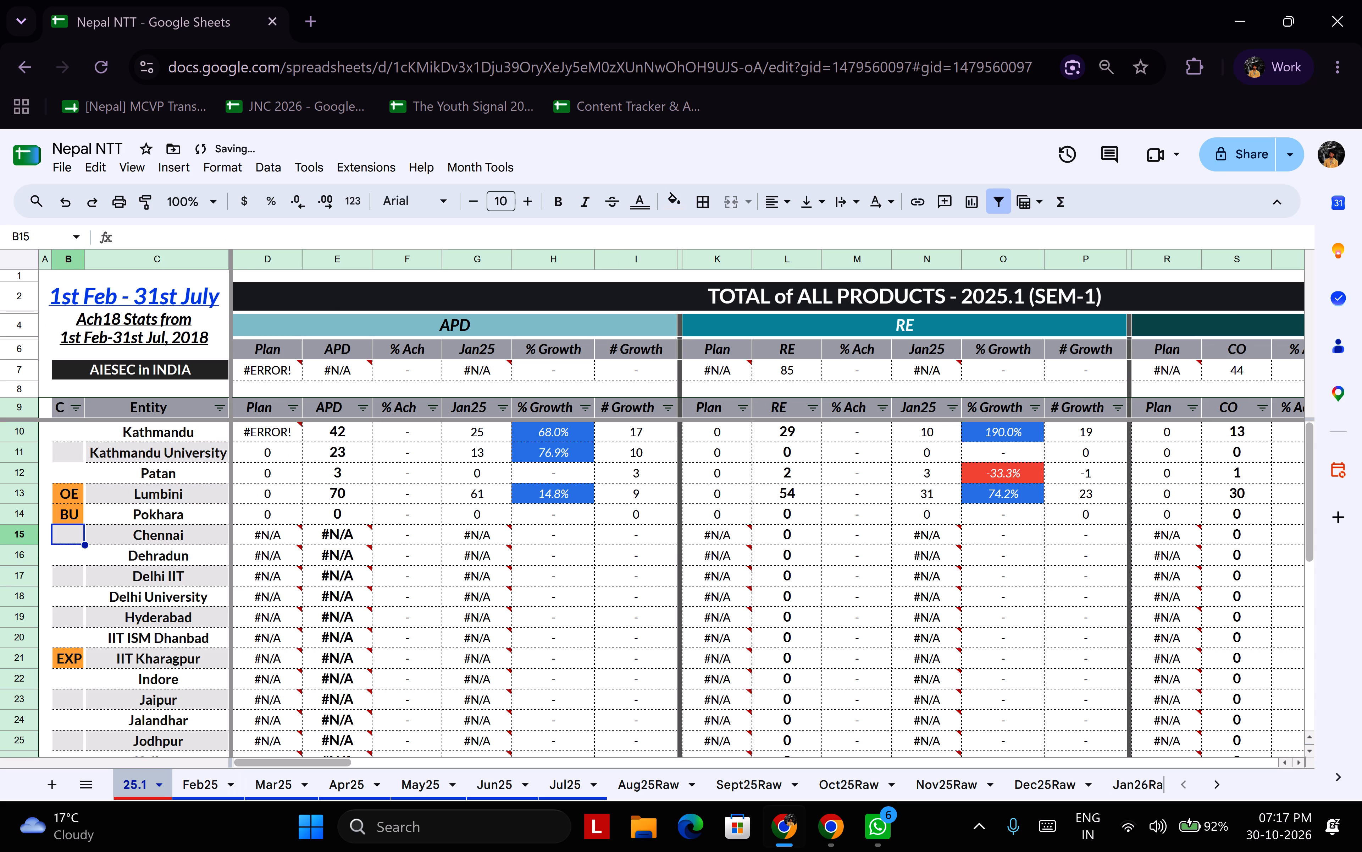
{"action": "scroll", "coordinate": [410, 574], "scroll_direction": "down", "scroll_amount": 11}
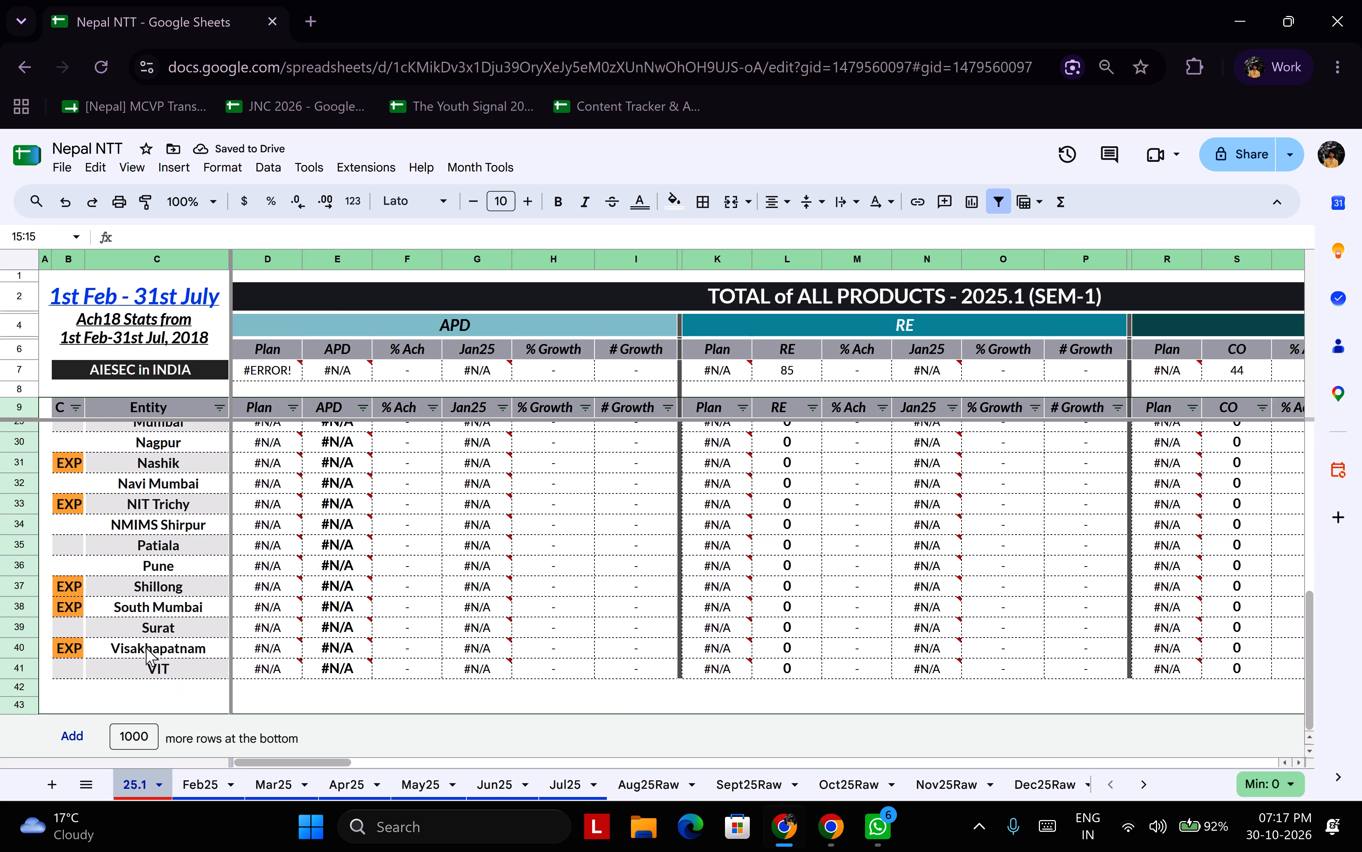
{"action": "left_click", "coordinate": [20, 684], "text": "shift"}
{"action": "right_click", "coordinate": [20, 684]}
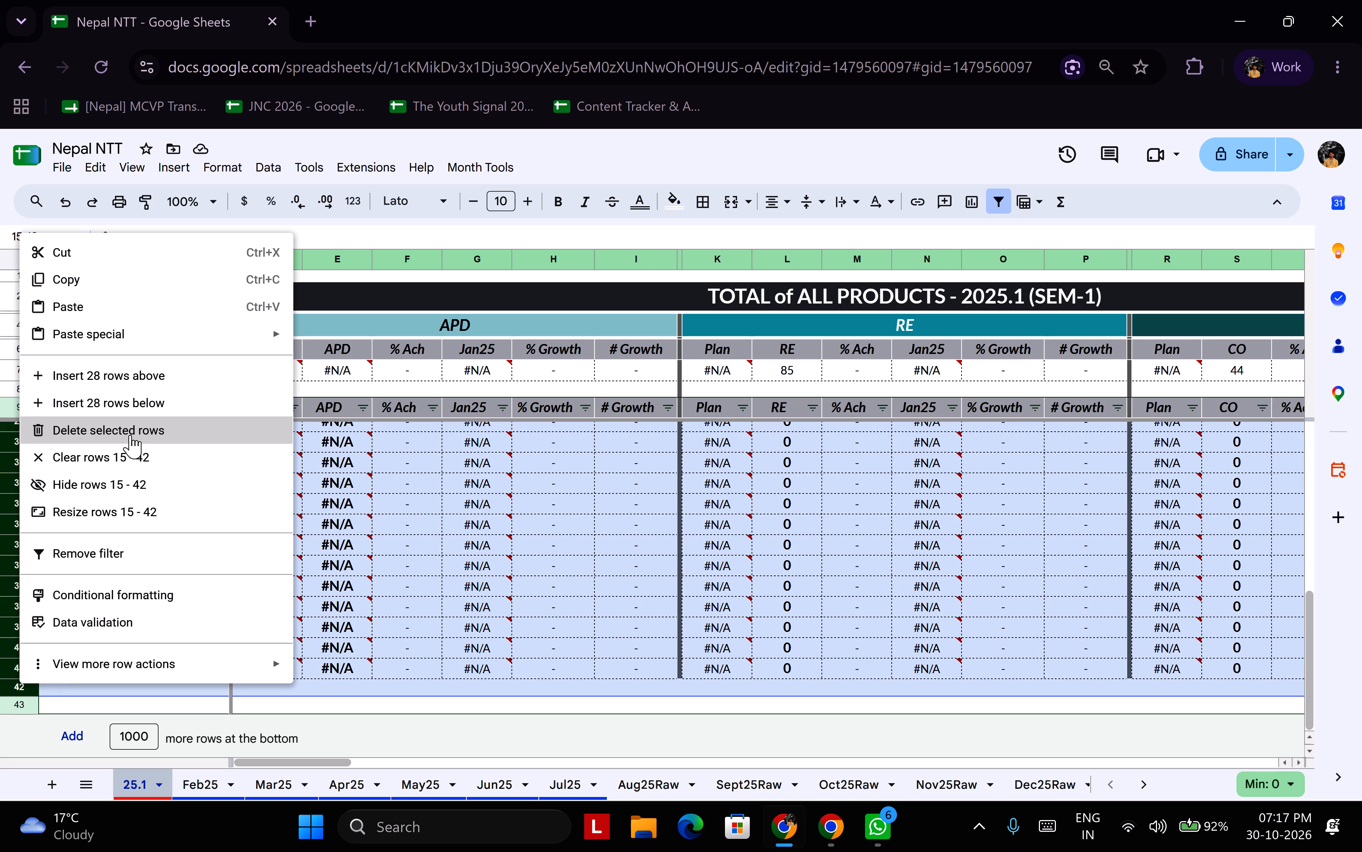
{"action": "left_click", "coordinate": [130, 436]}
{"action": "scroll", "coordinate": [216, 546], "scroll_direction": "up", "scroll_amount": 4}
{"action": "left_click", "coordinate": [274, 536]}
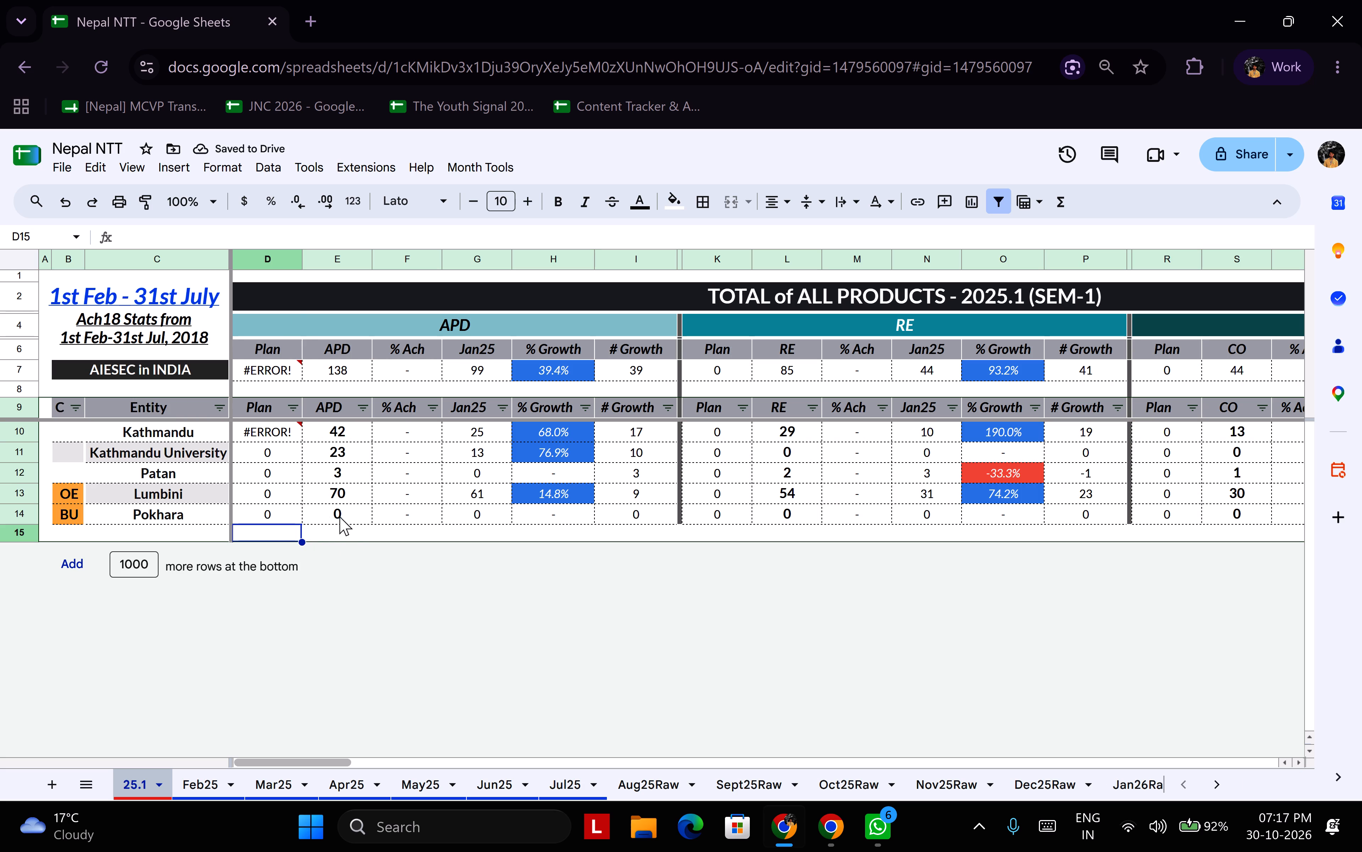
Examine the total block's Plan and APD formulas and review the OGV, IGV, OGE and IGE blocks across 25.1.
{"action": "left_click", "coordinate": [277, 478]}
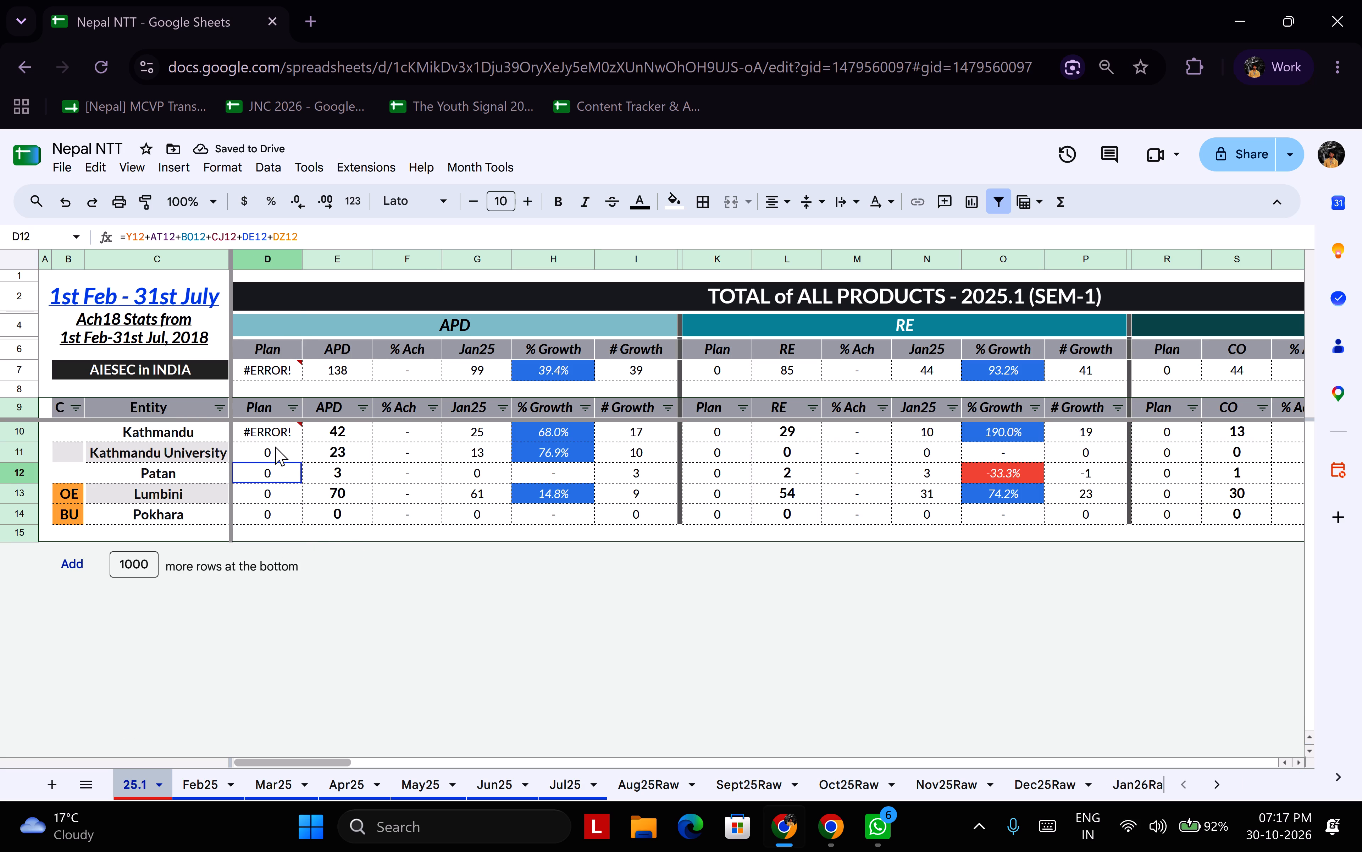
{"action": "left_click", "coordinate": [275, 447]}
{"action": "left_click", "coordinate": [277, 426]}
{"action": "left_click", "coordinate": [304, 552]}
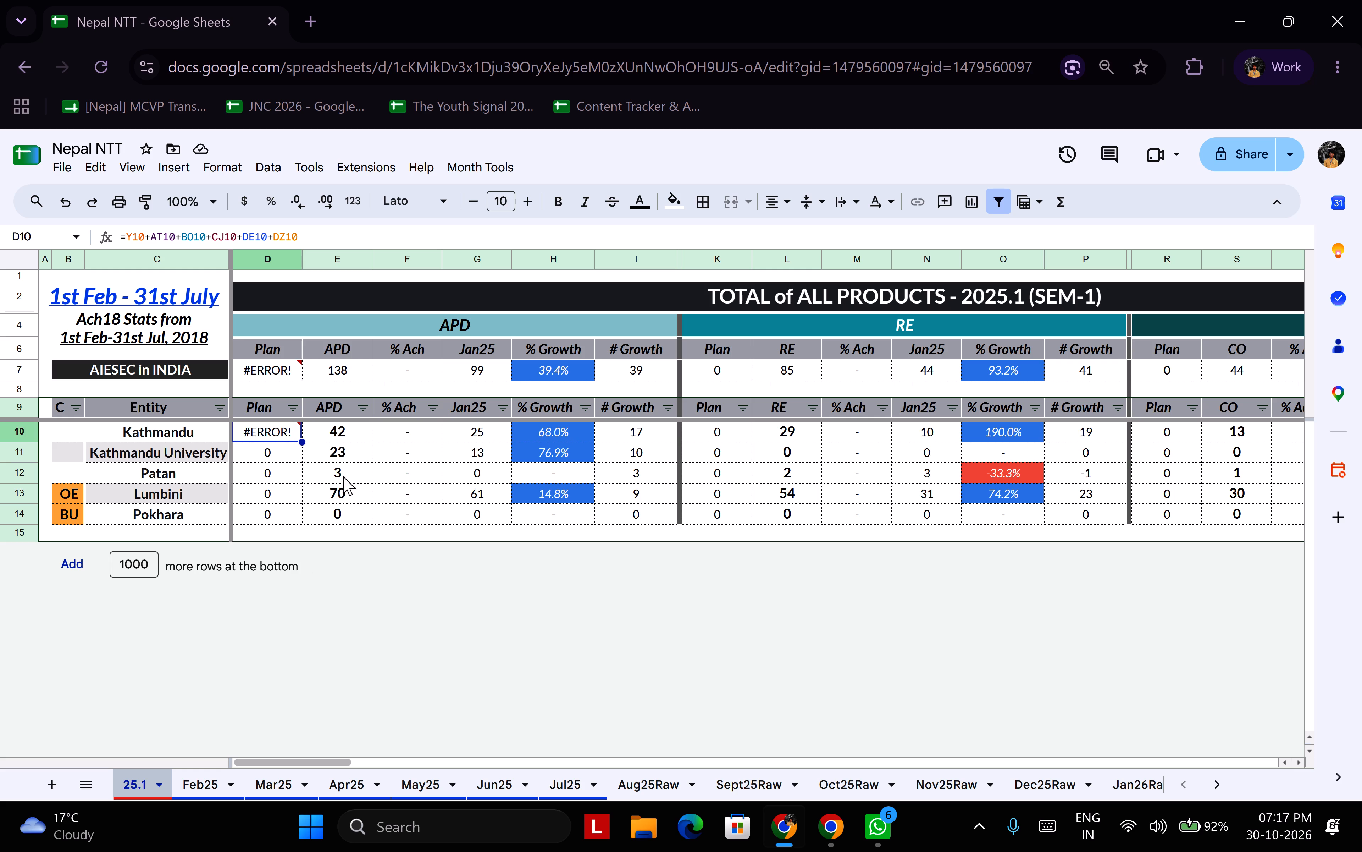
{"action": "left_click", "coordinate": [343, 445]}
{"action": "left_click", "coordinate": [343, 422]}
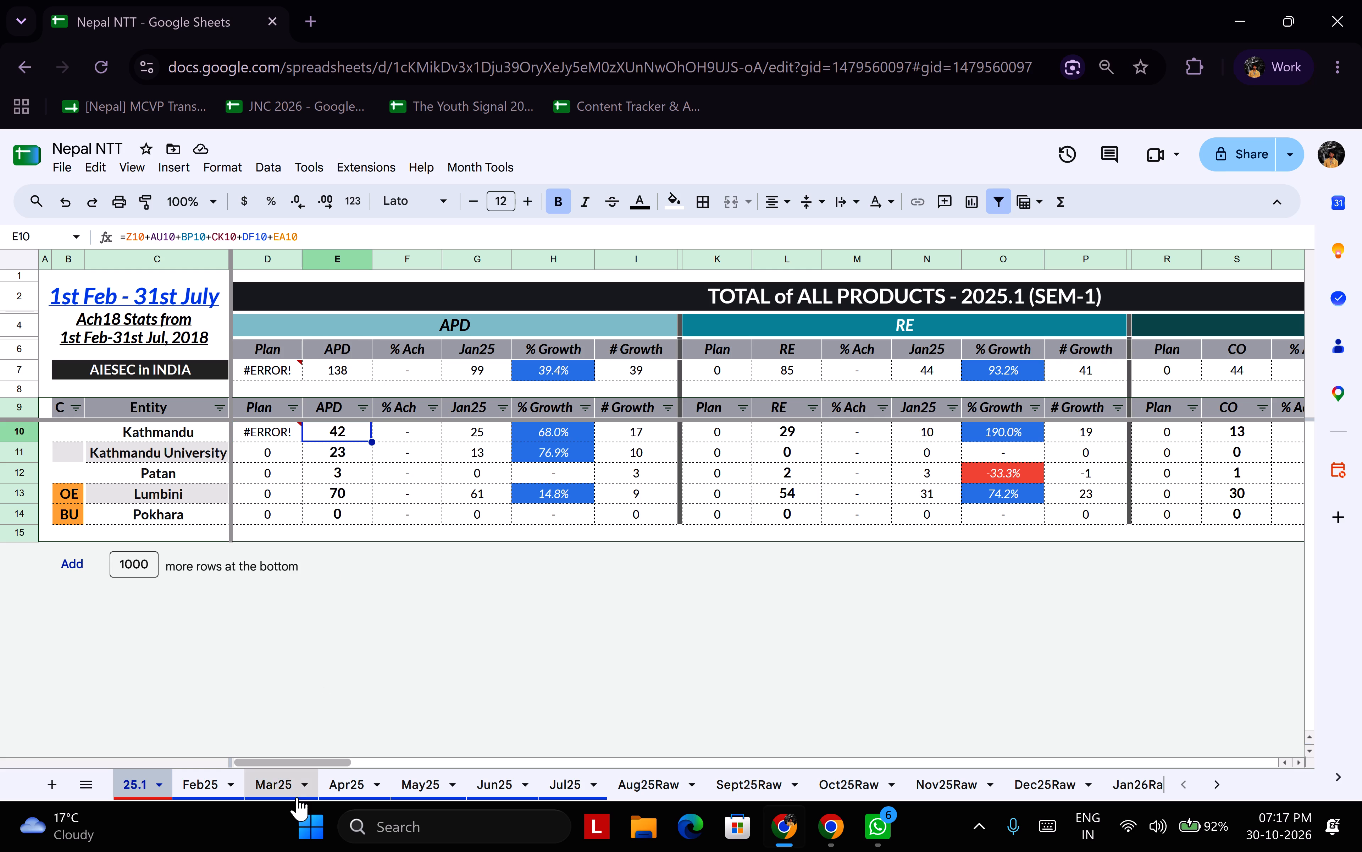
{"action": "left_click_drag", "start_coordinate": [314, 758], "coordinate": [473, 769]}
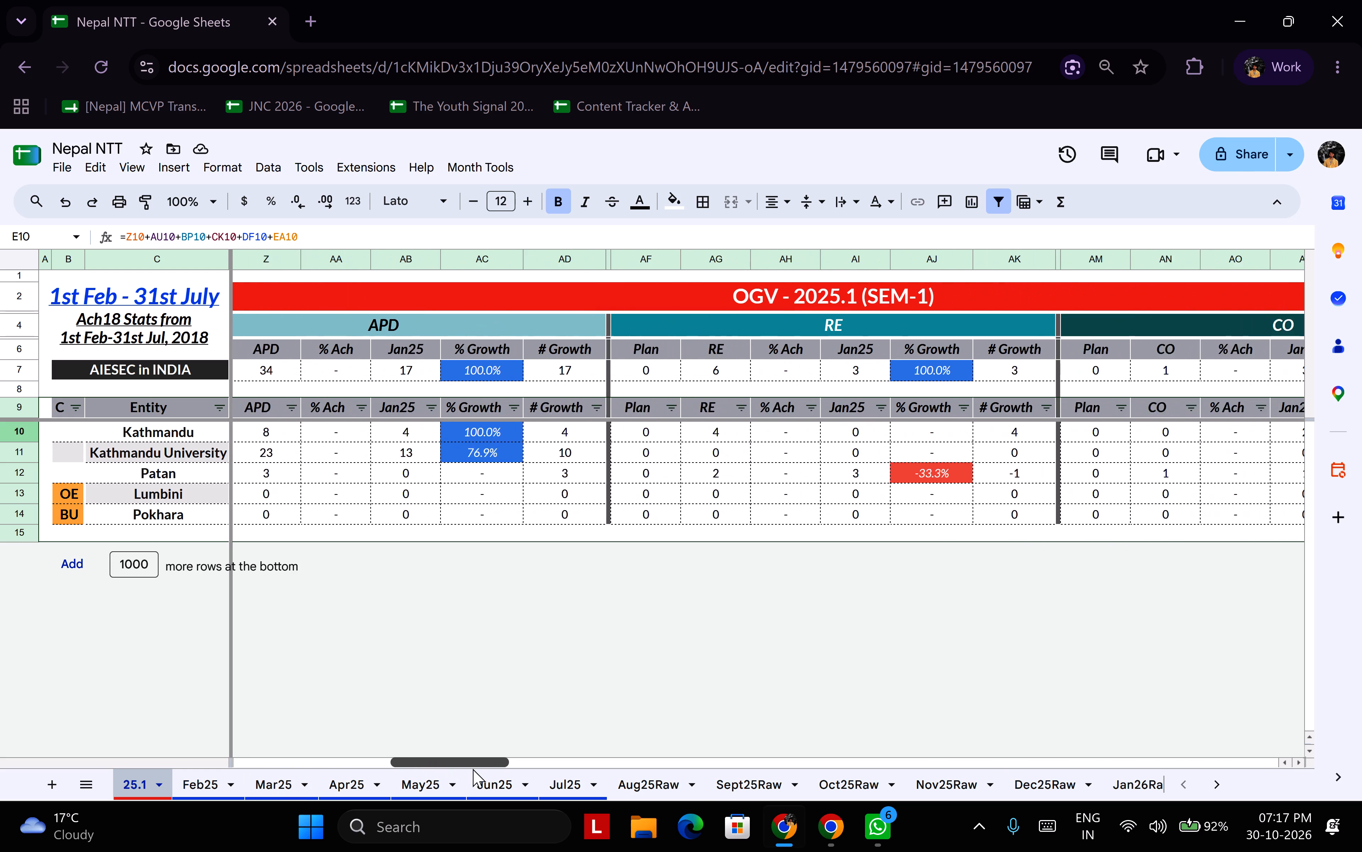
{"action": "left_click_drag", "start_coordinate": [473, 769], "coordinate": [558, 770]}
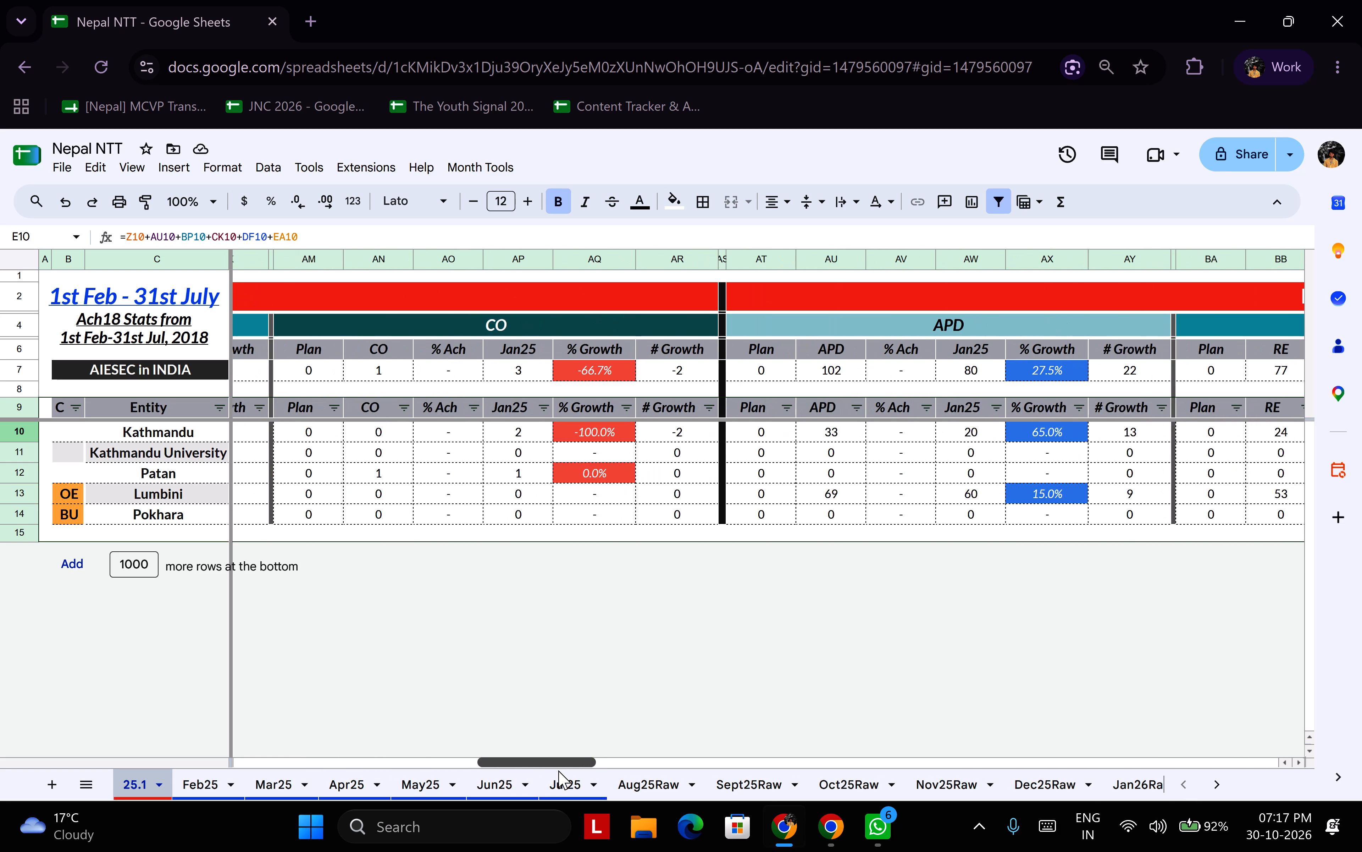
{"action": "left_click_drag", "start_coordinate": [558, 770], "coordinate": [555, 771]}
{"action": "left_click", "coordinate": [335, 475]}
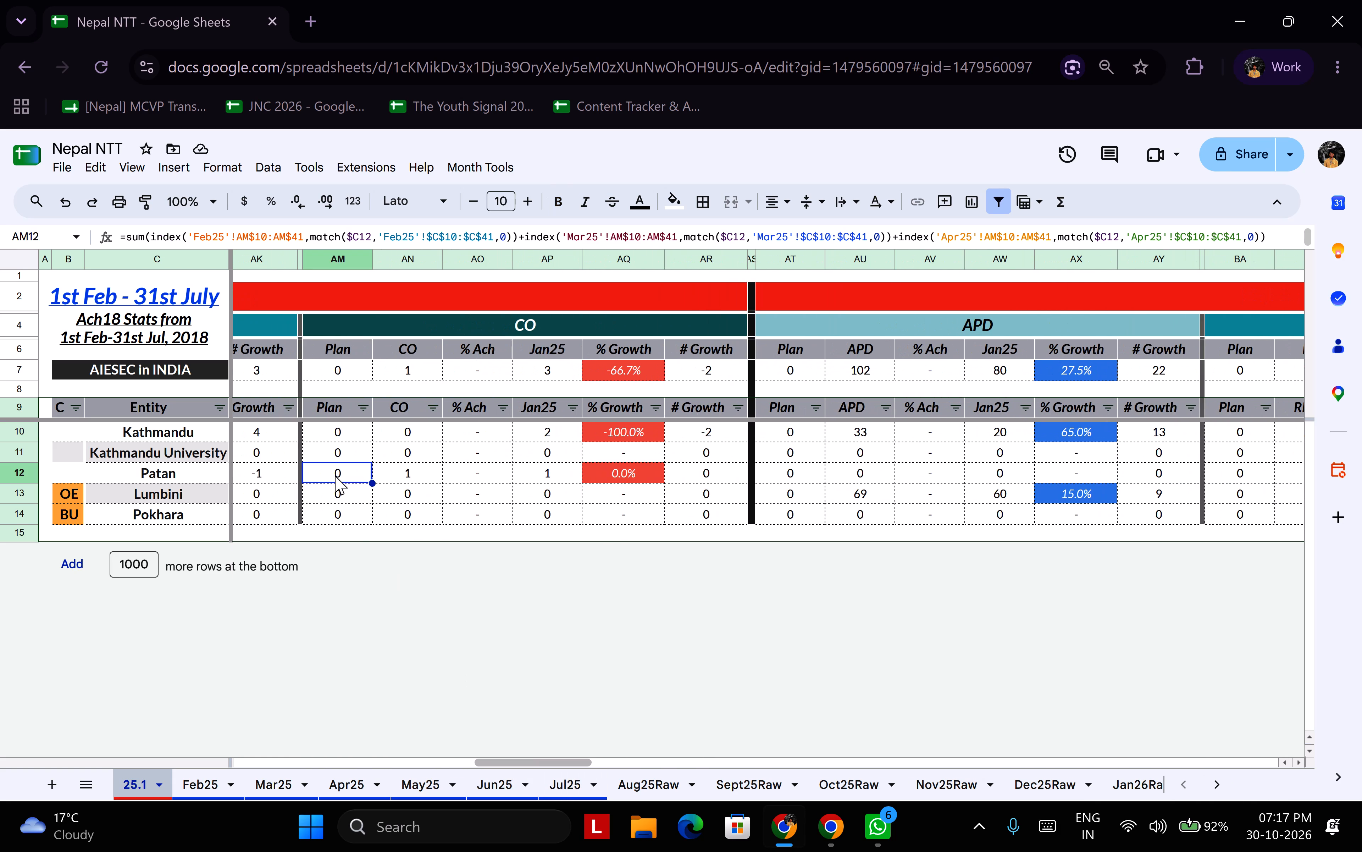
{"action": "left_click_drag", "start_coordinate": [554, 764], "coordinate": [574, 764]}
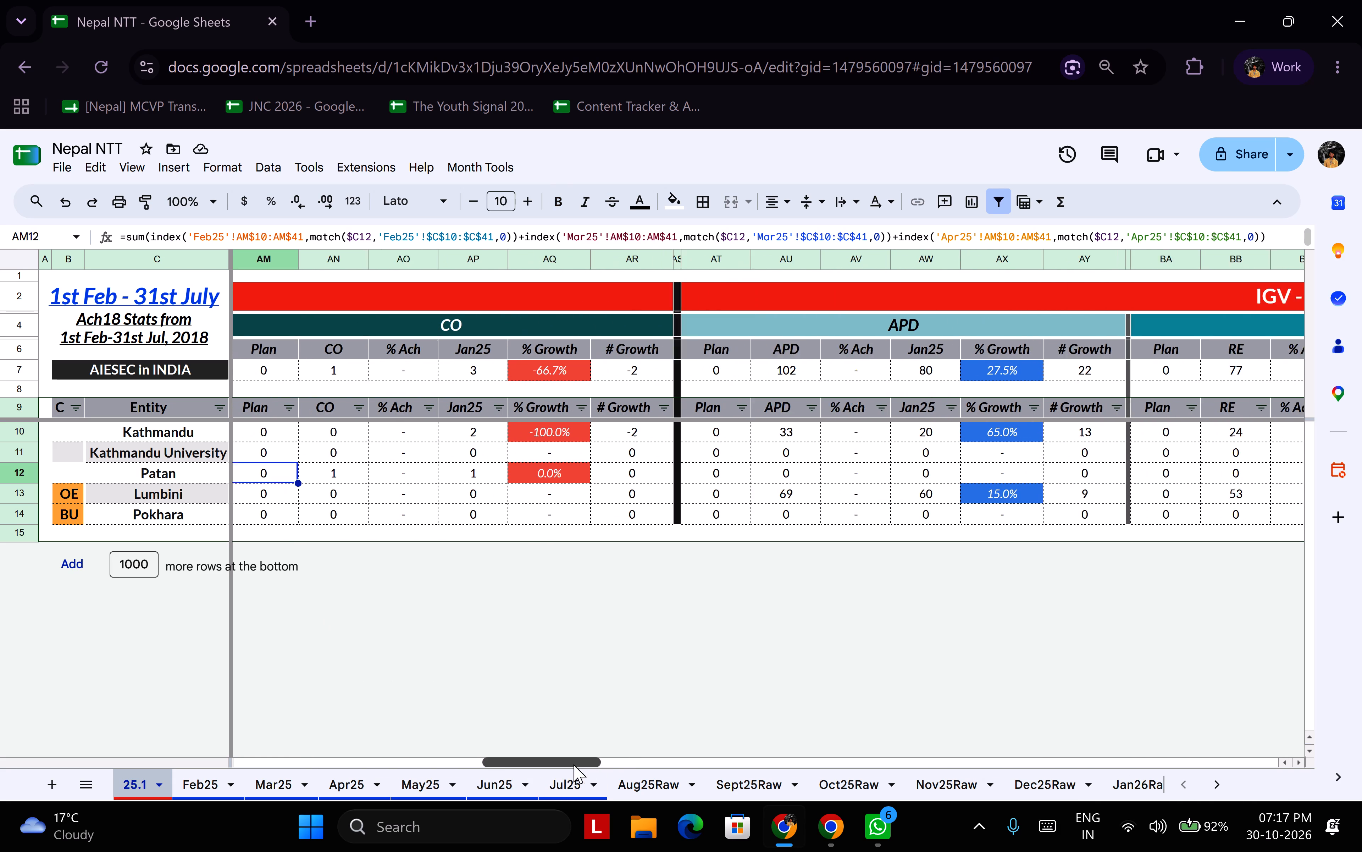
{"action": "left_click_drag", "start_coordinate": [574, 764], "coordinate": [747, 770]}
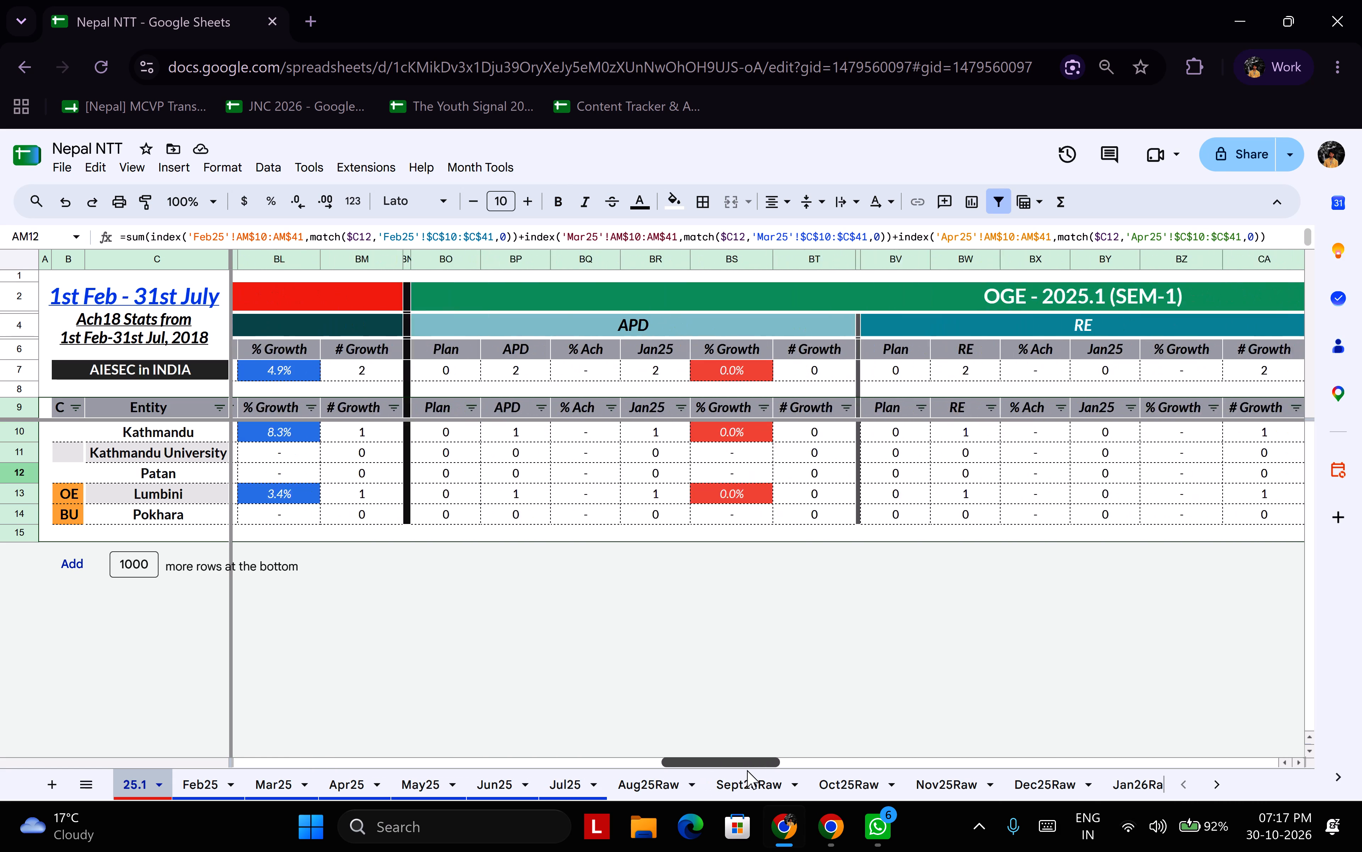
{"action": "left_click_drag", "start_coordinate": [747, 770], "coordinate": [883, 788]}
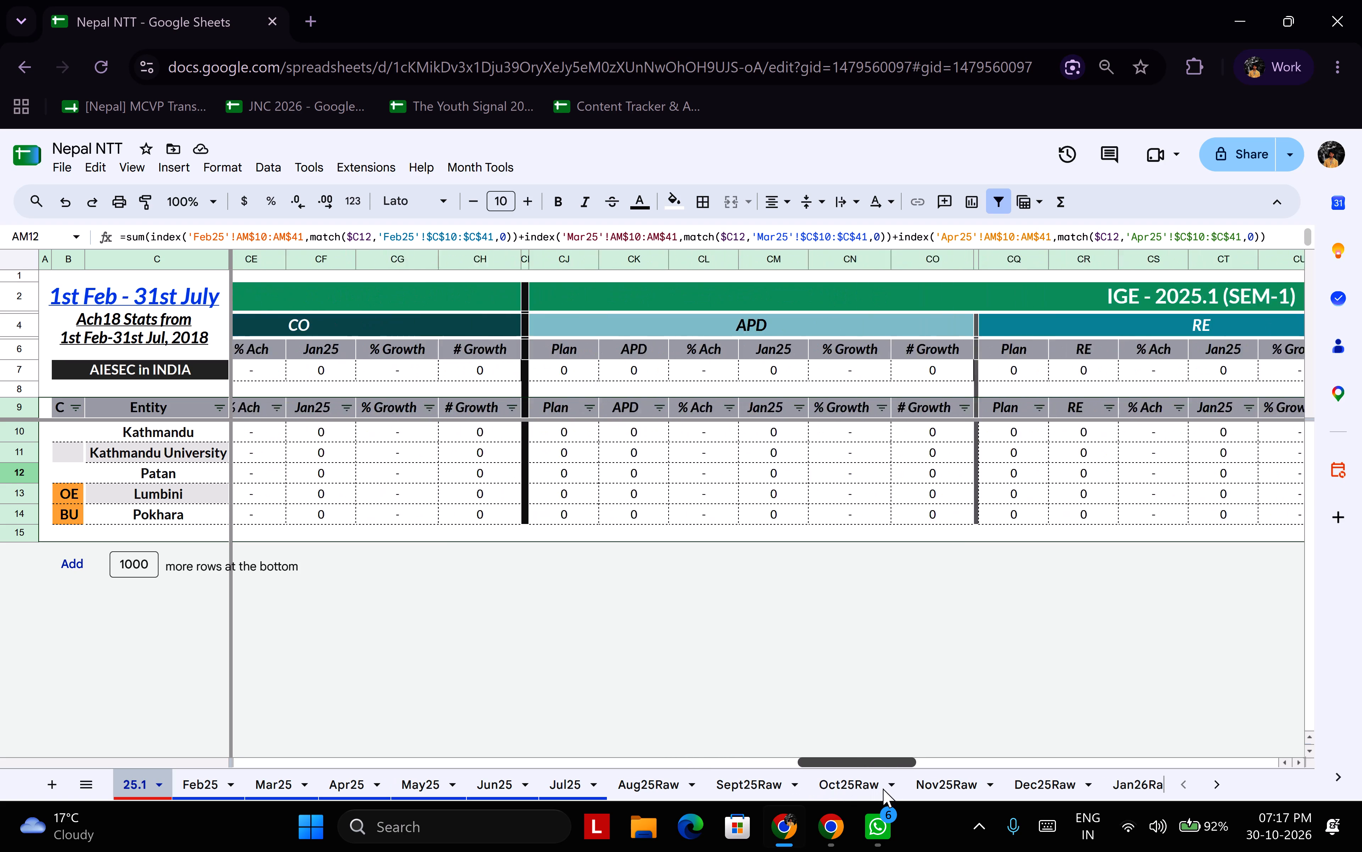
{"action": "left_click_drag", "start_coordinate": [883, 788], "coordinate": [618, 792]}
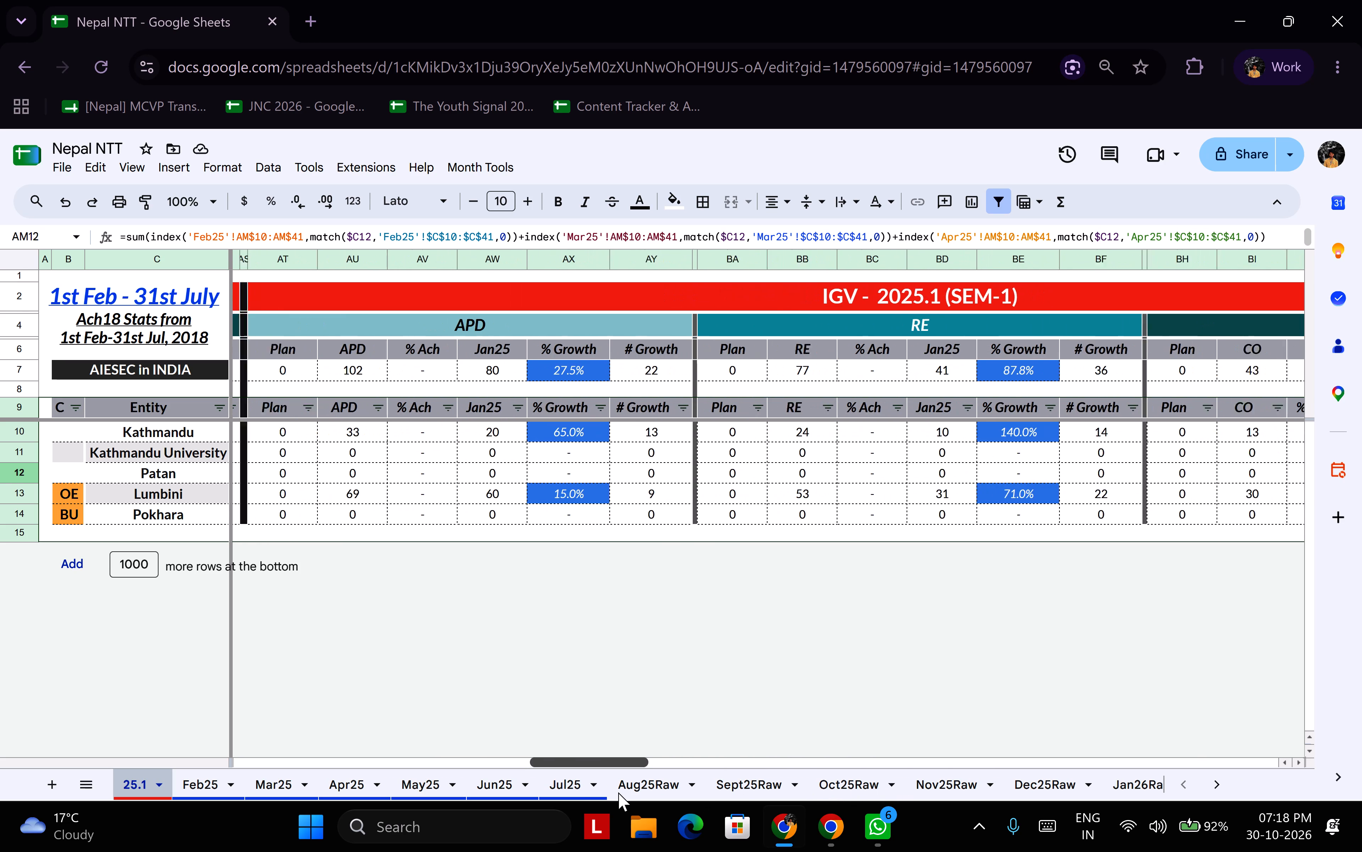
{"action": "left_click_drag", "start_coordinate": [618, 792], "coordinate": [475, 792]}
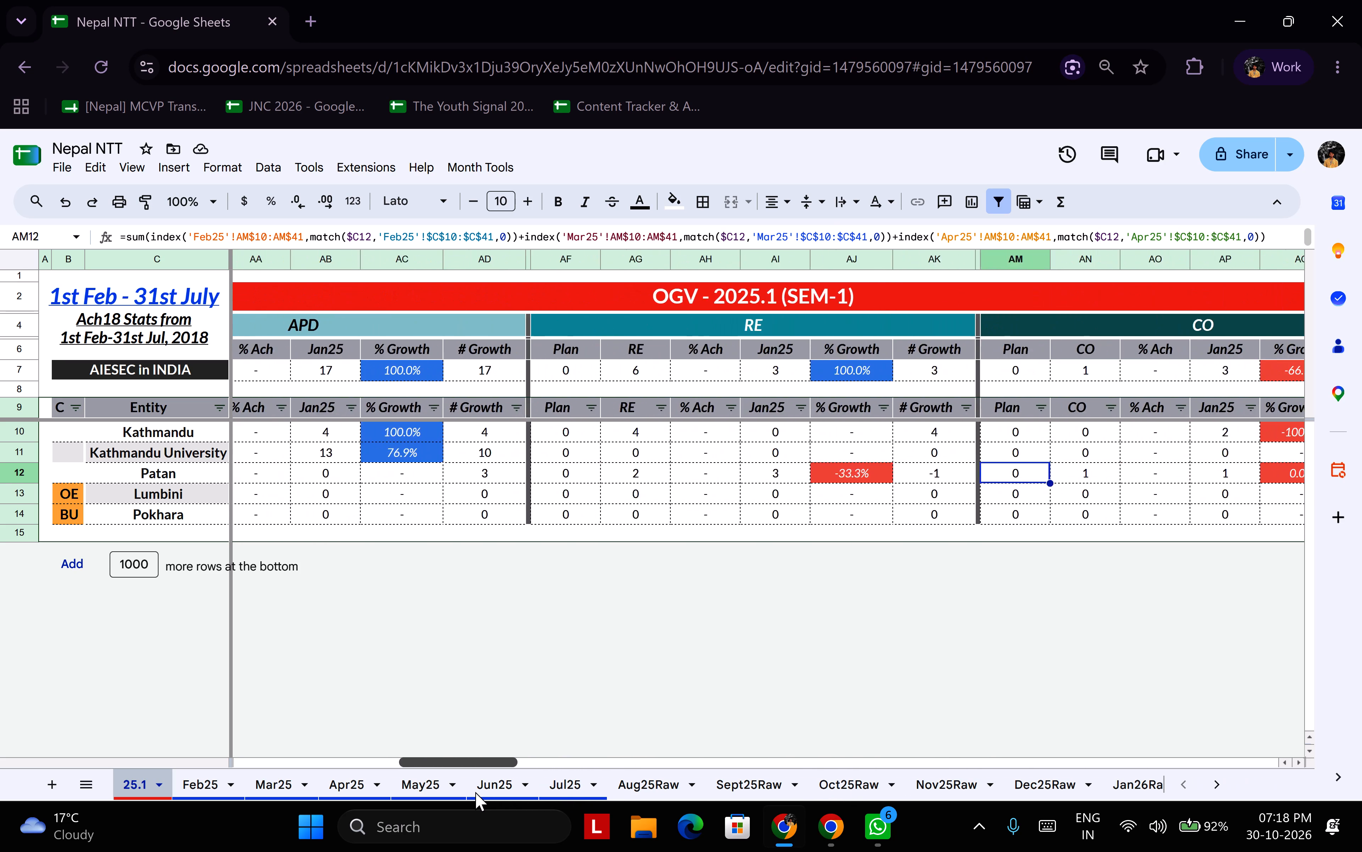
{"action": "left_click_drag", "start_coordinate": [475, 792], "coordinate": [262, 776]}
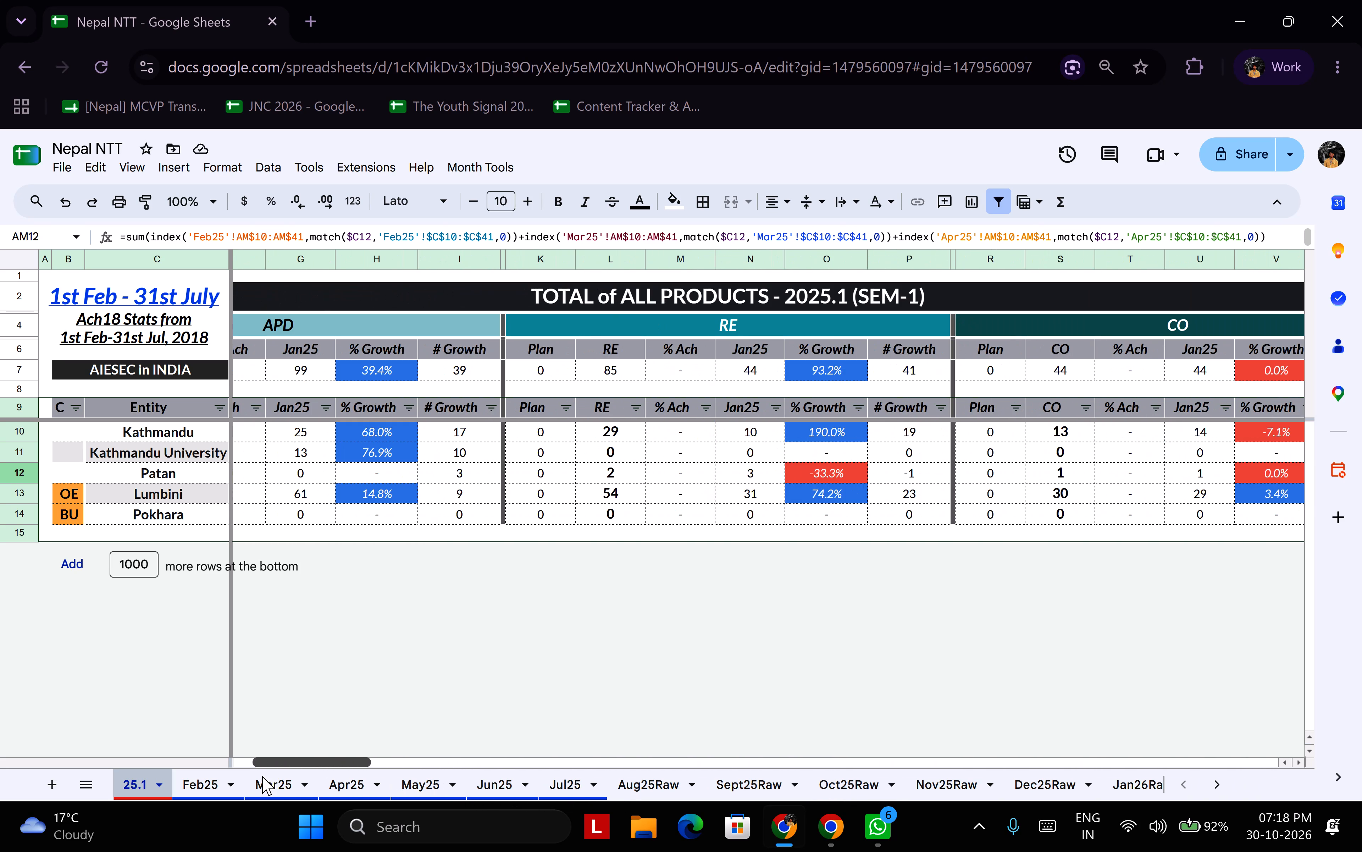
{"action": "left_click_drag", "start_coordinate": [262, 776], "coordinate": [519, 818]}
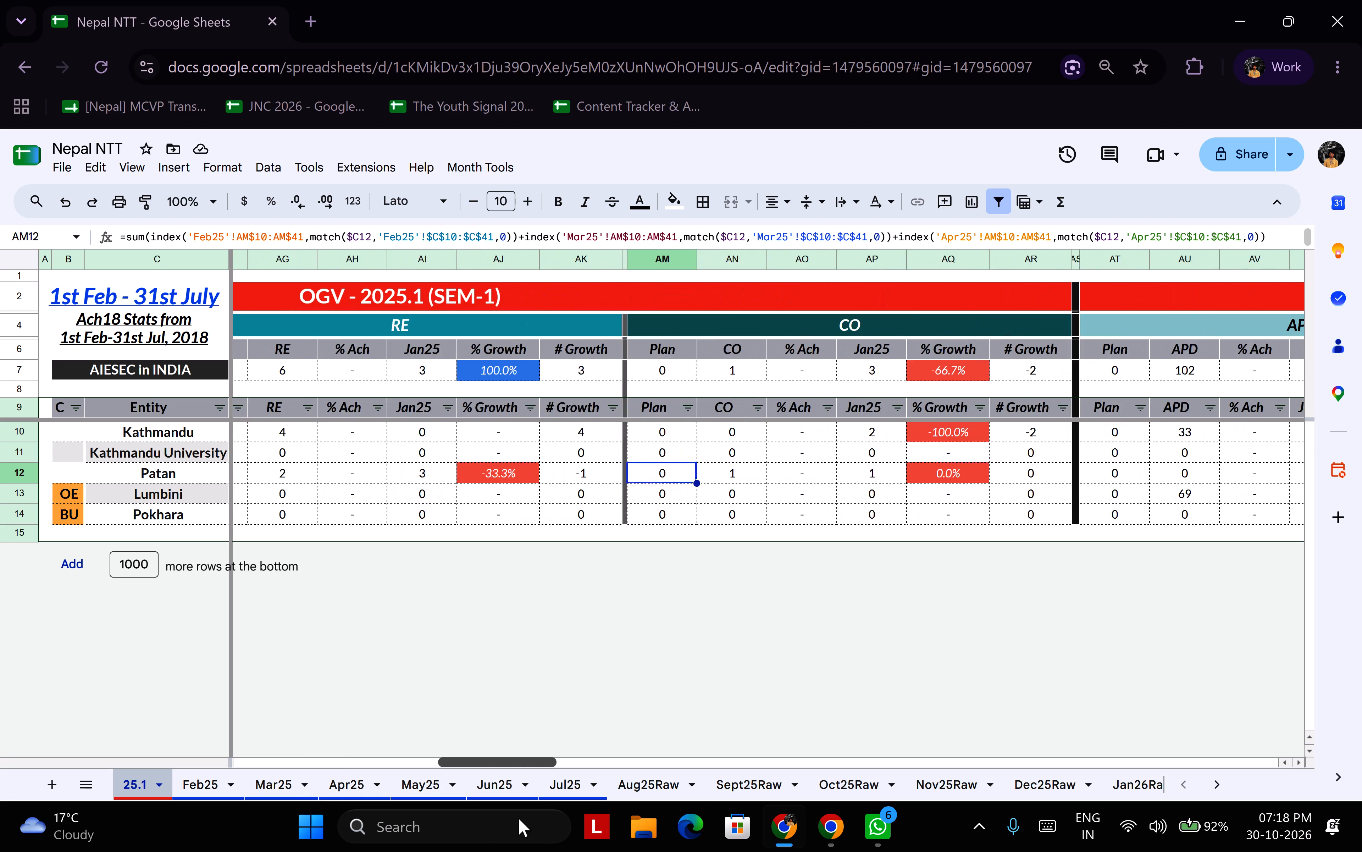
{"action": "left_click_drag", "start_coordinate": [519, 818], "coordinate": [171, 760]}
Update the period note in the header cell of 25.1 to read Ach25 Stats from 1st Feb-31st Jul, 2025.
{"action": "double_click", "coordinate": [125, 294]}
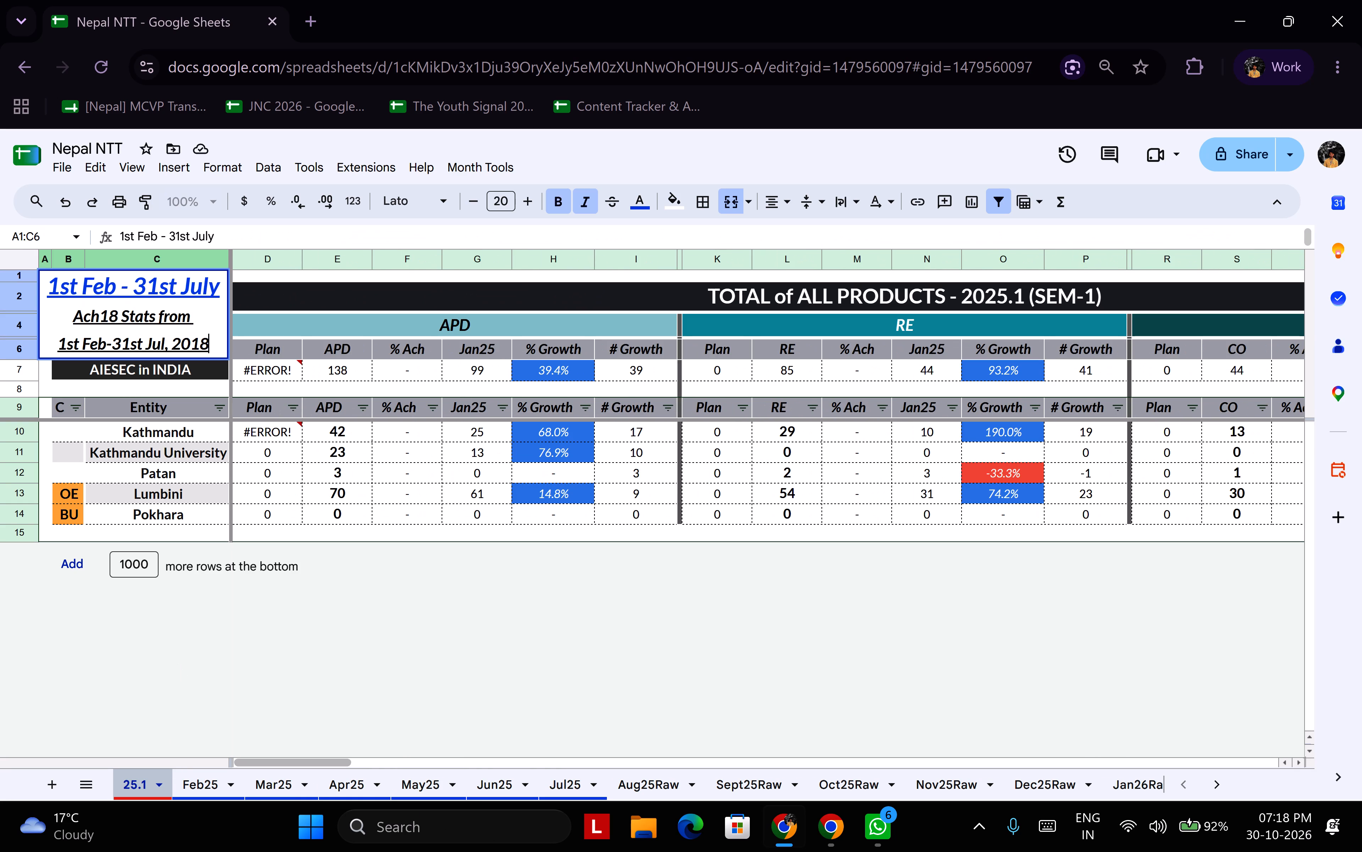
{"action": "left_click", "coordinate": [109, 324]}
{"action": "left_click", "coordinate": [116, 325]}
{"action": "key", "text": "shift+Left"}
{"action": "key", "text": "shift+Left"}
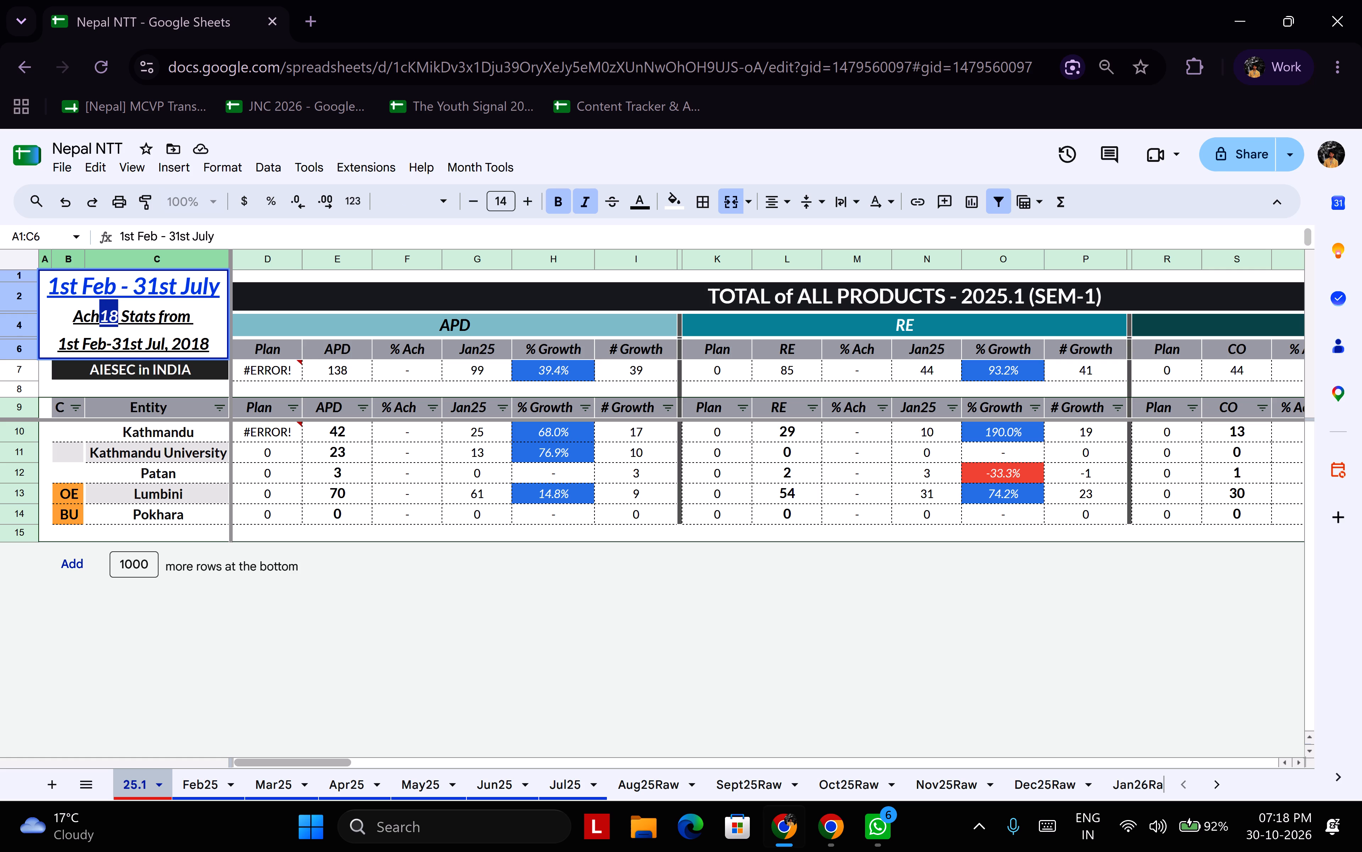
{"action": "type", "text": "25"}
{"action": "key", "text": "Down"}
{"action": "key", "text": "Left"}
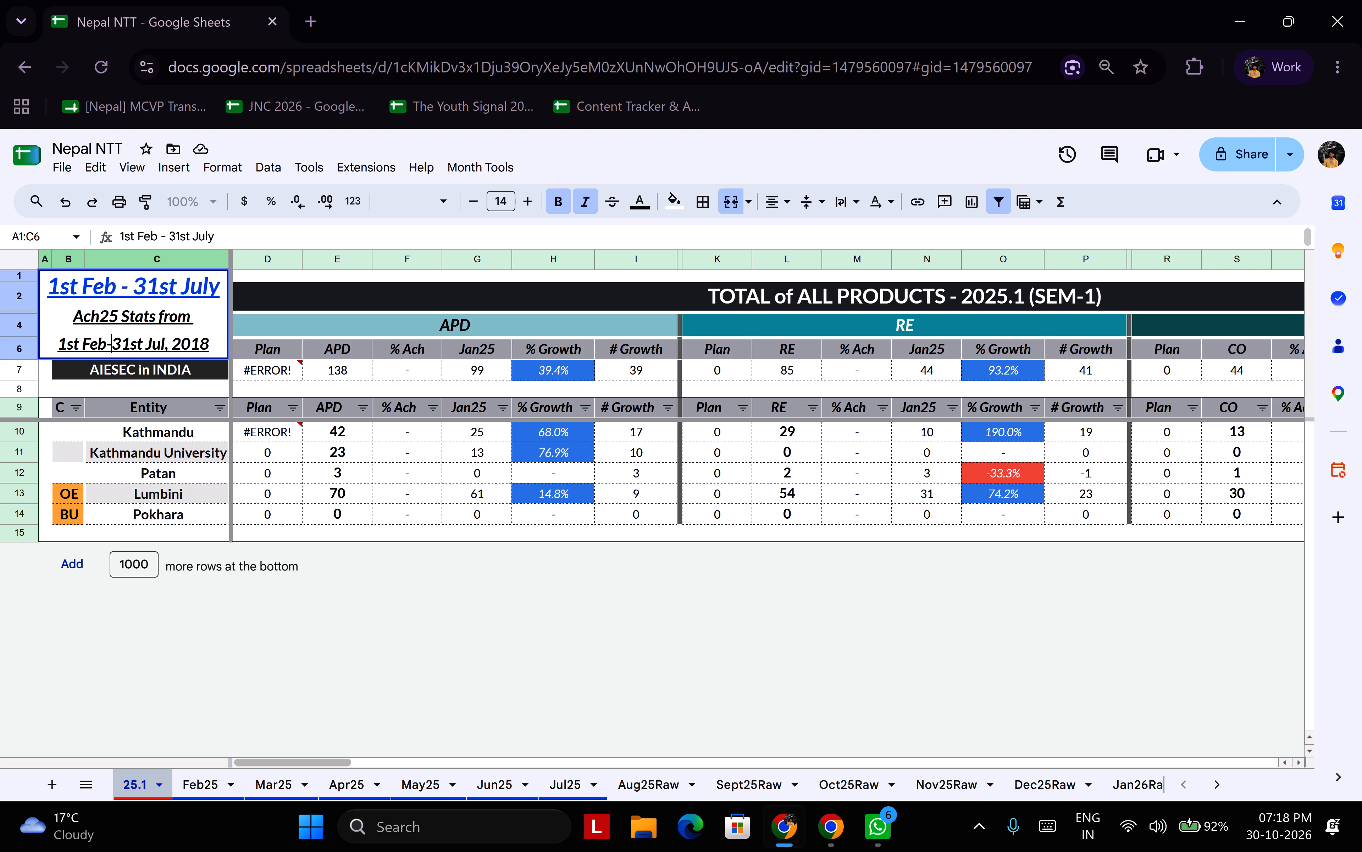
{"action": "key", "text": "Right"}
{"action": "key", "text": "Right"}
{"action": "key", "text": "Right"}
{"action": "key", "text": "Right"}
{"action": "key", "text": "Right"}
{"action": "key", "text": "Right"}
{"action": "key", "text": "Right"}
{"action": "key", "text": "Right"}
{"action": "key", "text": "Right"}
{"action": "key", "text": "Right"}
{"action": "key", "text": "Right"}
{"action": "key", "text": "Right"}
{"action": "key", "text": "shift+Right"}
{"action": "key", "text": "shift+Right"}
{"action": "type", "text": "25"}
{"action": "key", "text": "Return"}
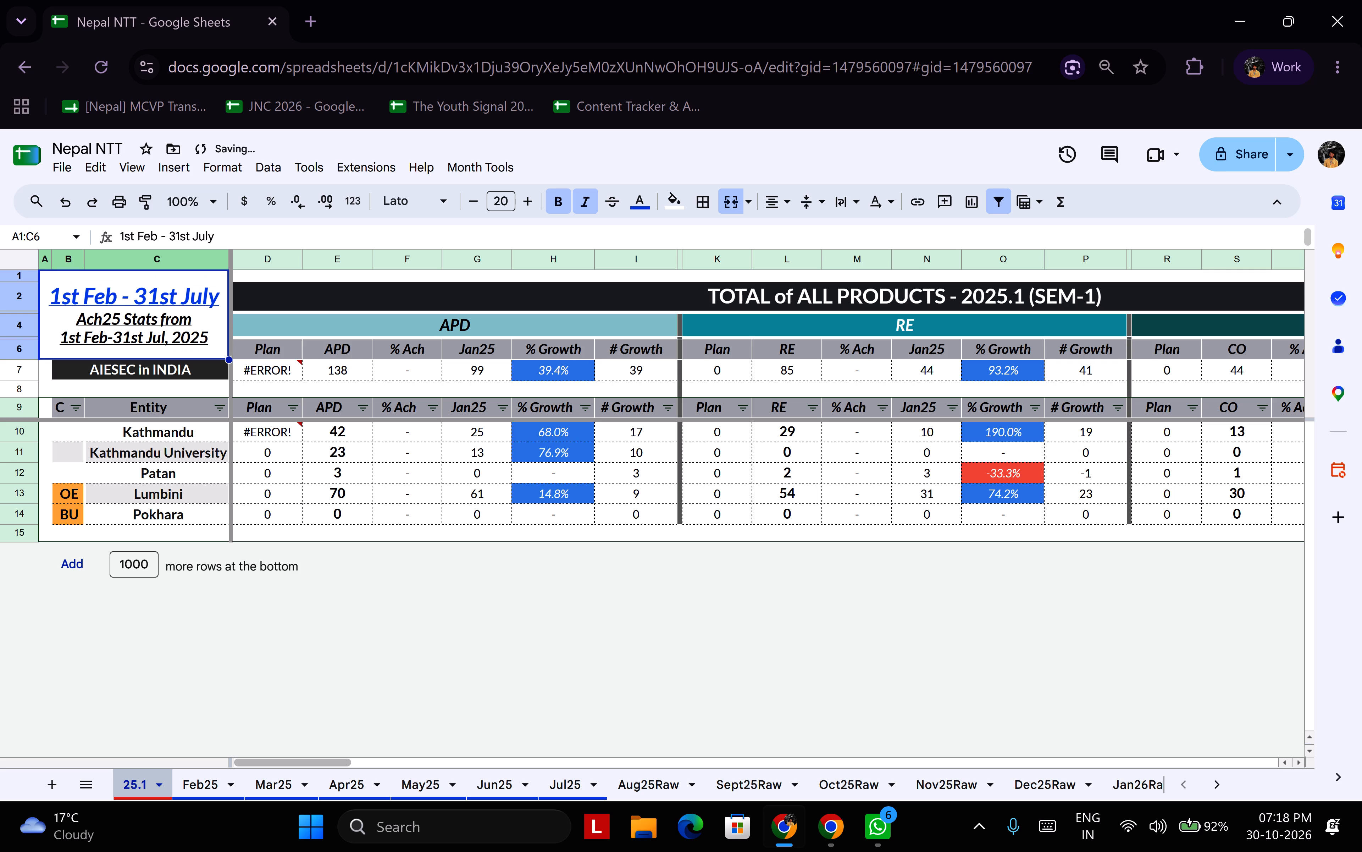
Examine the Kathmandu Plan formula in D10 of the total block on 25.1.
{"action": "scroll", "coordinate": [369, 449], "scroll_direction": "down", "scroll_amount": 5, "text": "shift"}
{"action": "scroll", "coordinate": [364, 449], "scroll_direction": "up", "scroll_amount": 4, "text": "shift"}
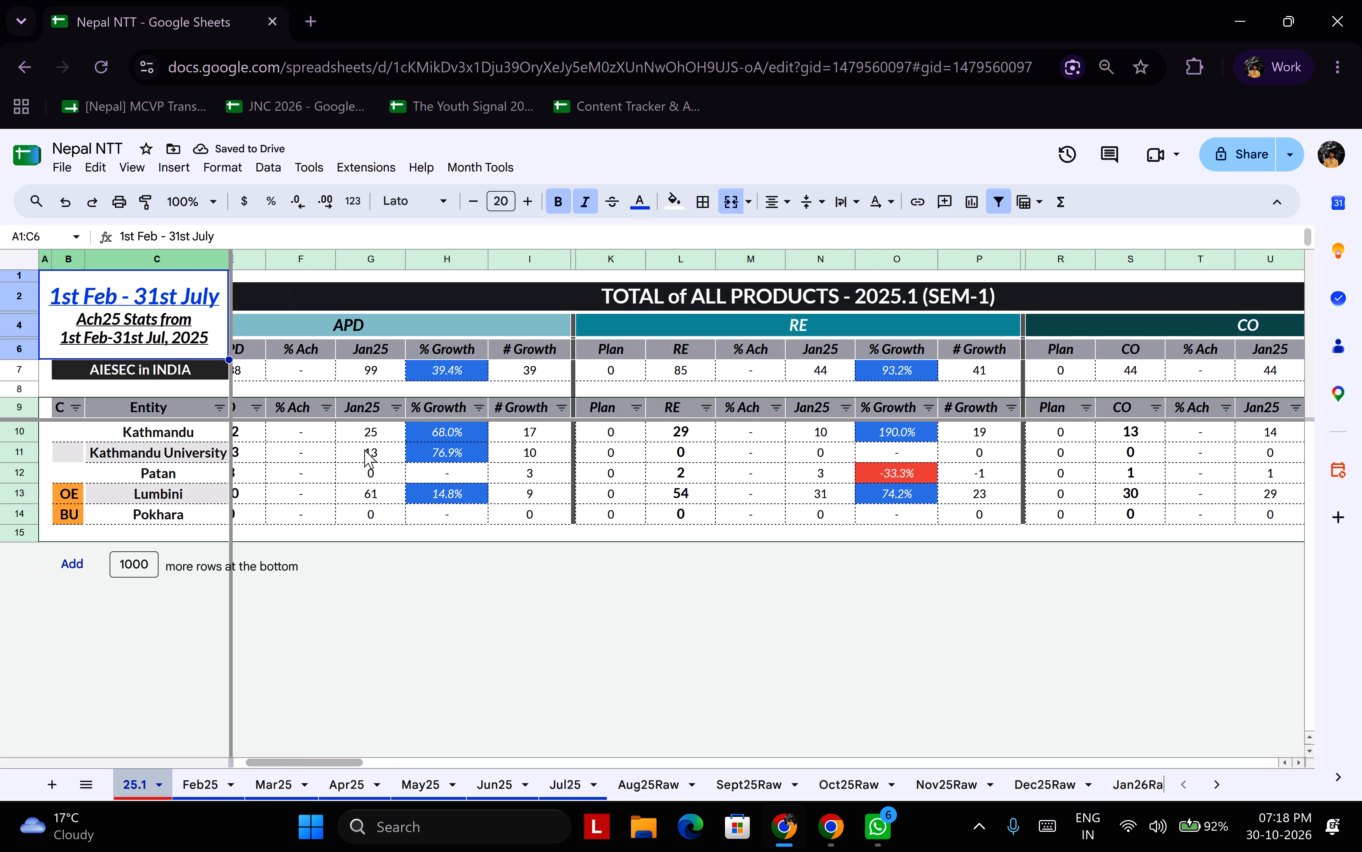
{"action": "scroll", "coordinate": [364, 449], "scroll_direction": "up", "scroll_amount": 3, "text": "shift"}
{"action": "scroll", "coordinate": [364, 449], "scroll_direction": "down", "scroll_amount": 5, "text": "shift"}
{"action": "scroll", "coordinate": [358, 446], "scroll_direction": "up", "scroll_amount": 4, "text": "shift"}
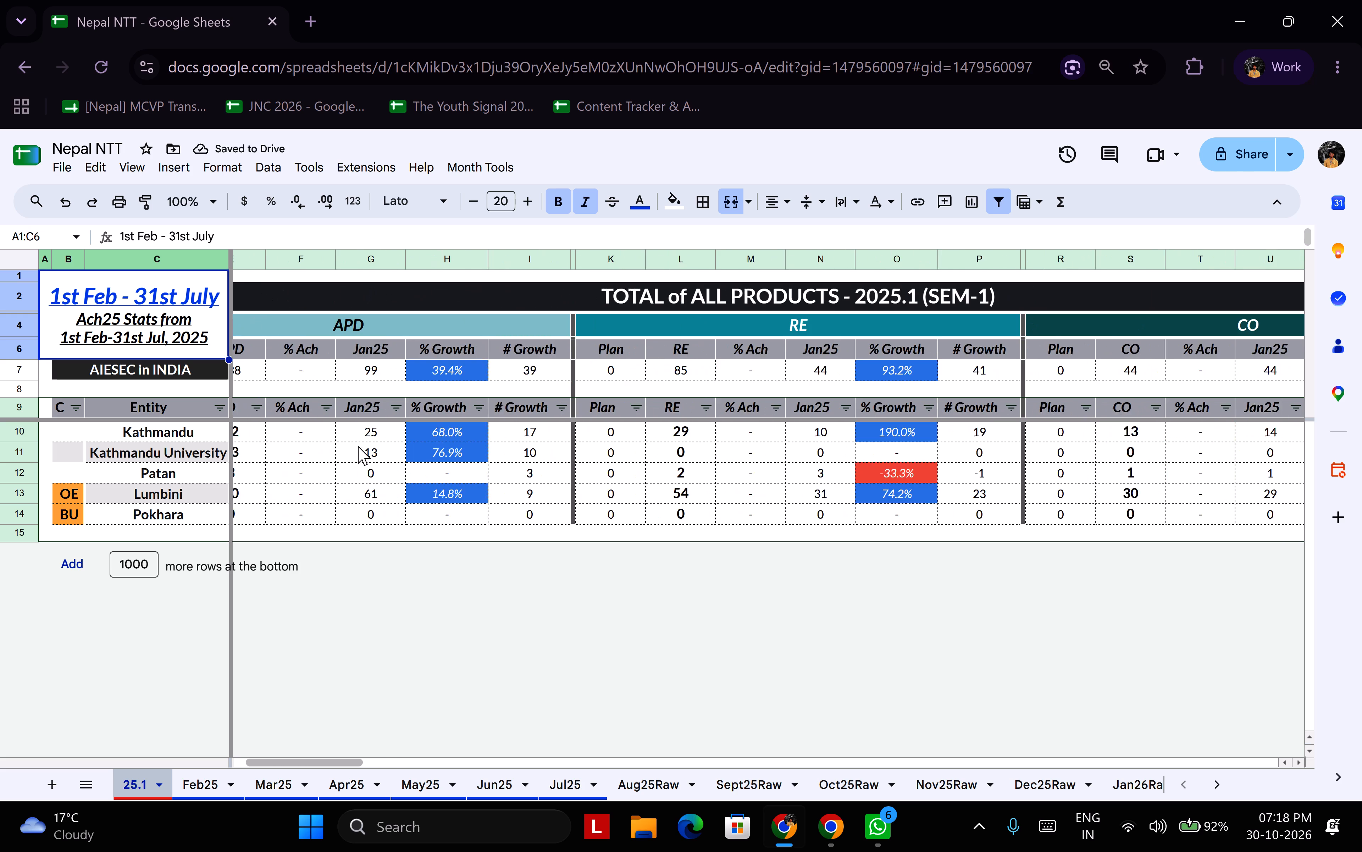
{"action": "scroll", "coordinate": [358, 446], "scroll_direction": "up", "scroll_amount": 3, "text": "shift"}
{"action": "left_click", "coordinate": [289, 432]}
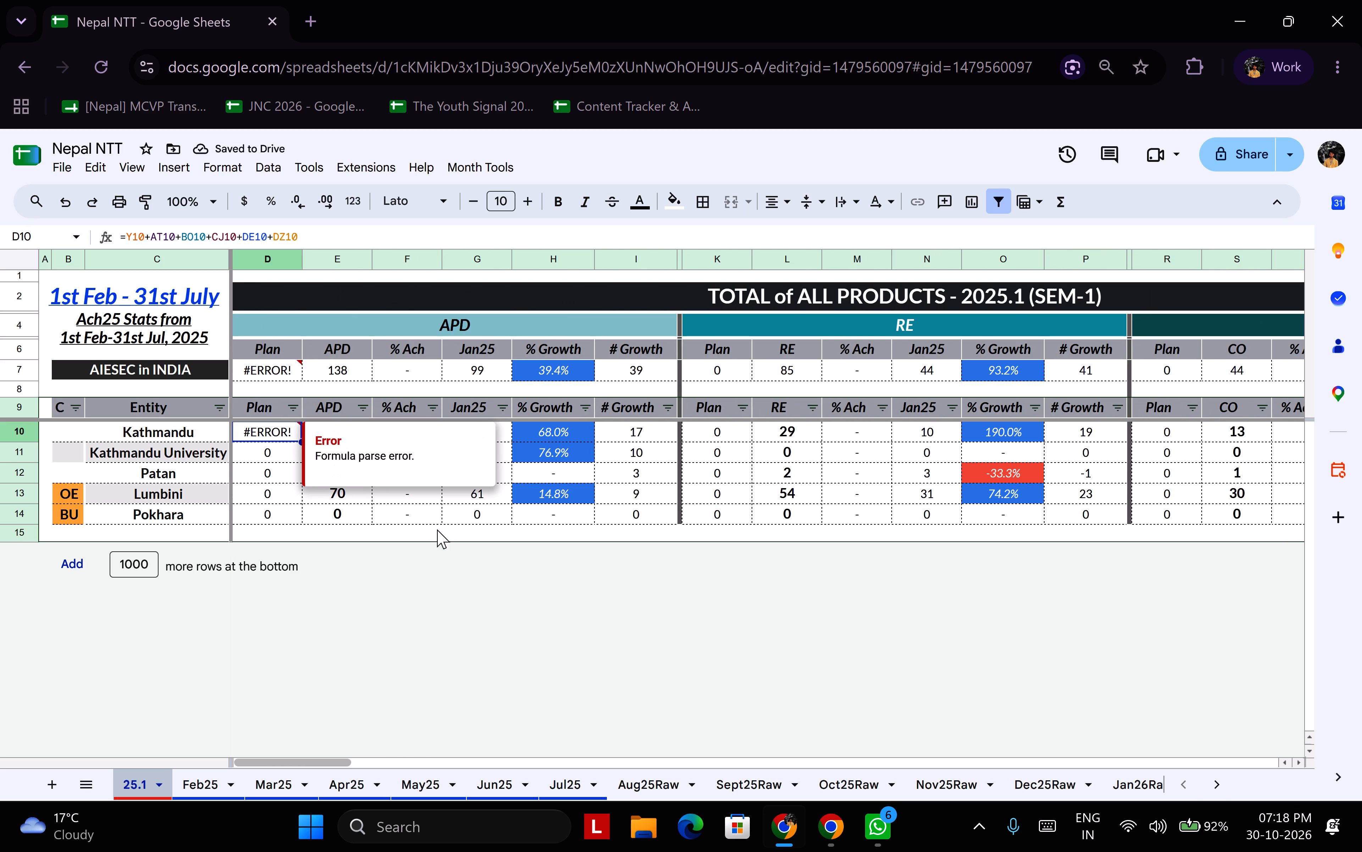
{"action": "left_click", "coordinate": [475, 515]}
{"action": "left_click", "coordinate": [478, 540]}
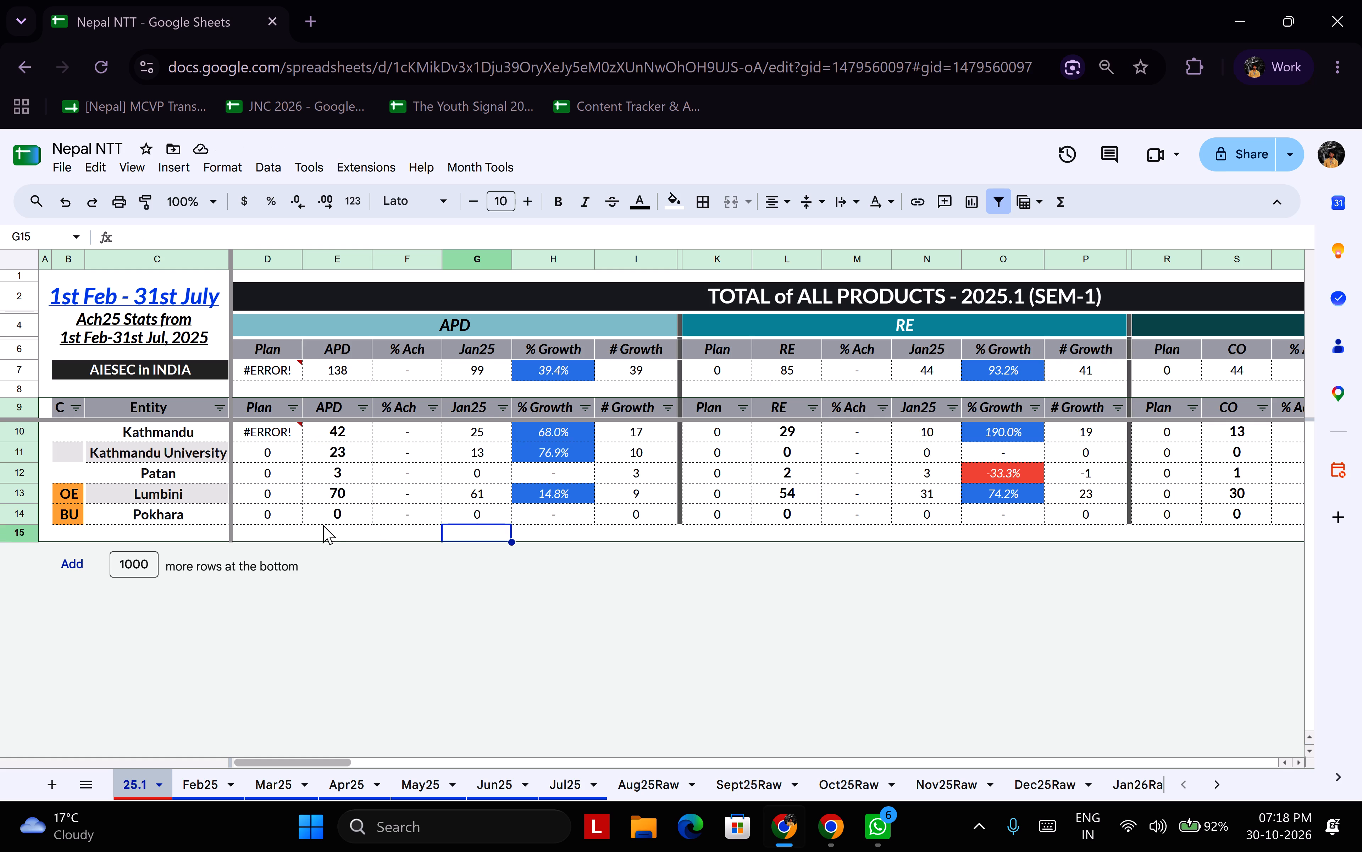
Examine the OGV block's Kathmandu Plan formula in Y10, reading its terms from Feb25 through Jul25.
{"action": "scroll", "coordinate": [340, 544], "scroll_direction": "down", "scroll_amount": 11, "text": "shift"}
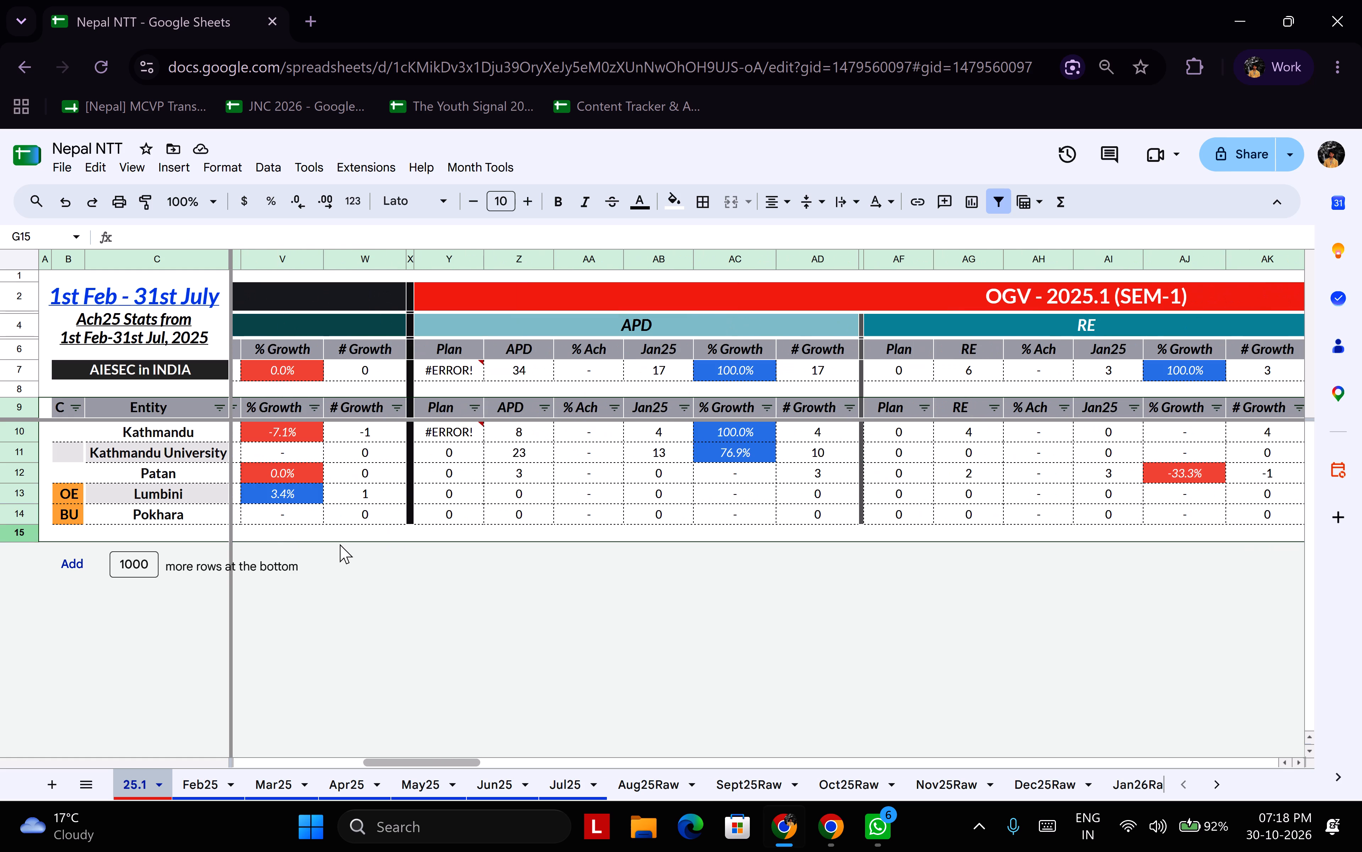
{"action": "left_click", "coordinate": [438, 426]}
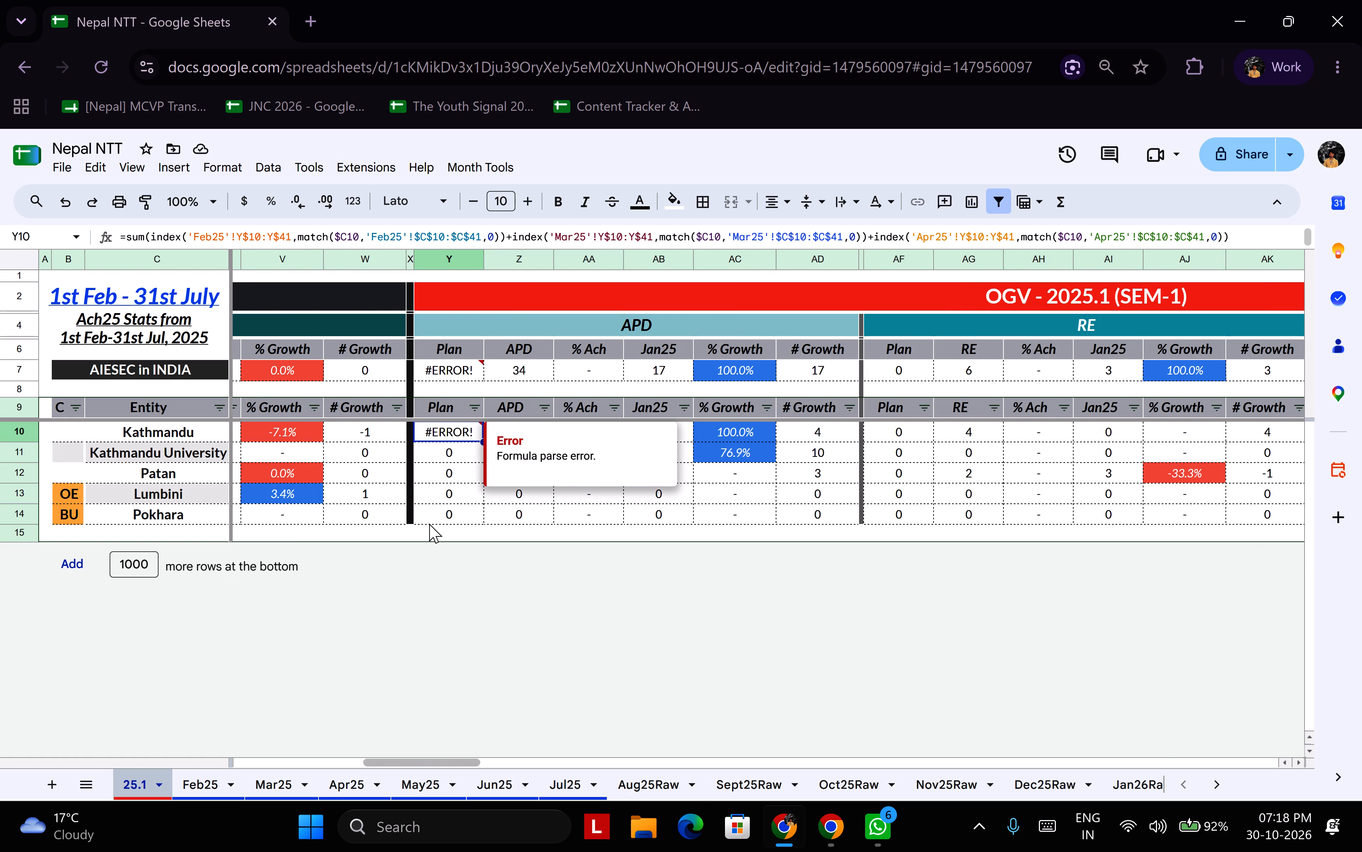
{"action": "scroll", "coordinate": [468, 462], "scroll_direction": "down", "scroll_amount": 12, "text": "shift"}
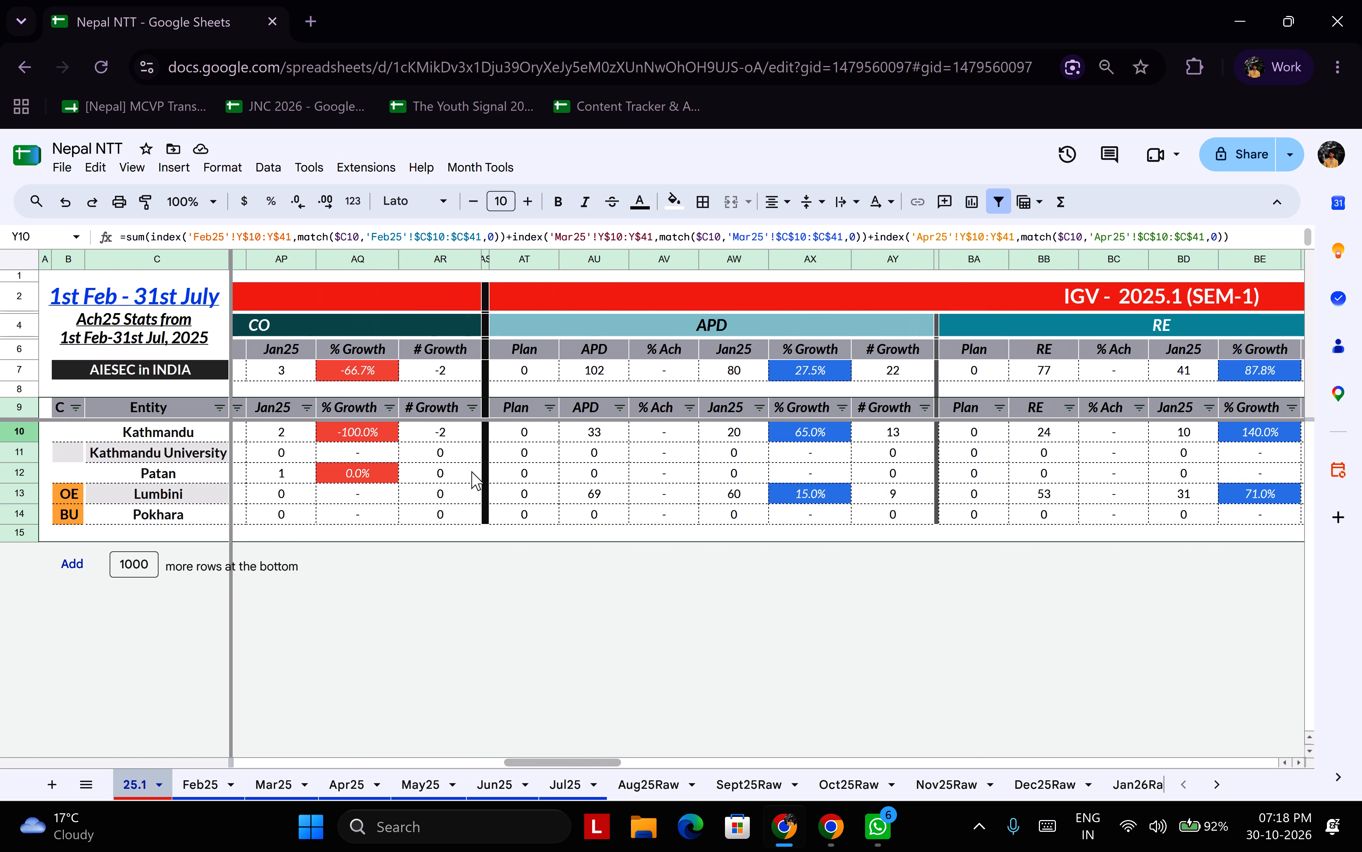
{"action": "scroll", "coordinate": [471, 471], "scroll_direction": "up", "scroll_amount": 8, "text": "shift"}
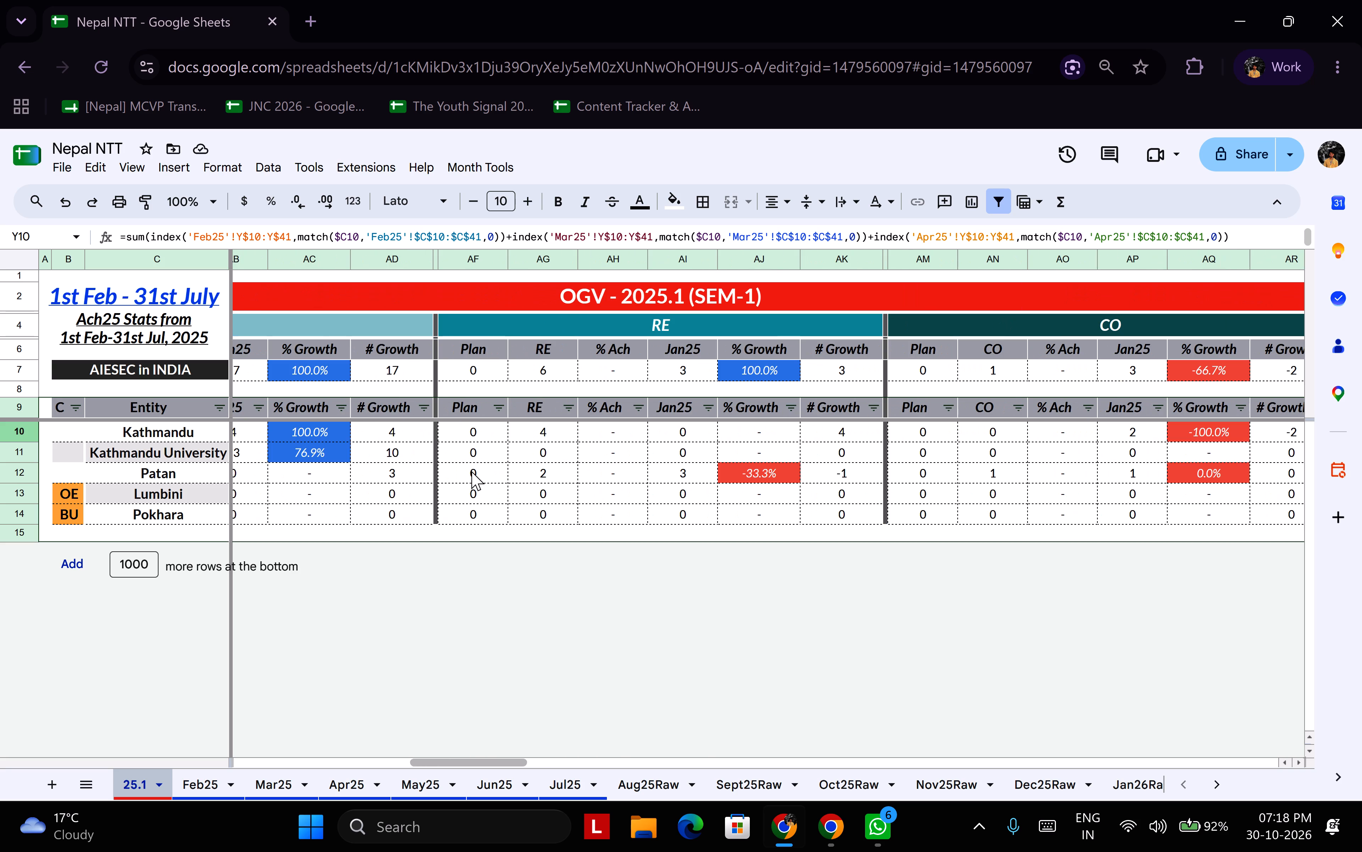
{"action": "scroll", "coordinate": [677, 234], "scroll_direction": "down", "scroll_amount": 2}
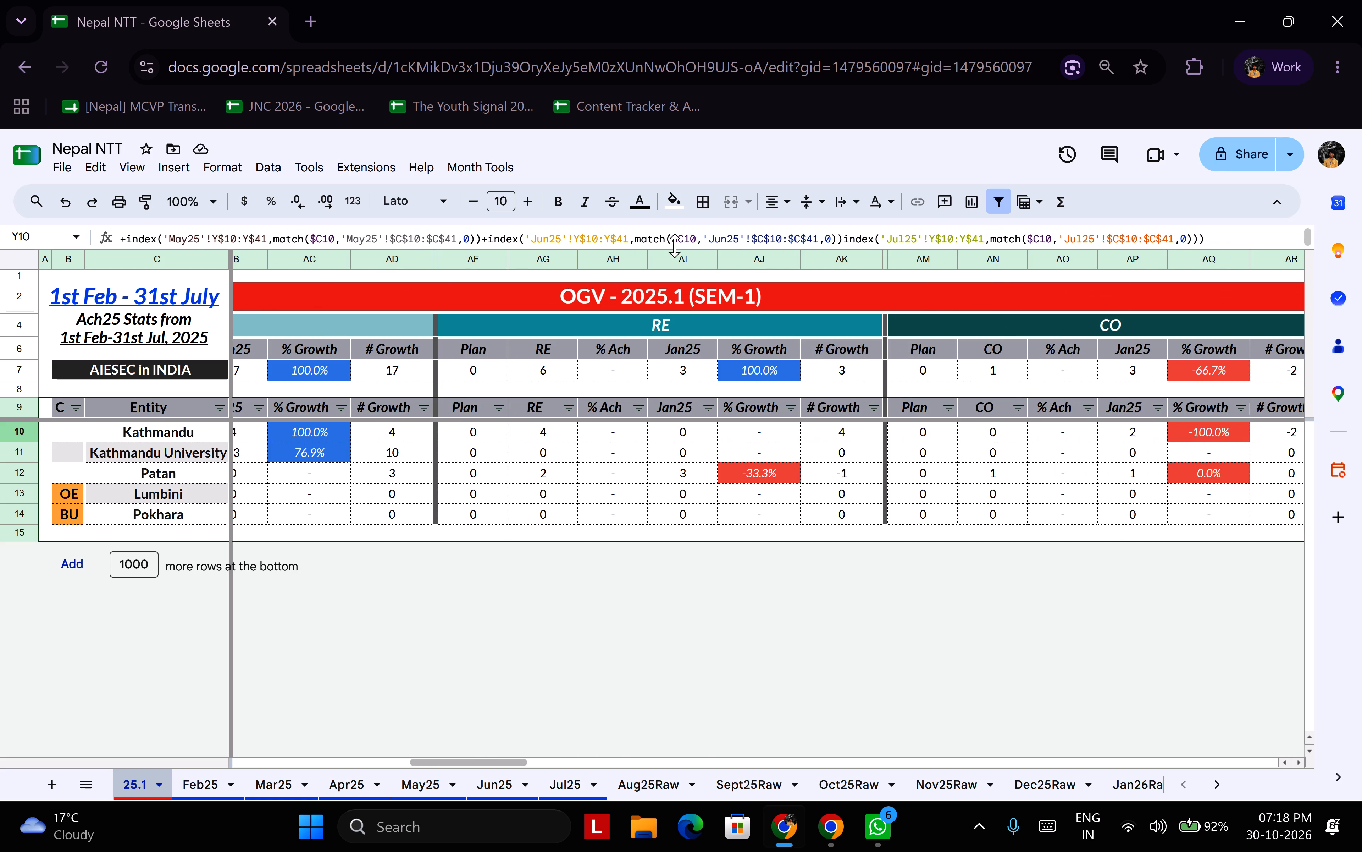
{"action": "scroll", "coordinate": [530, 447], "scroll_direction": "up", "scroll_amount": 5, "text": "shift"}
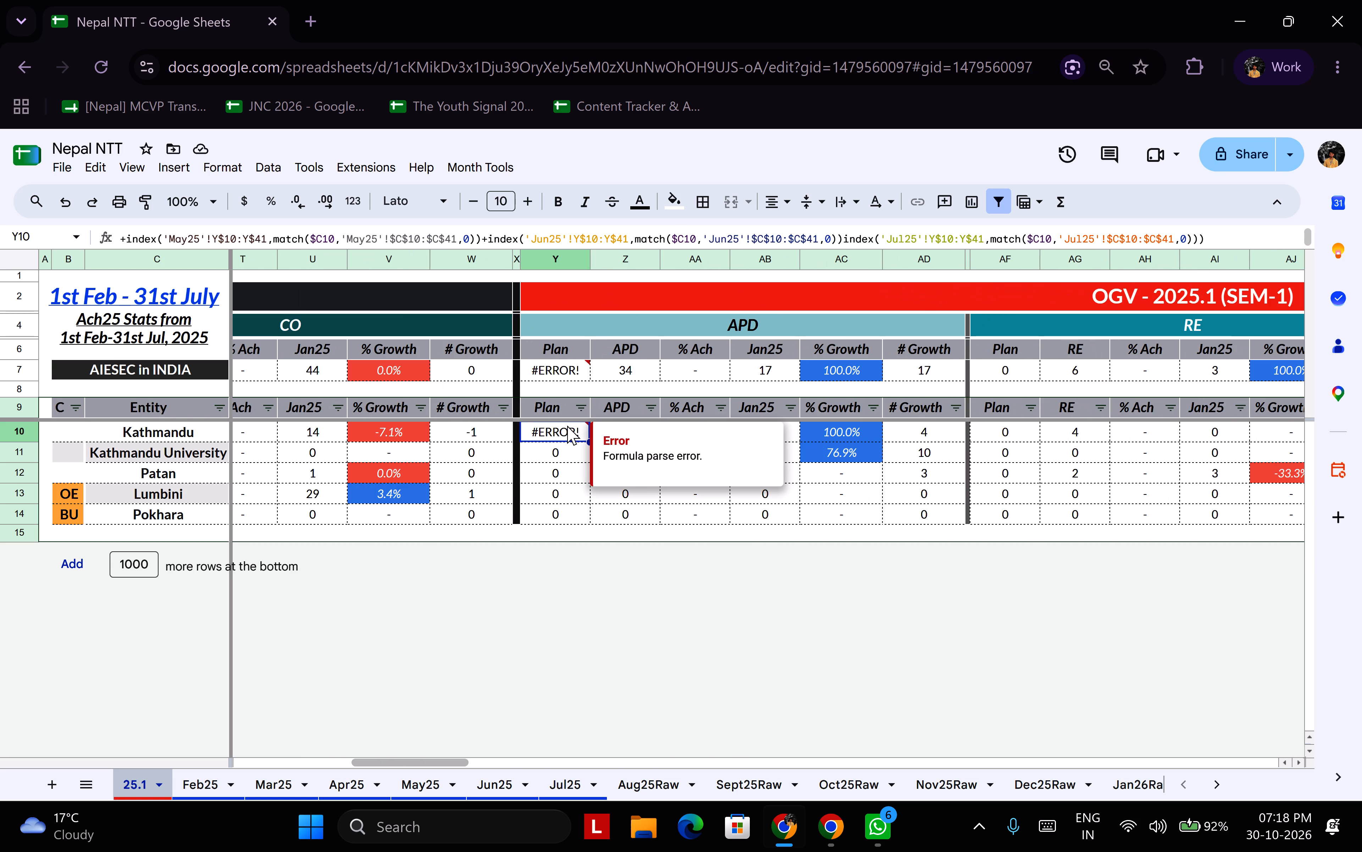
Inspect the Y10 formula in the cell and compare it with the formulas in Z14, Y11 and Y12.
{"action": "double_click", "coordinate": [567, 426]}
{"action": "left_click", "coordinate": [621, 450]}
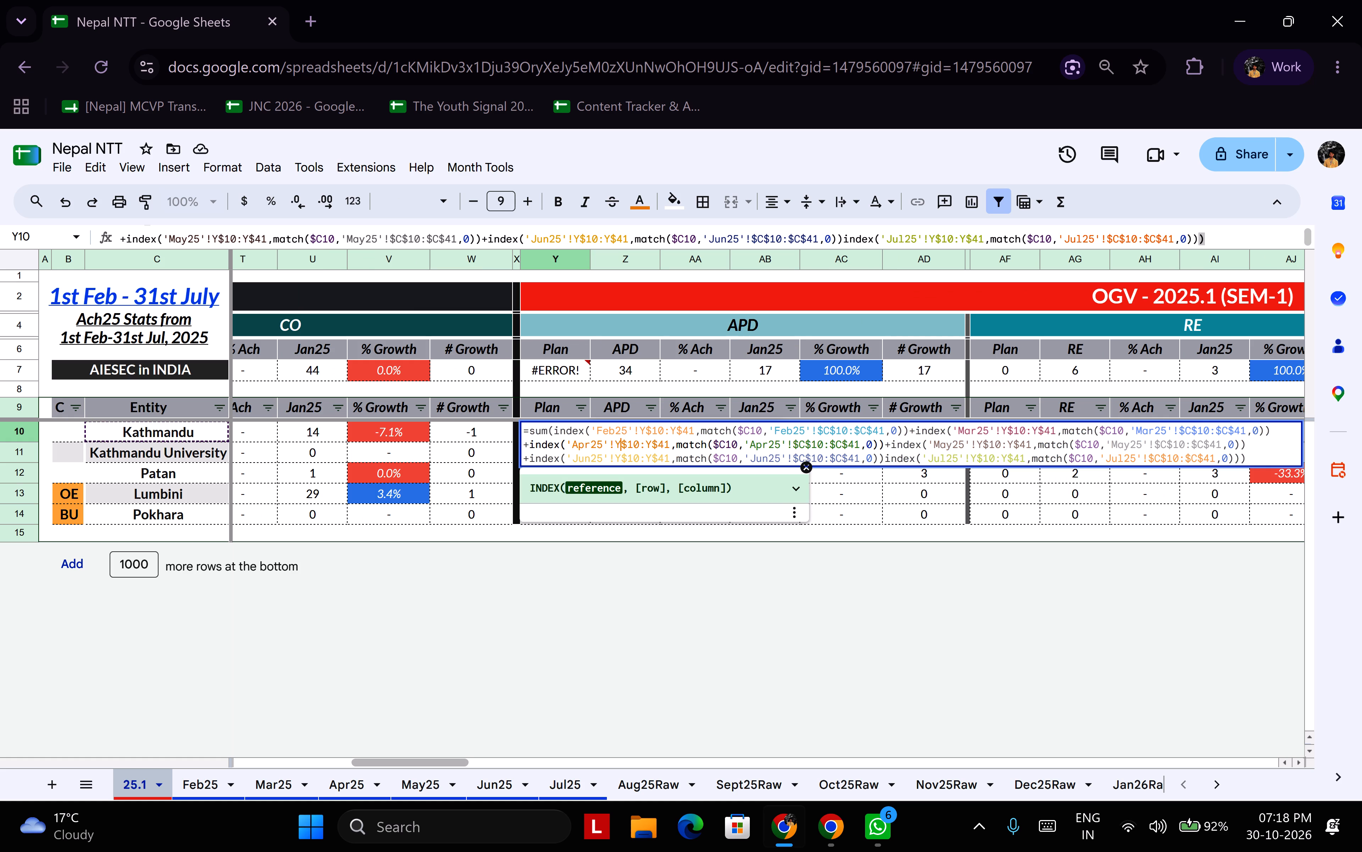
{"action": "left_click", "coordinate": [727, 444]}
{"action": "left_click", "coordinate": [689, 458]}
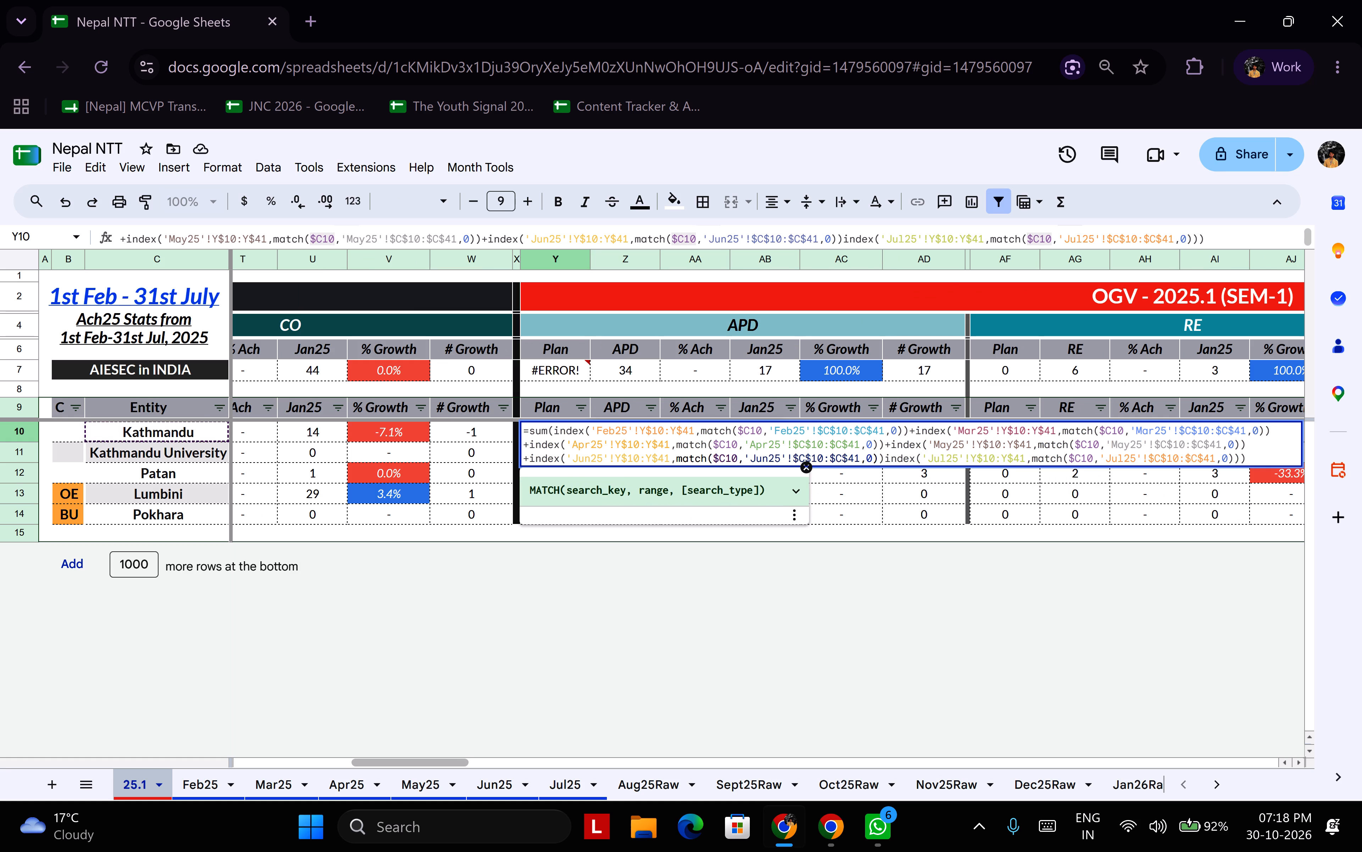
{"action": "left_click", "coordinate": [1262, 460]}
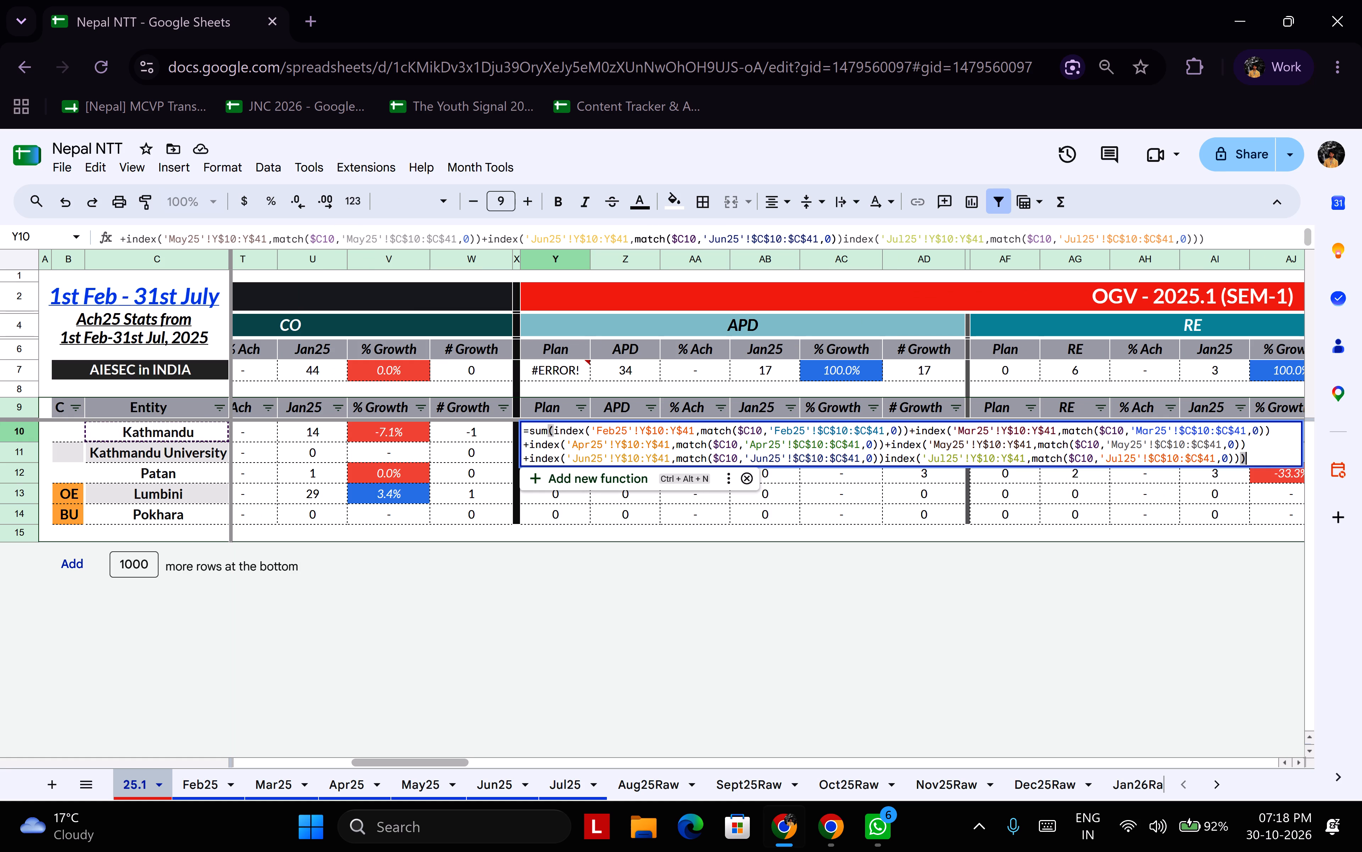
{"action": "left_click", "coordinate": [624, 517]}
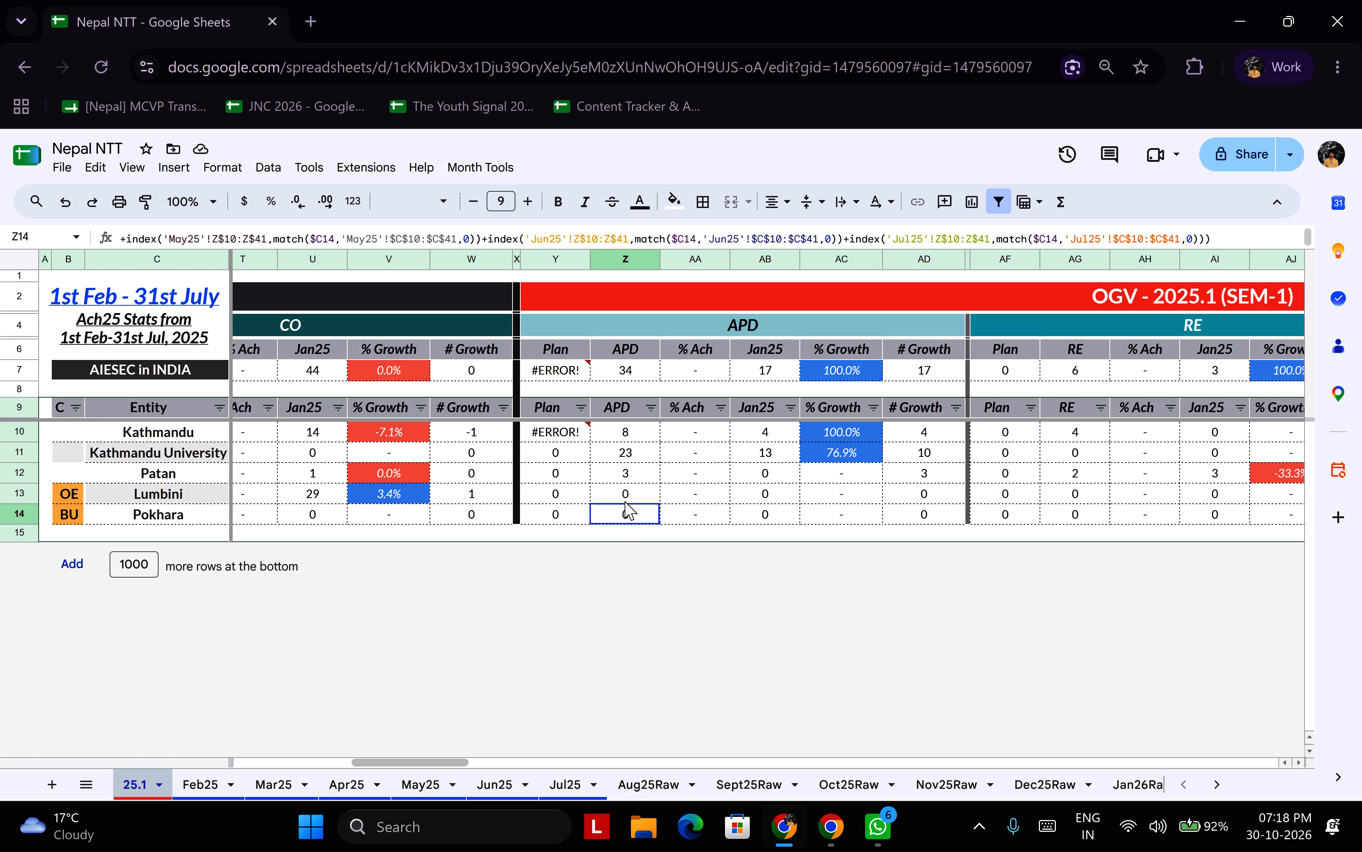
{"action": "left_click", "coordinate": [564, 458]}
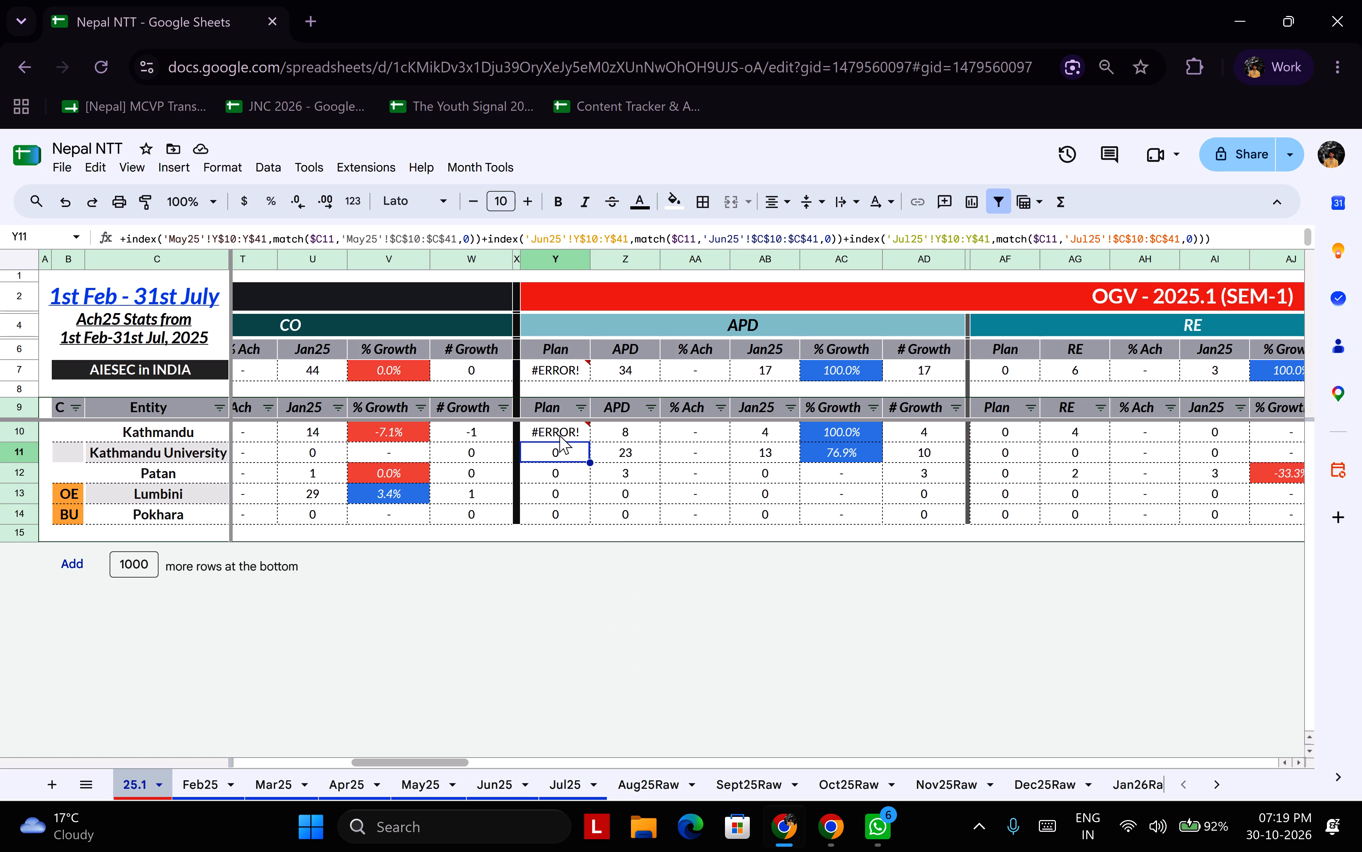
{"action": "left_click", "coordinate": [559, 435]}
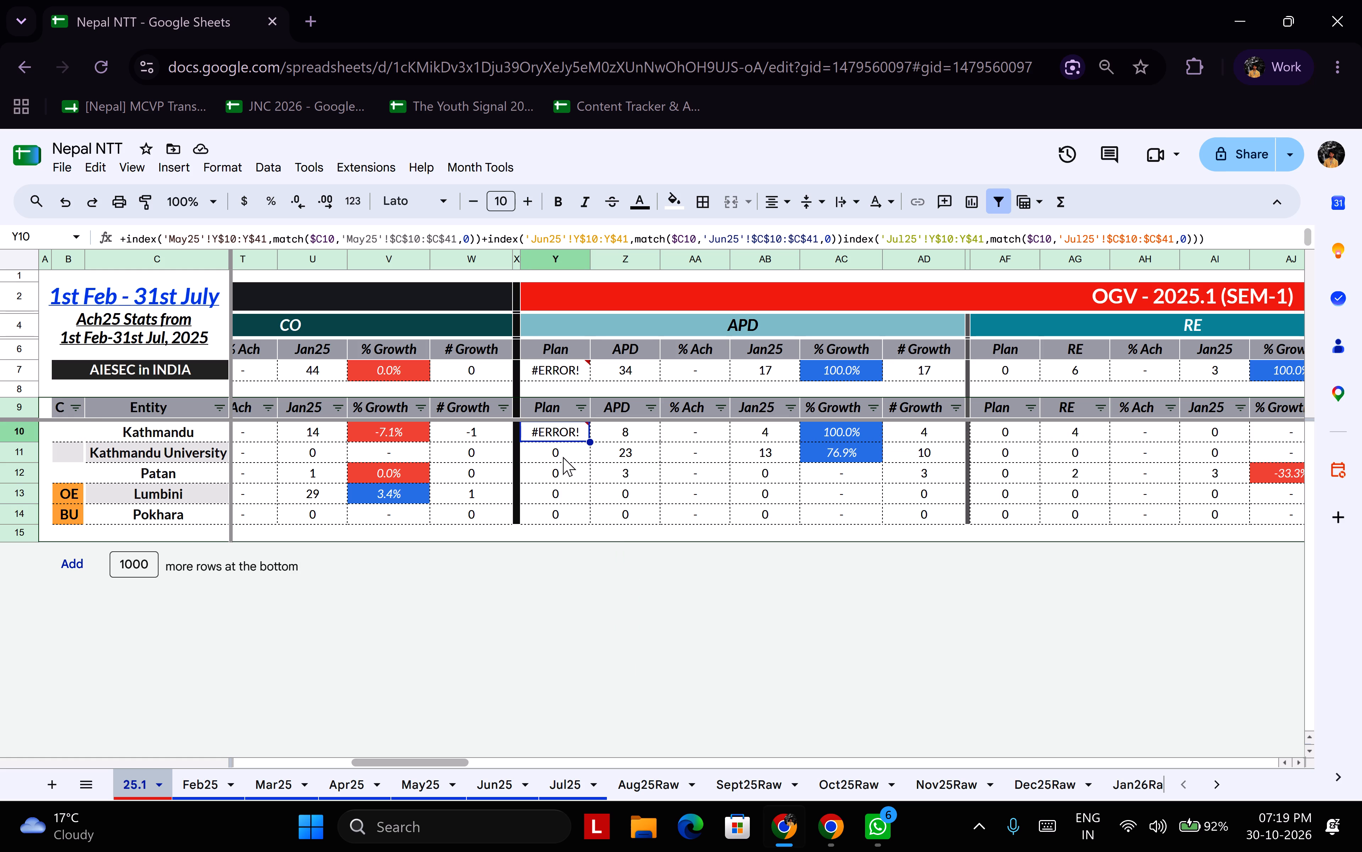
{"action": "left_click", "coordinate": [563, 457]}
{"action": "left_click", "coordinate": [566, 471]}
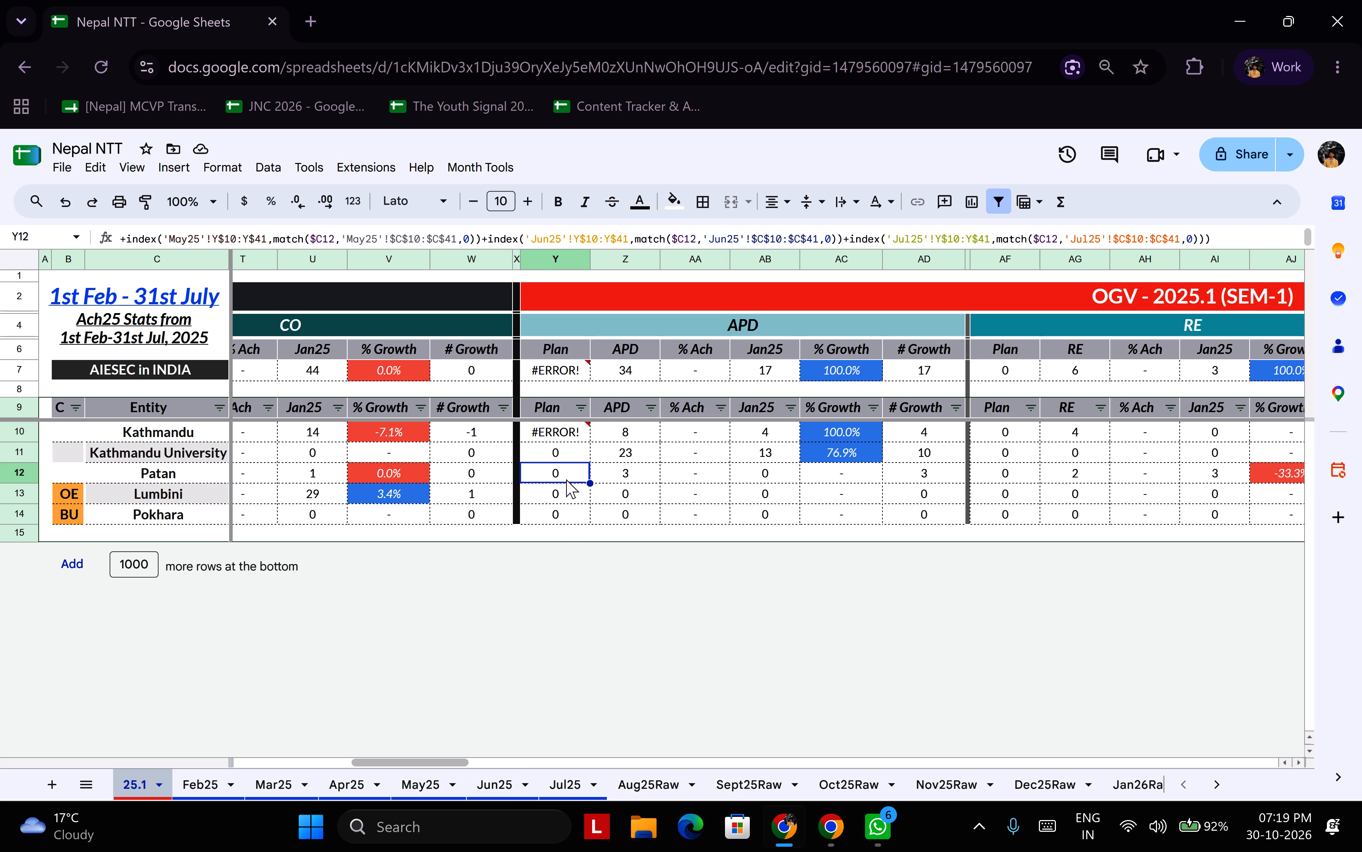
Delete columns BO to DD on 25.1, covering the OGE and IGE blocks and their closing divider.
{"action": "left_click_drag", "start_coordinate": [444, 764], "coordinate": [707, 758]}
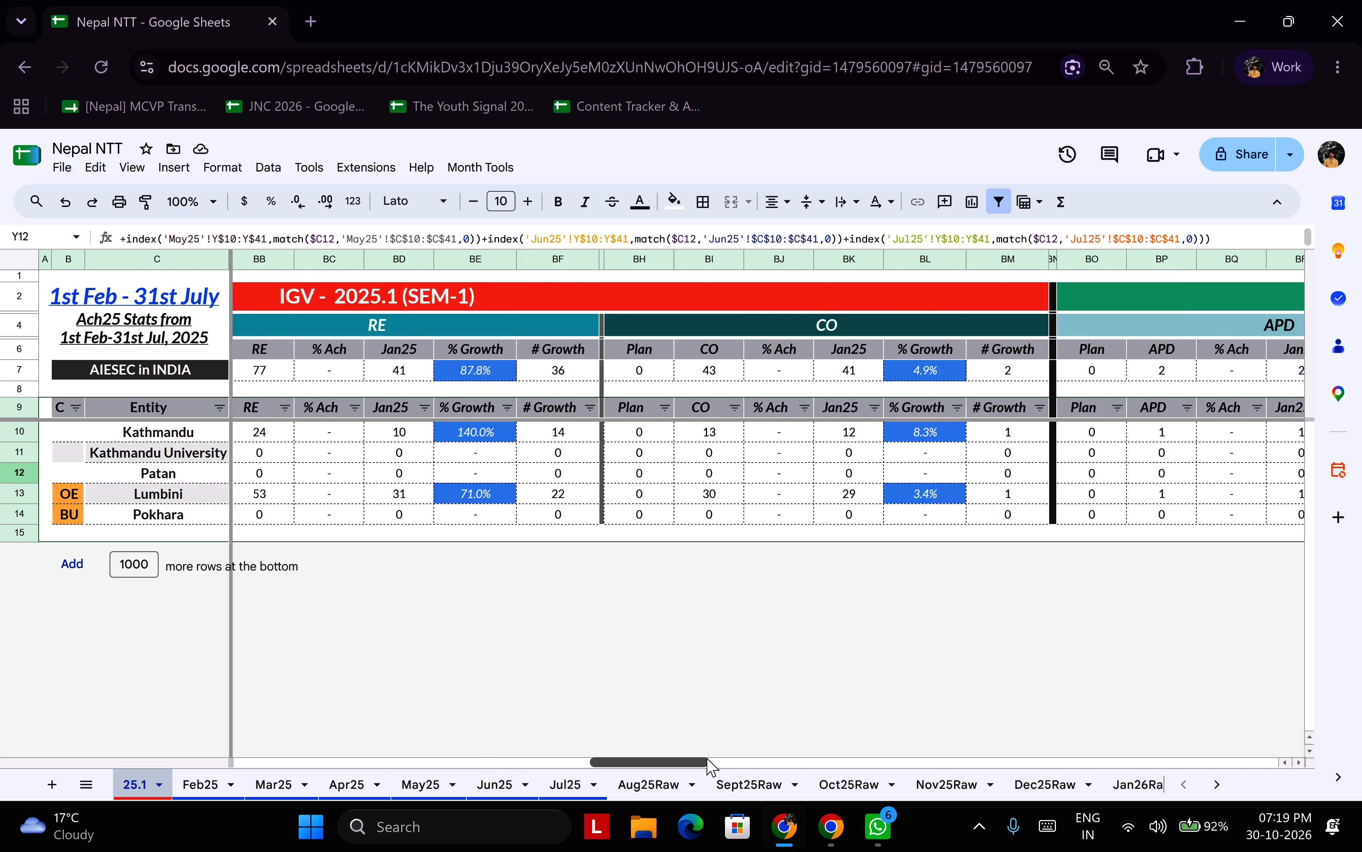
{"action": "left_click_drag", "start_coordinate": [707, 758], "coordinate": [359, 704]}
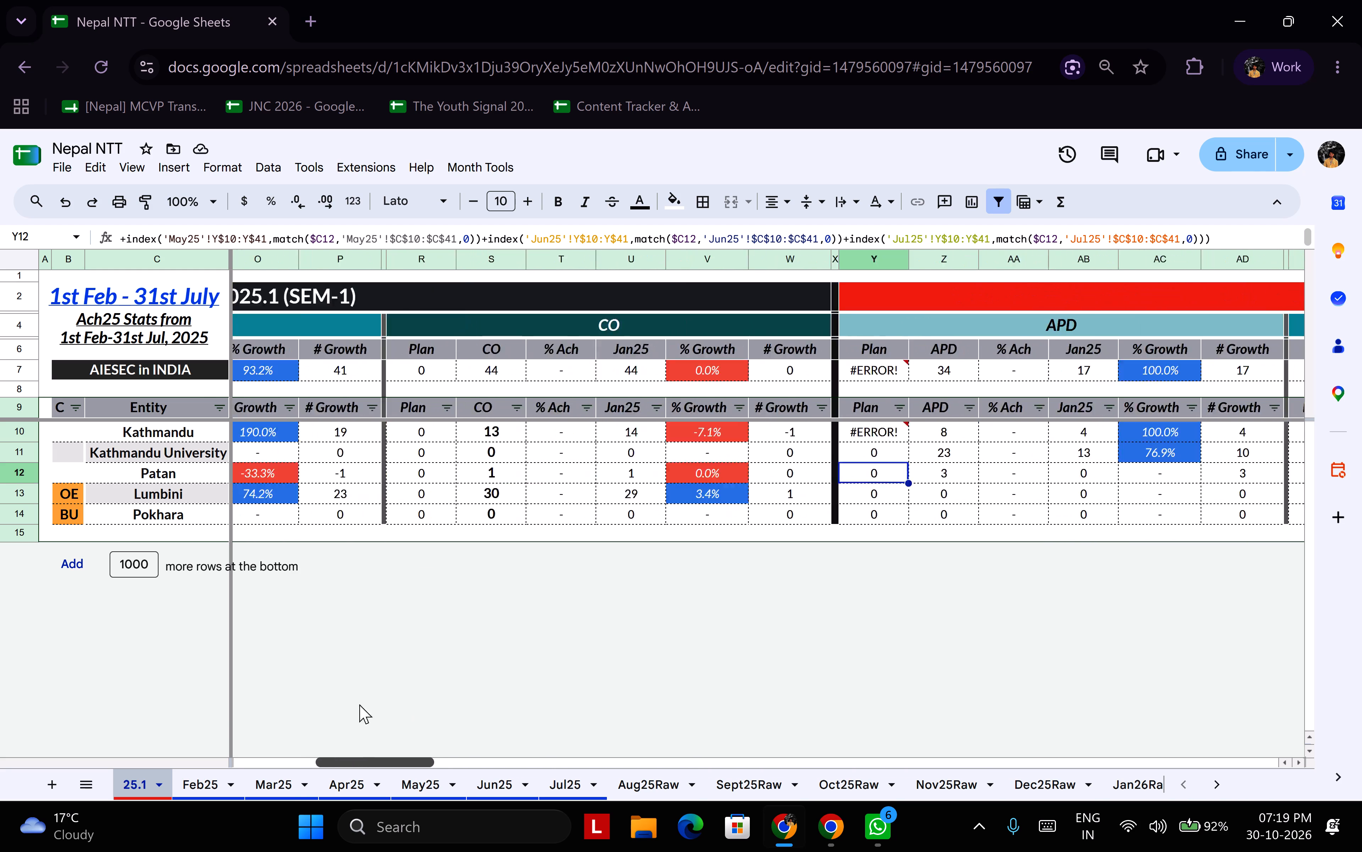
{"action": "left_click_drag", "start_coordinate": [359, 704], "coordinate": [565, 741]}
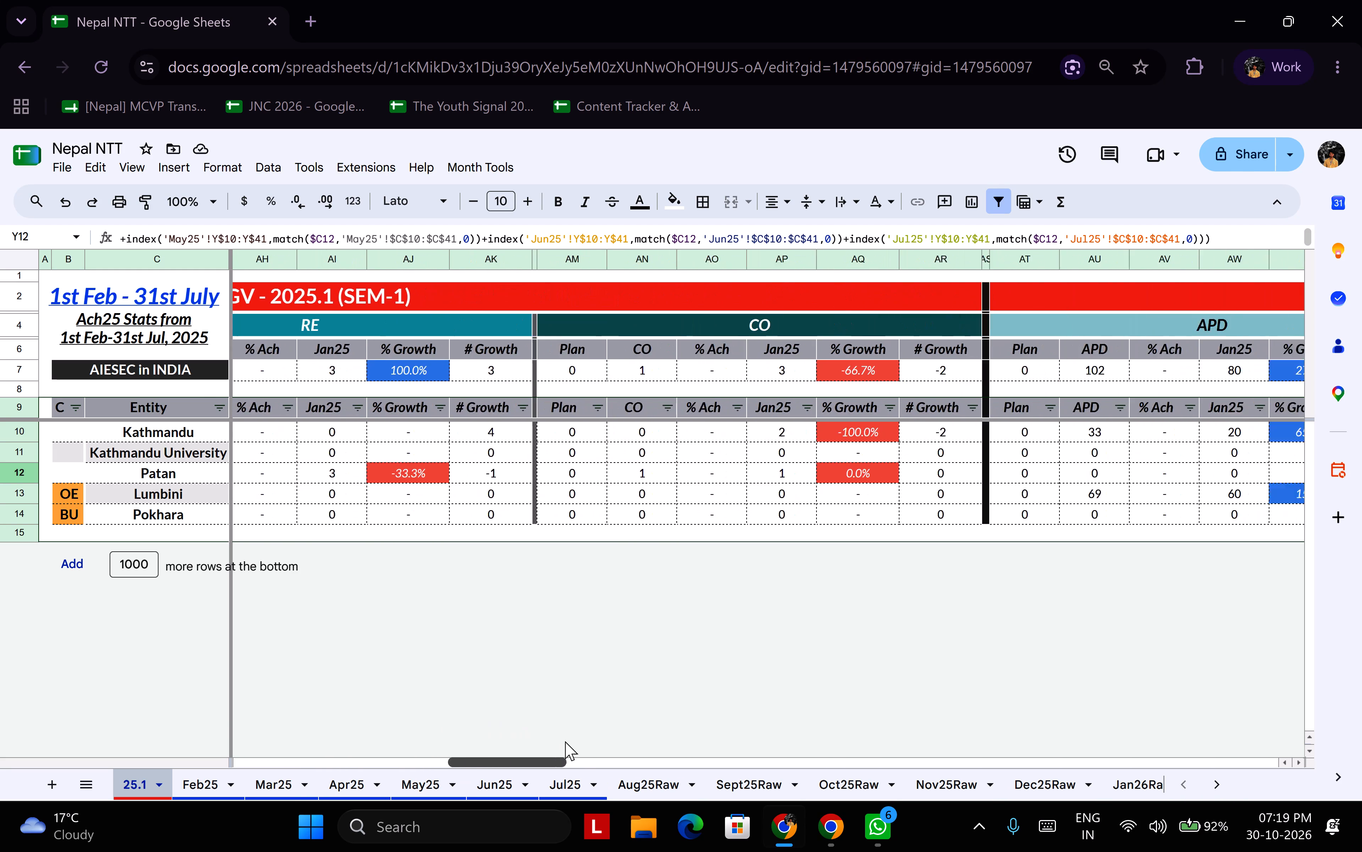
{"action": "left_click_drag", "start_coordinate": [565, 741], "coordinate": [758, 747]}
{"action": "left_click", "coordinate": [432, 257]}
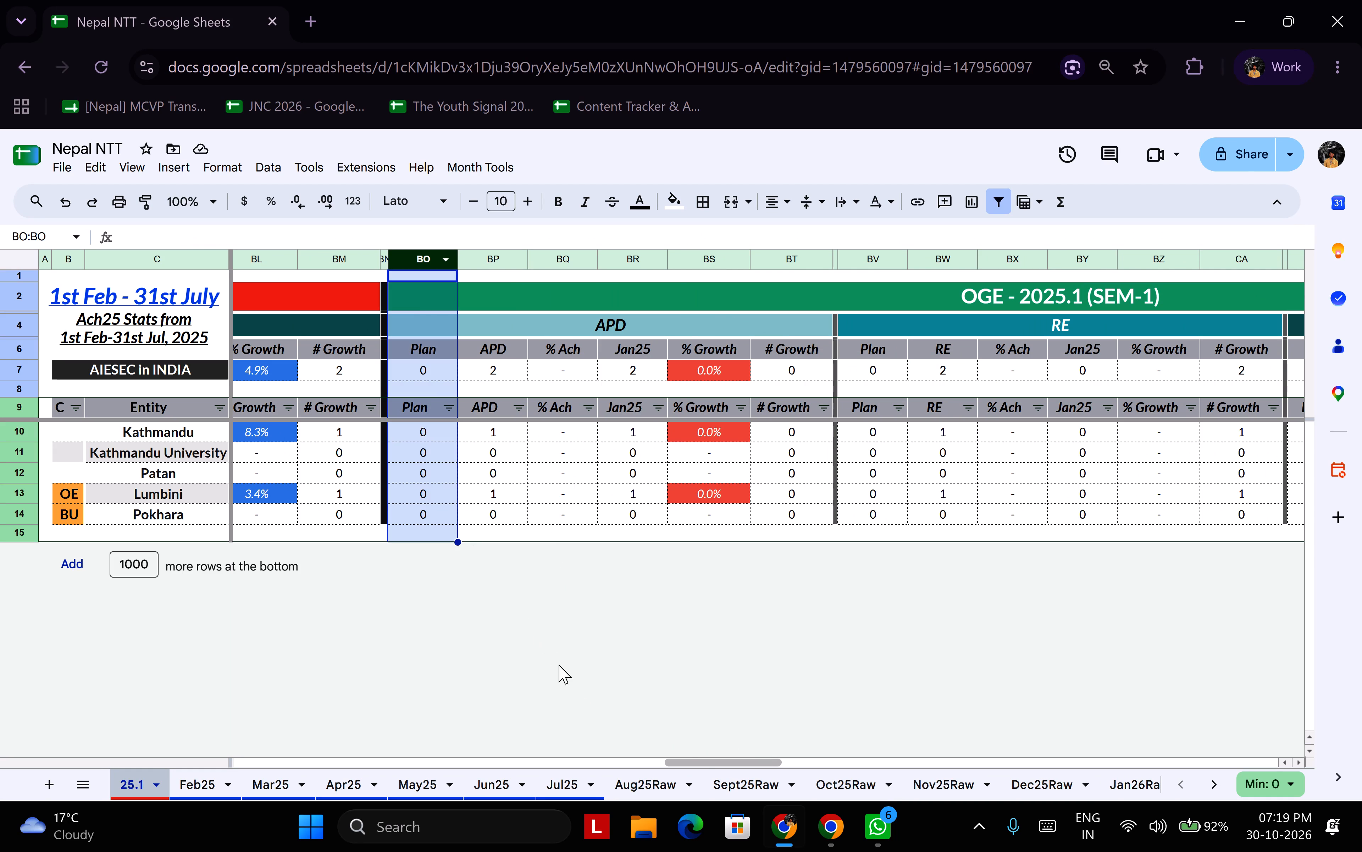
{"action": "left_click_drag", "start_coordinate": [698, 761], "coordinate": [856, 747]}
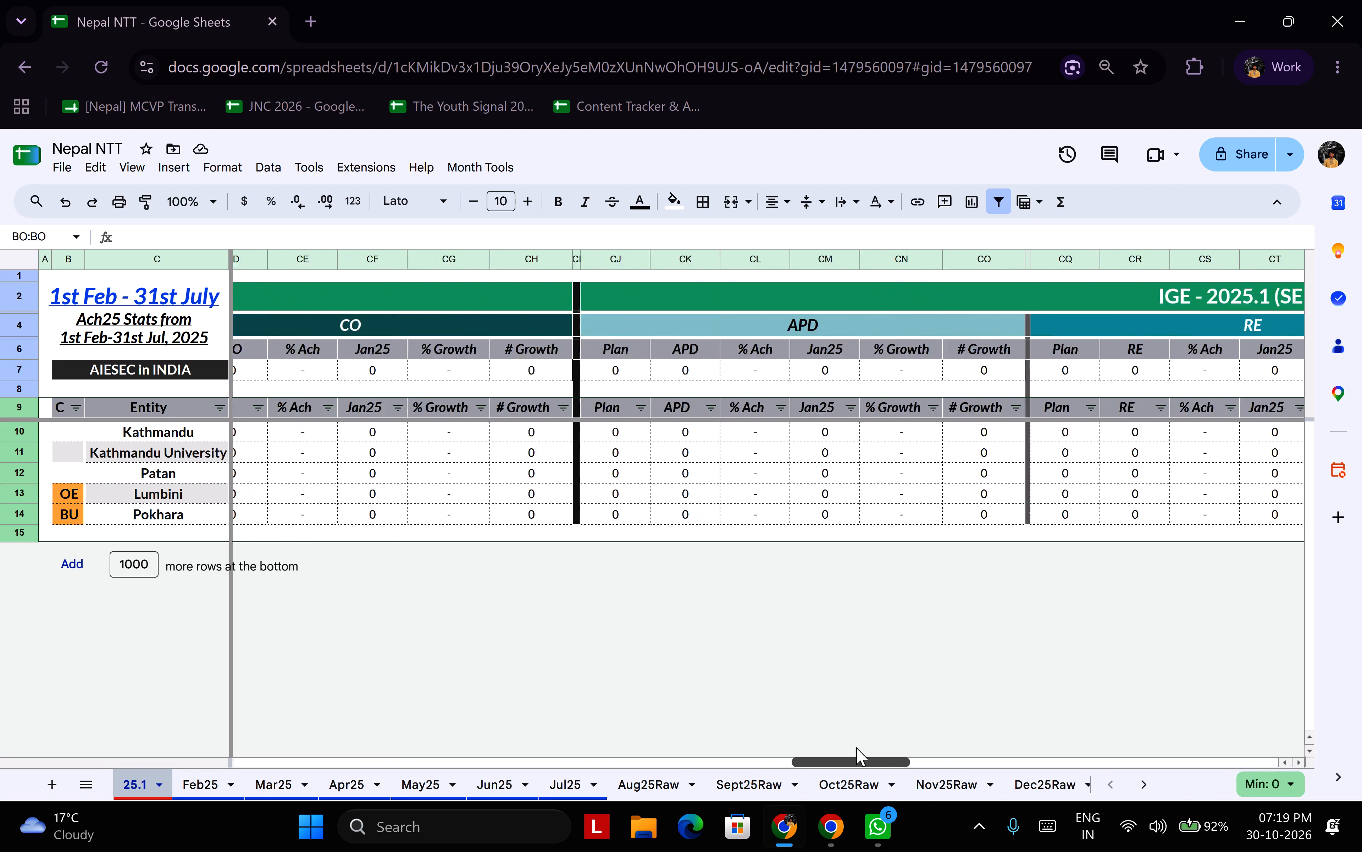
{"action": "left_click_drag", "start_coordinate": [856, 747], "coordinate": [978, 747]}
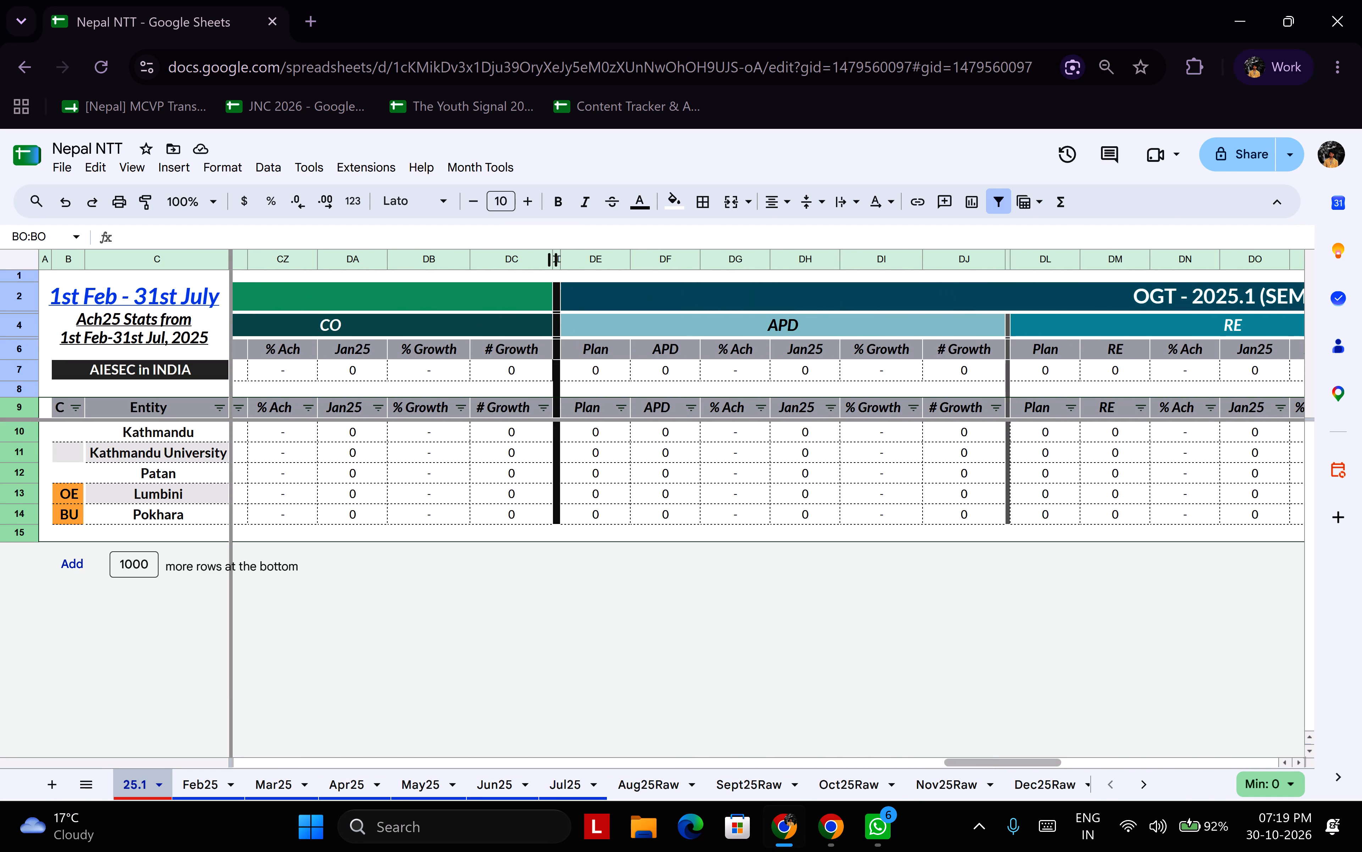
{"action": "left_click", "coordinate": [527, 264], "text": "shift"}
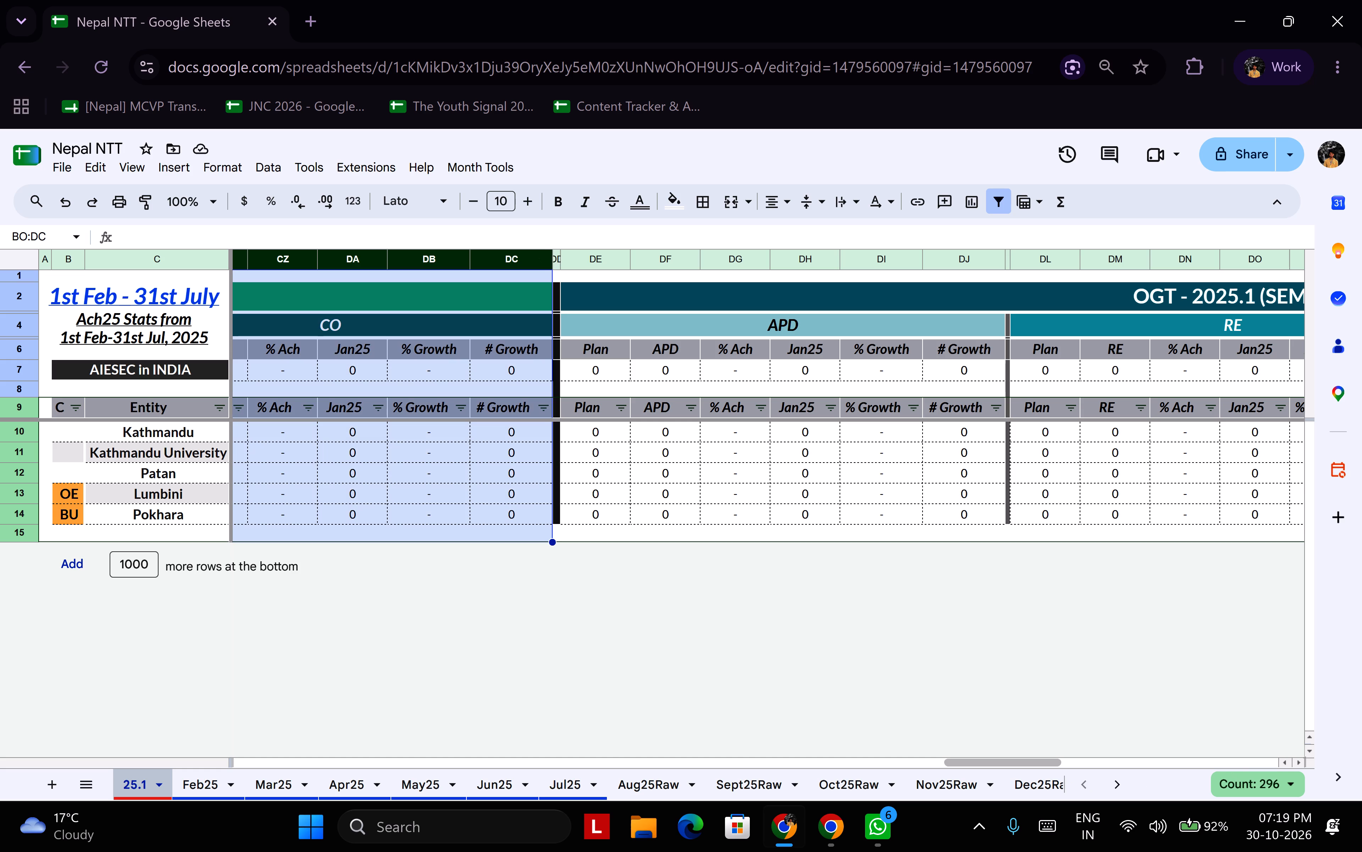
{"action": "key", "text": "shift+Right"}
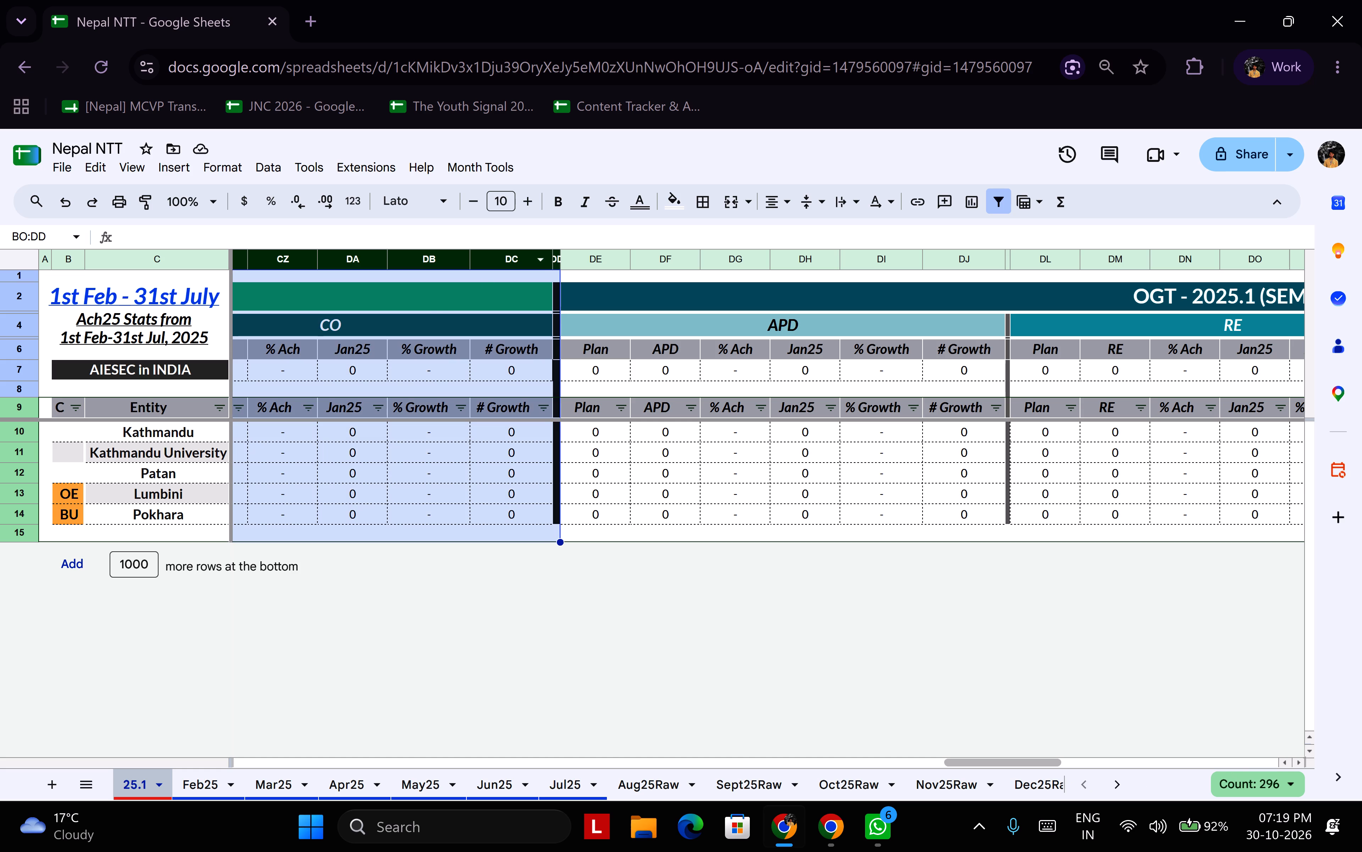
{"action": "right_click", "coordinate": [515, 260]}
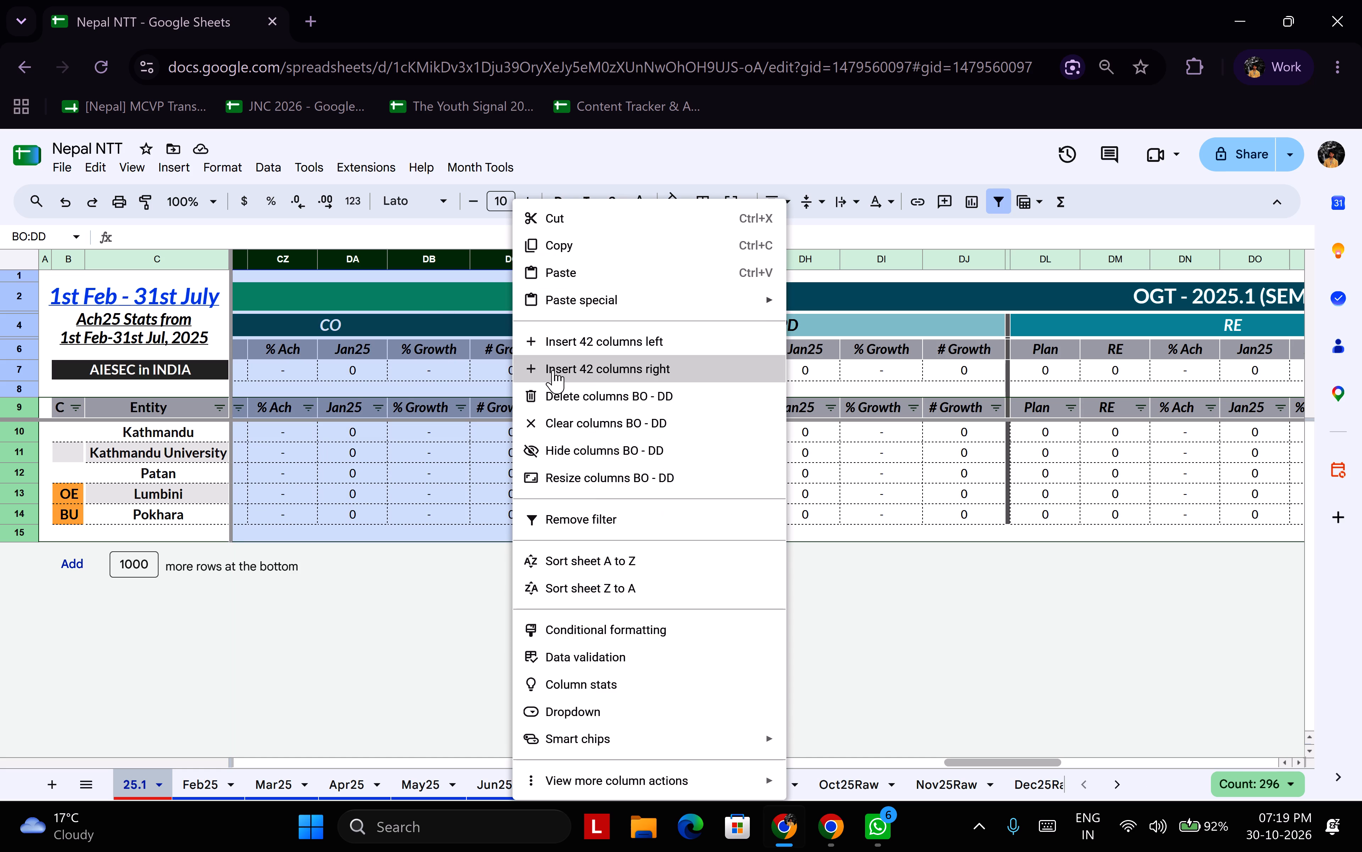
{"action": "left_click", "coordinate": [565, 399]}
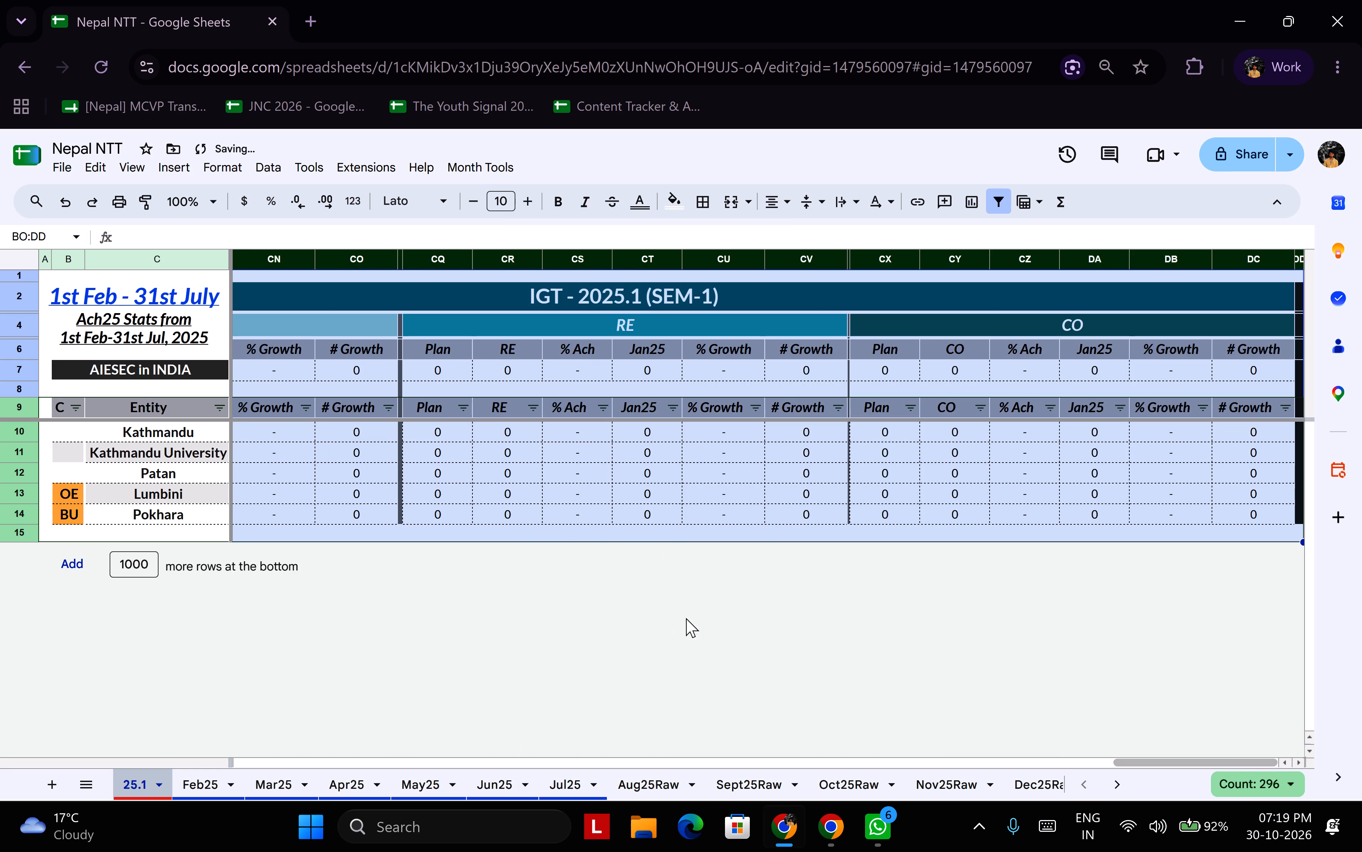
{"action": "left_click", "coordinate": [686, 618]}
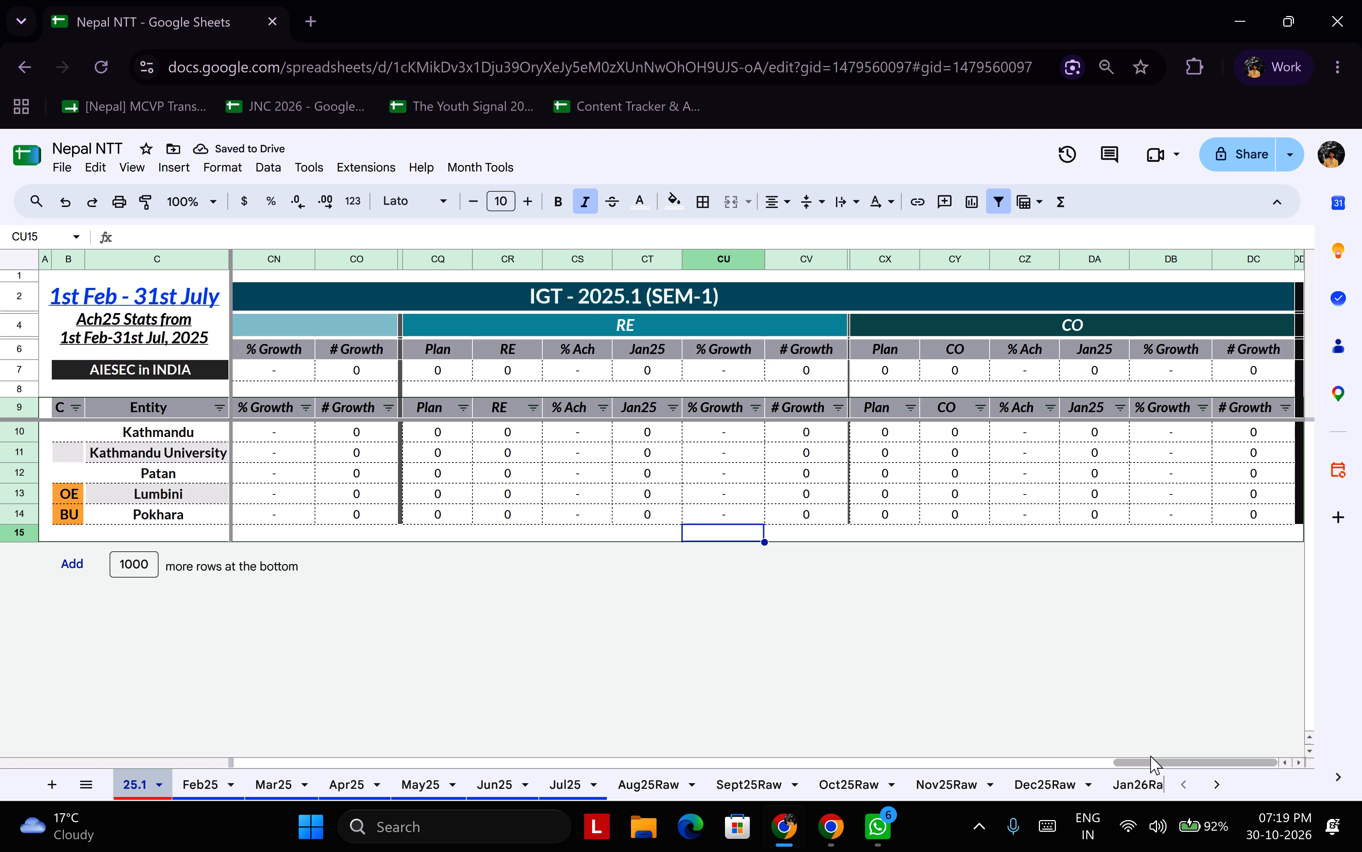
Delete columns CJ to DC on 25.1, covering the whole IGT block.
{"action": "left_click_drag", "start_coordinate": [1152, 761], "coordinate": [981, 748]}
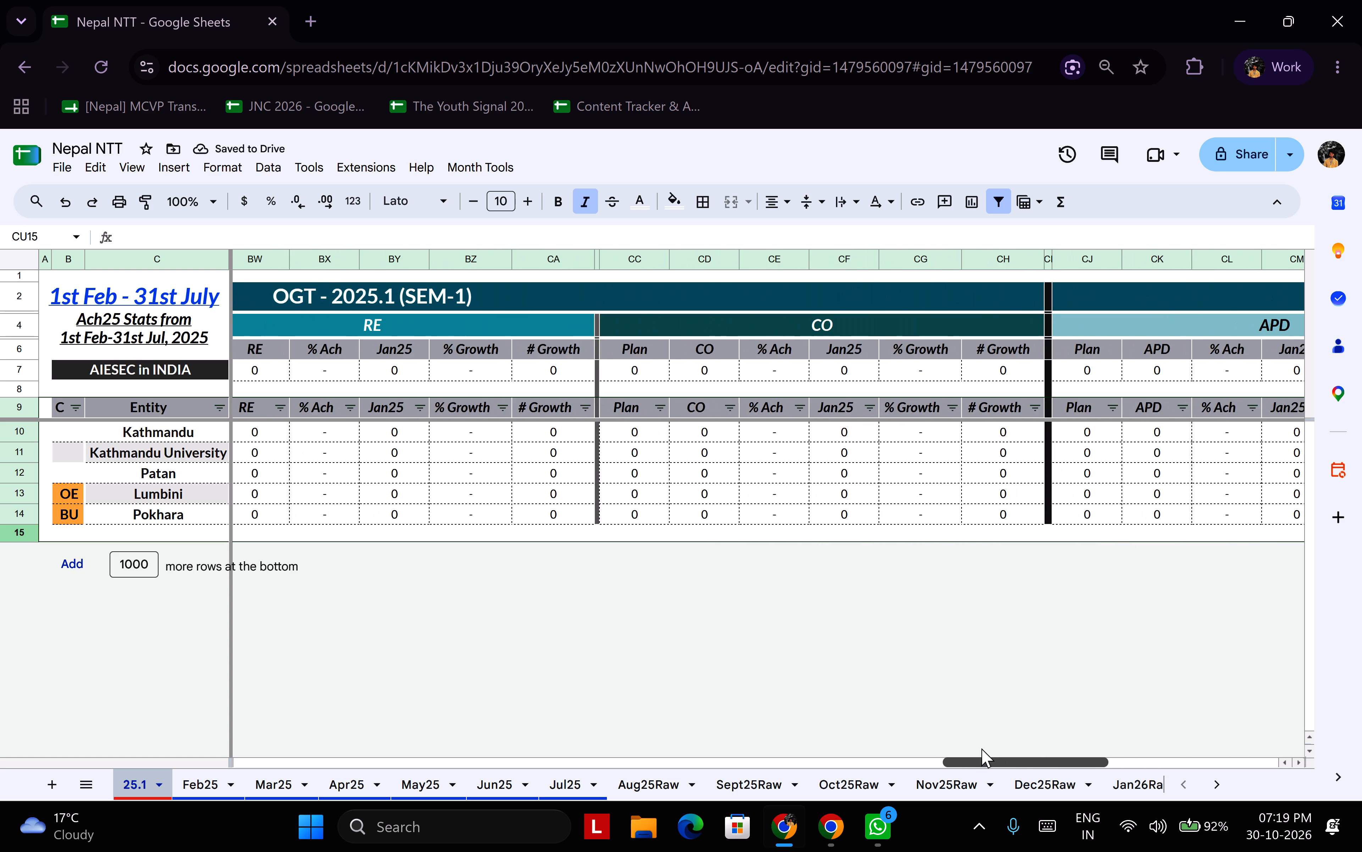
{"action": "left_click_drag", "start_coordinate": [981, 748], "coordinate": [1021, 768]}
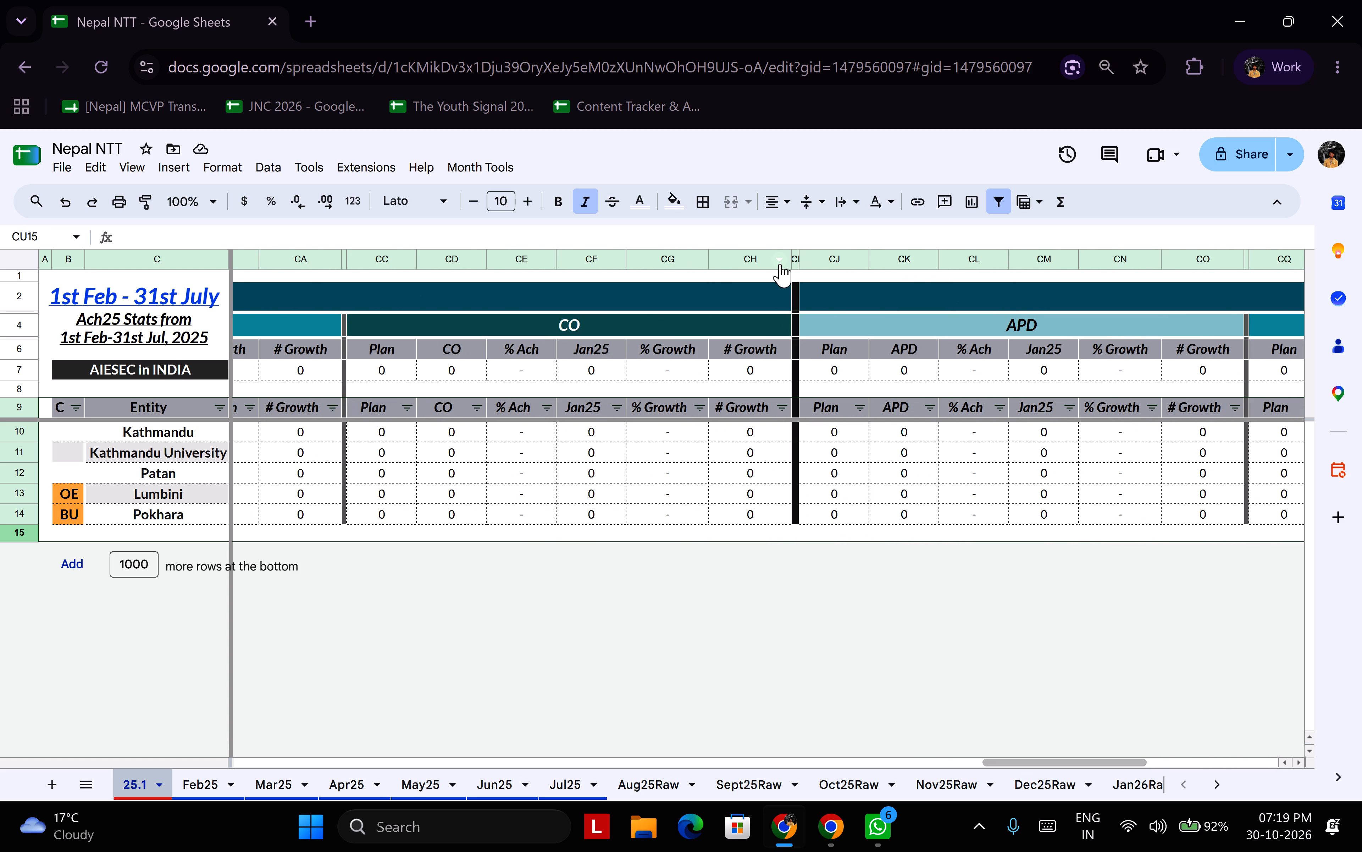
{"action": "left_click", "coordinate": [770, 258]}
{"action": "key", "text": "Right"}
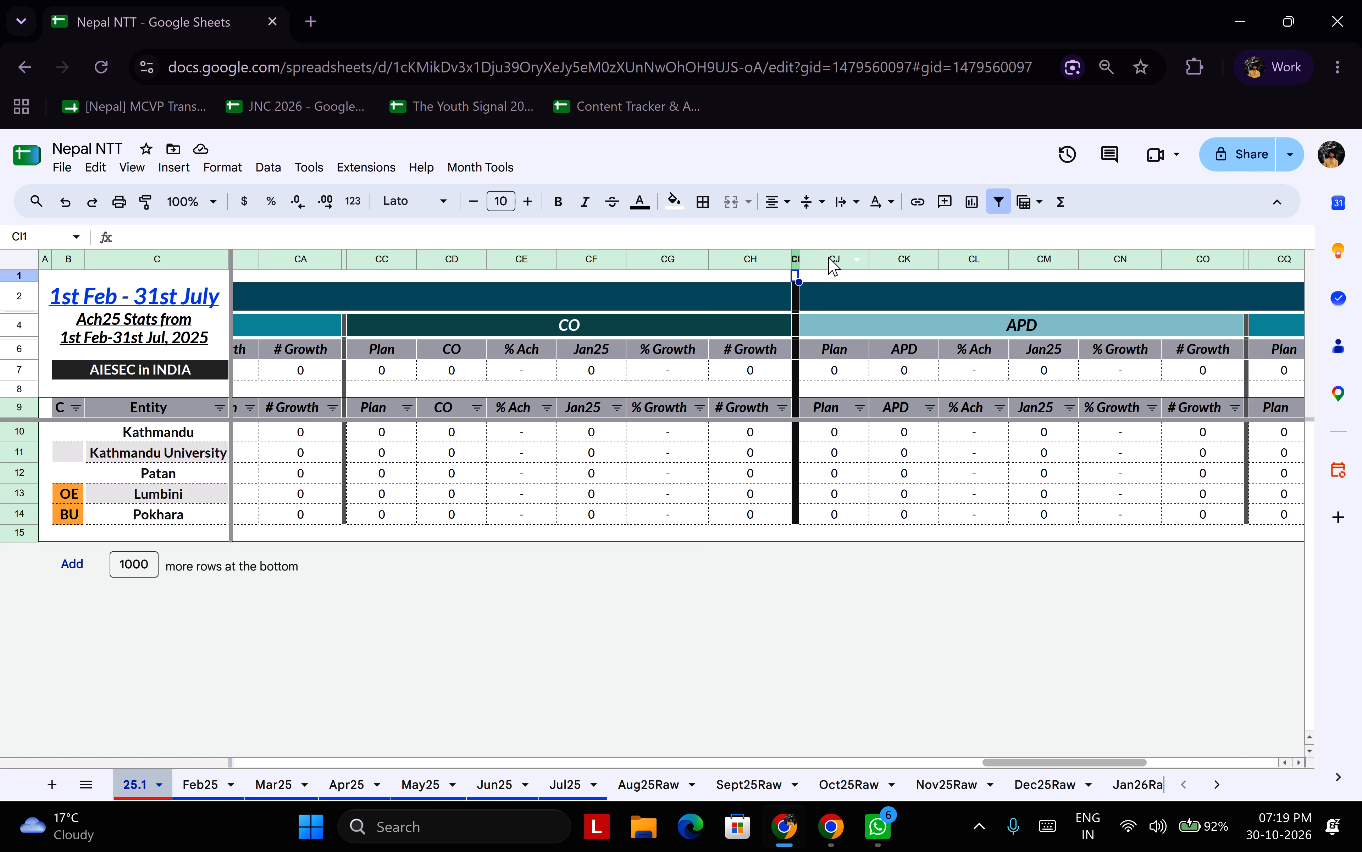
{"action": "scroll", "coordinate": [835, 260], "scroll_direction": "down", "scroll_amount": 12, "text": "shift"}
{"action": "scroll", "coordinate": [1083, 265], "scroll_direction": "down", "scroll_amount": 4, "text": "shift"}
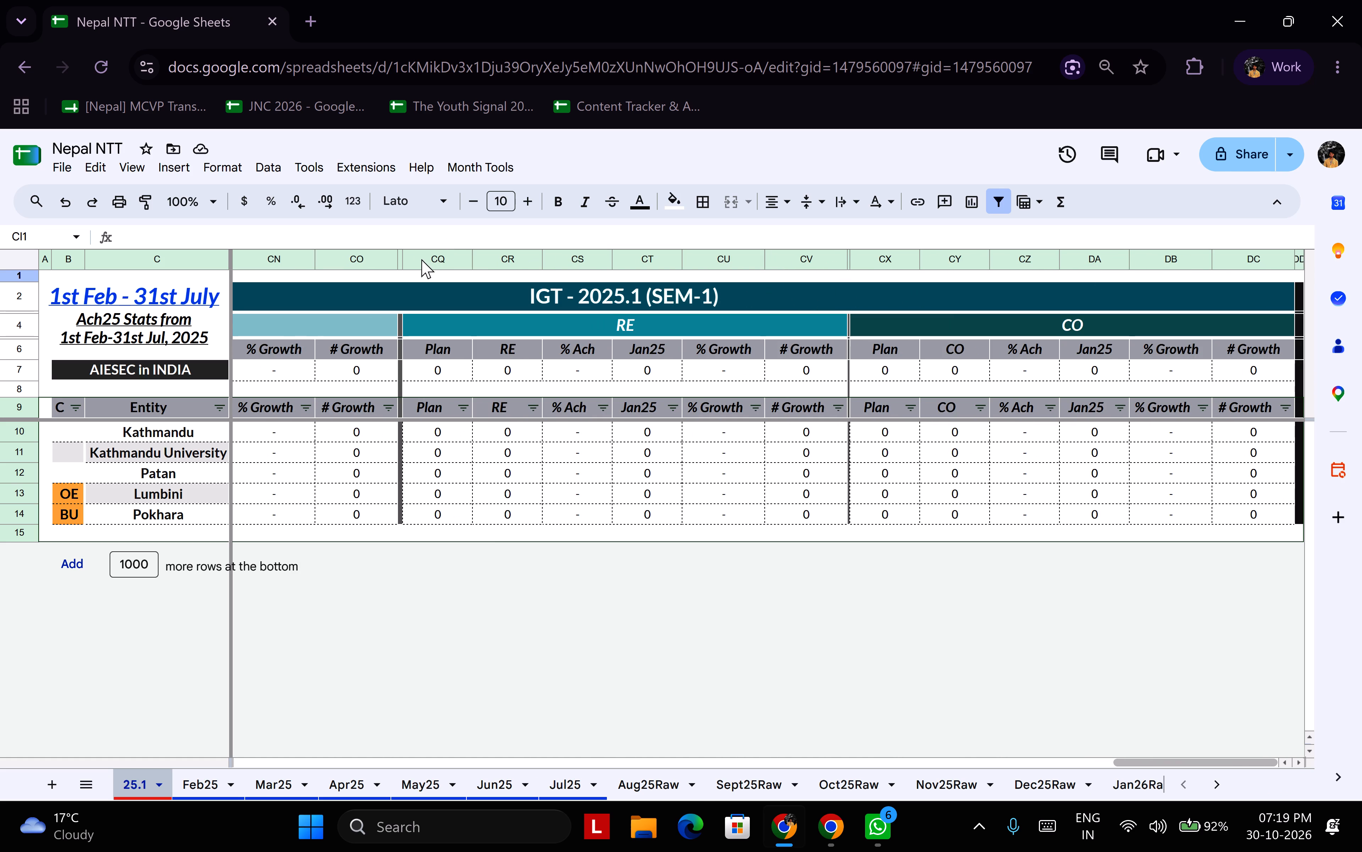
{"action": "left_click", "coordinate": [399, 262]}
{"action": "left_click", "coordinate": [404, 263]}
{"action": "left_click", "coordinate": [393, 260]}
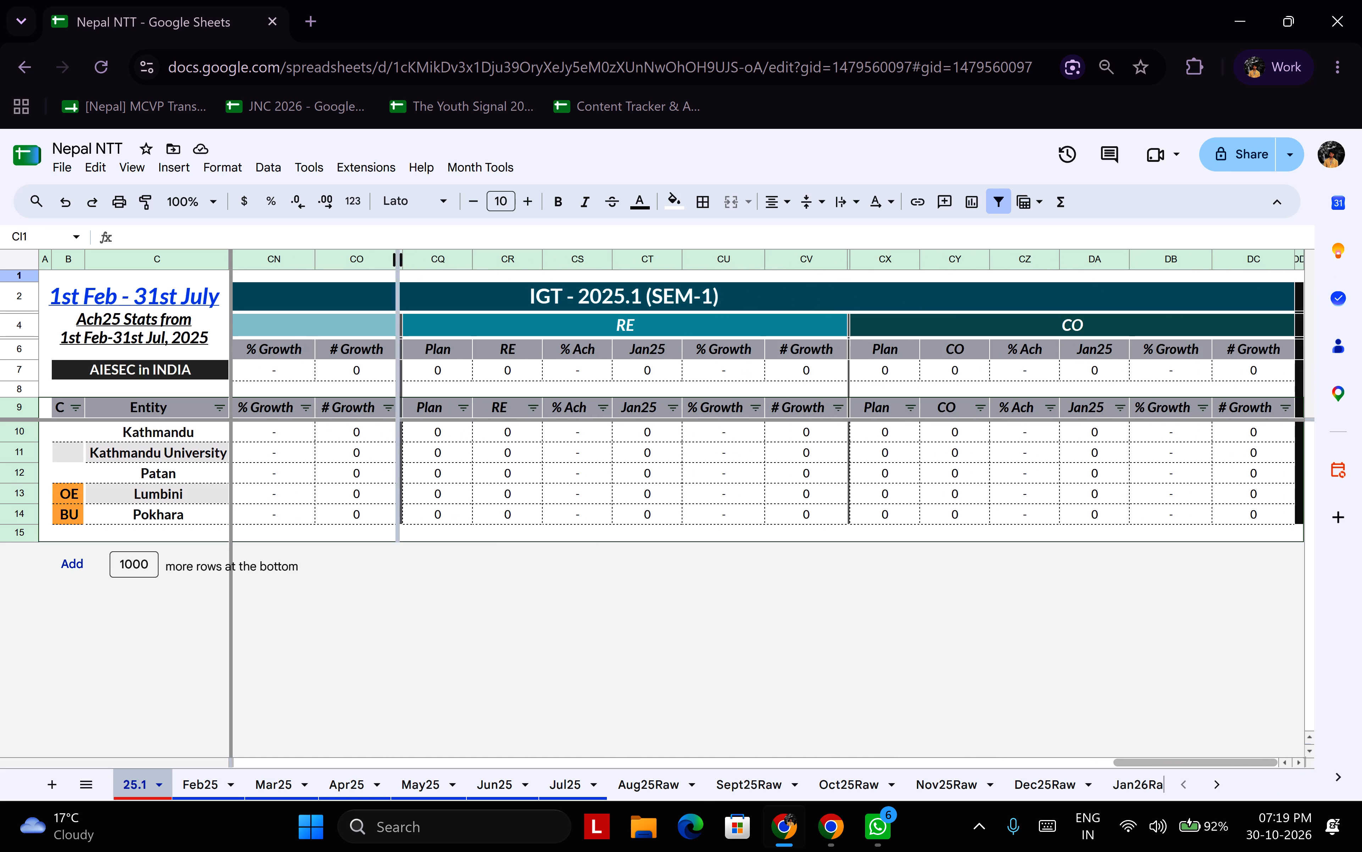
{"action": "left_click", "coordinate": [423, 259]}
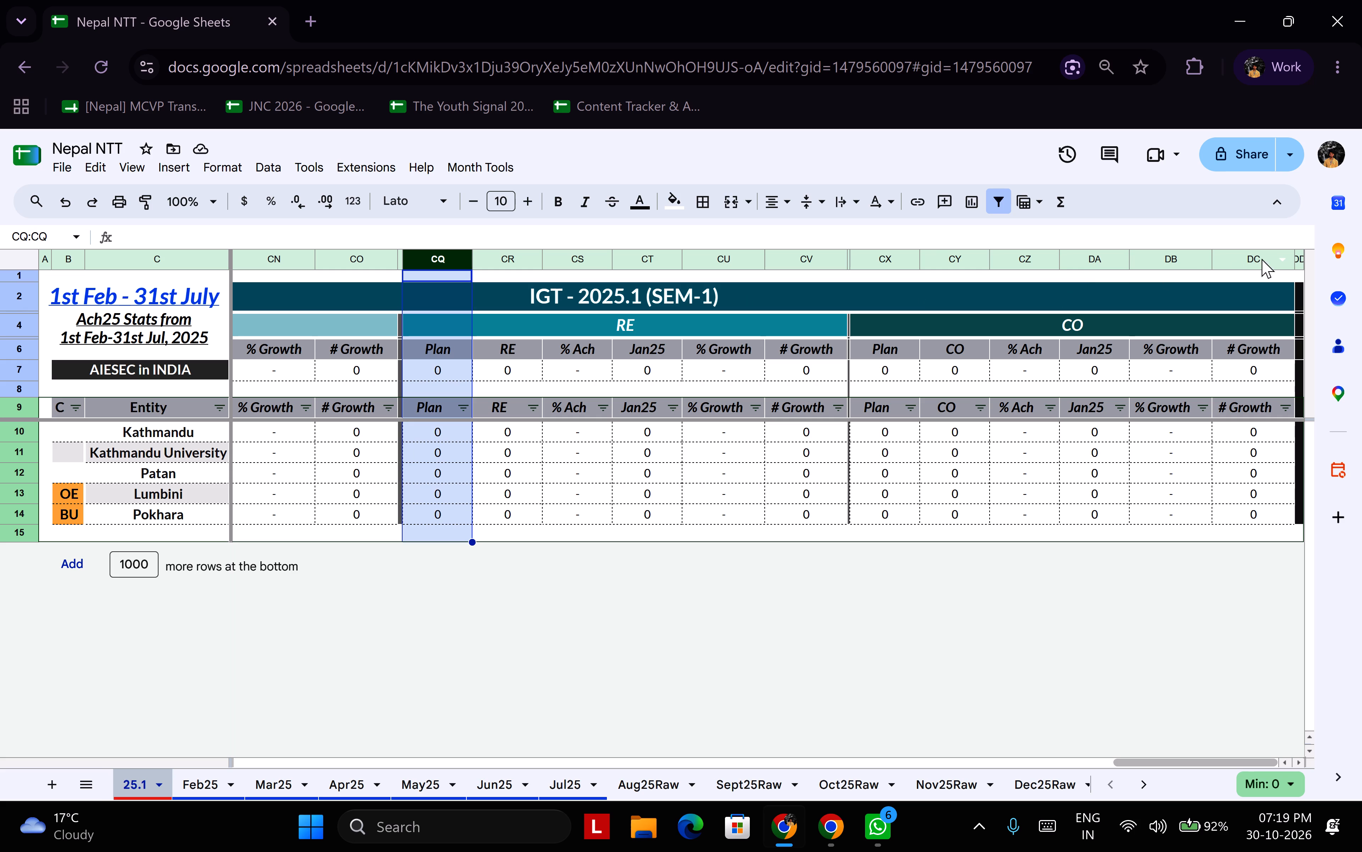
{"action": "key", "text": "shift+Right"}
{"action": "key", "text": "shift+Right"}
{"action": "key", "text": "shift+Right"}
{"action": "key", "text": "shift+Right"}
{"action": "key", "text": "shift+Right"}
{"action": "key", "text": "shift+Right"}
{"action": "key", "text": "shift+Right"}
{"action": "key", "text": "shift+Right"}
{"action": "key", "text": "shift+Right"}
{"action": "key", "text": "shift+Right"}
{"action": "key", "text": "shift+Right"}
{"action": "key", "text": "shift+Right"}
{"action": "key", "text": "shift+Right"}
{"action": "key", "text": "shift+Right"}
{"action": "key", "text": "shift+Right"}
{"action": "key", "text": "shift+Right"}
{"action": "key", "text": "shift+Right"}
{"action": "key", "text": "shift+Right"}
{"action": "key", "text": "shift+Right"}
{"action": "key", "text": "shift+Right"}
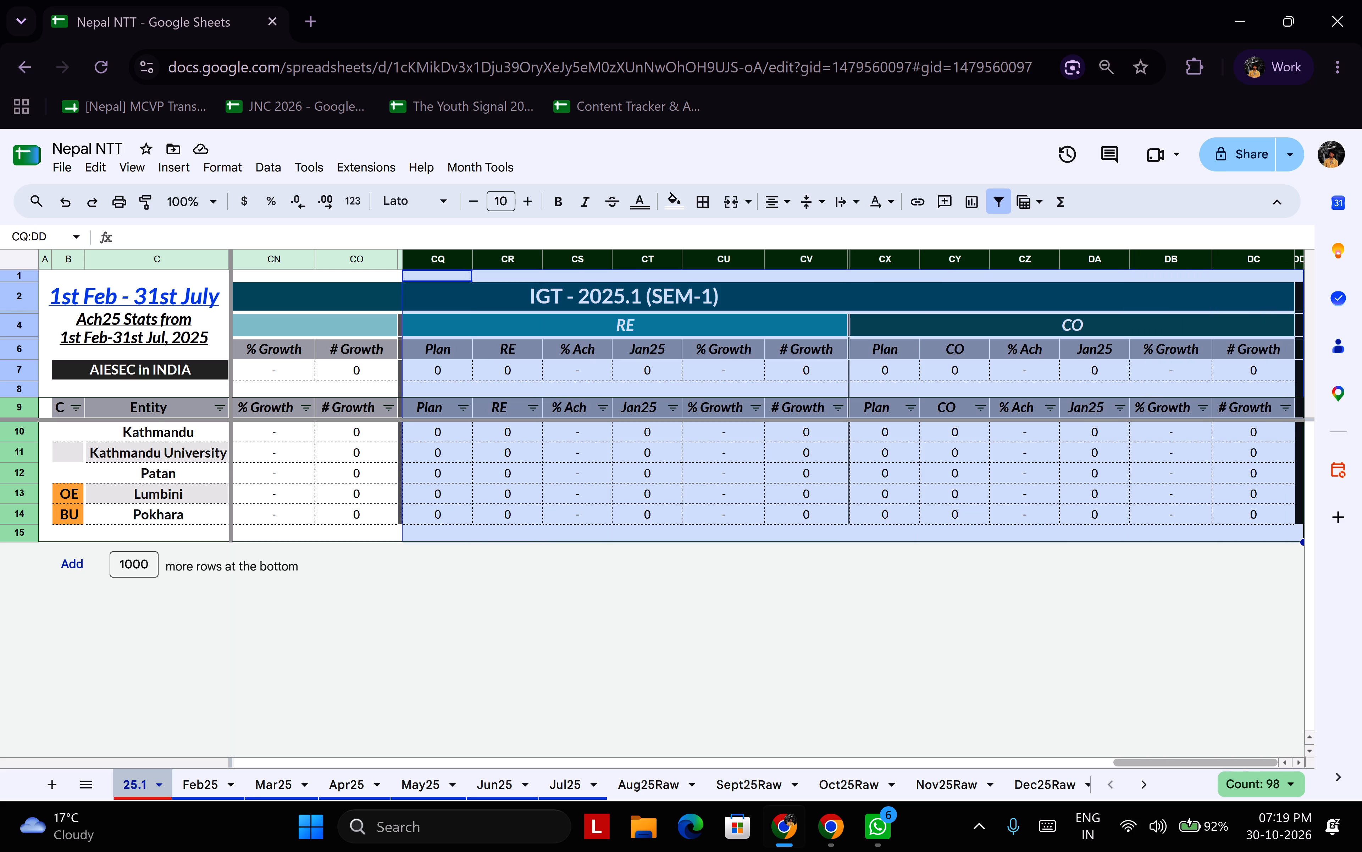
{"action": "right_click", "coordinate": [1255, 284]}
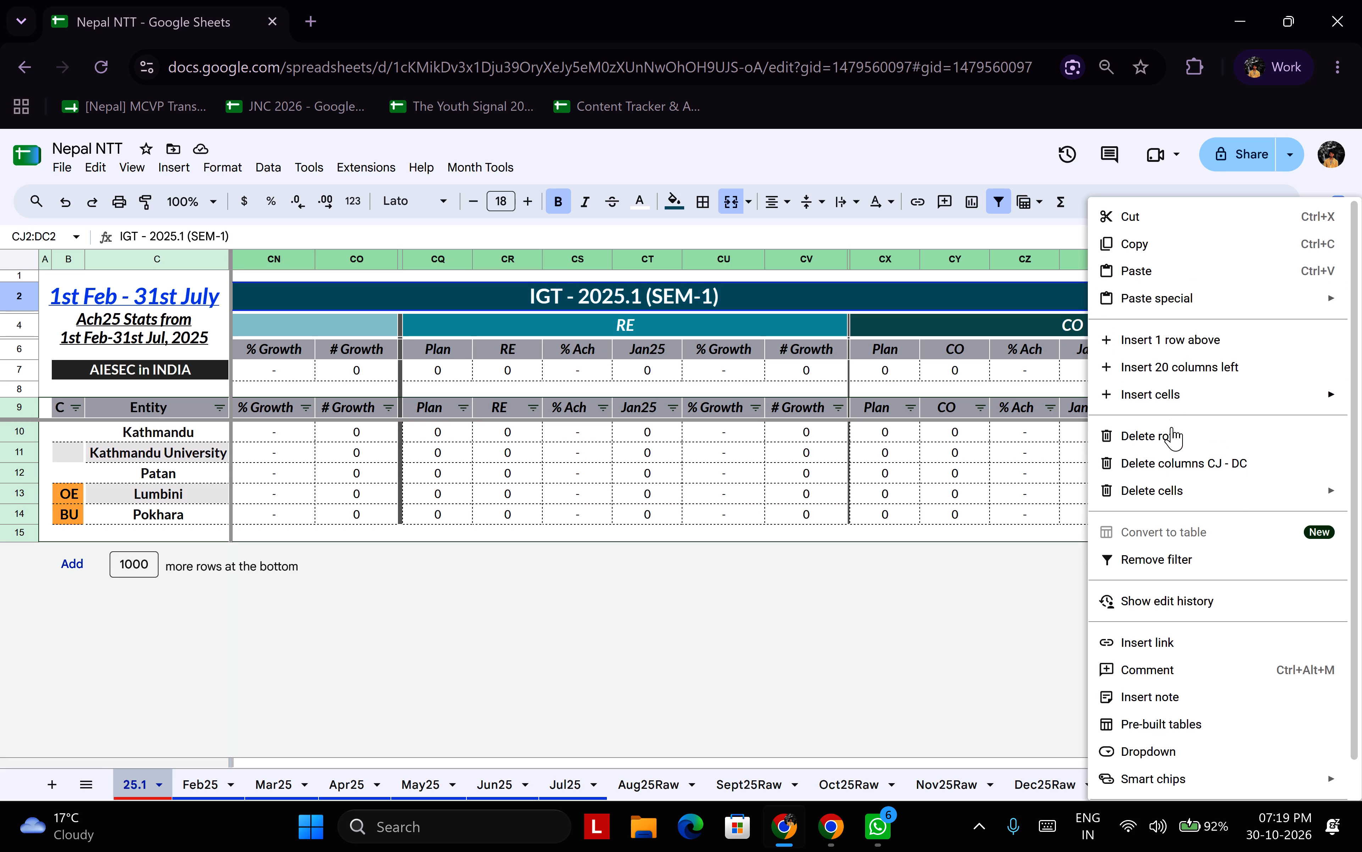
{"action": "left_click", "coordinate": [1172, 453]}
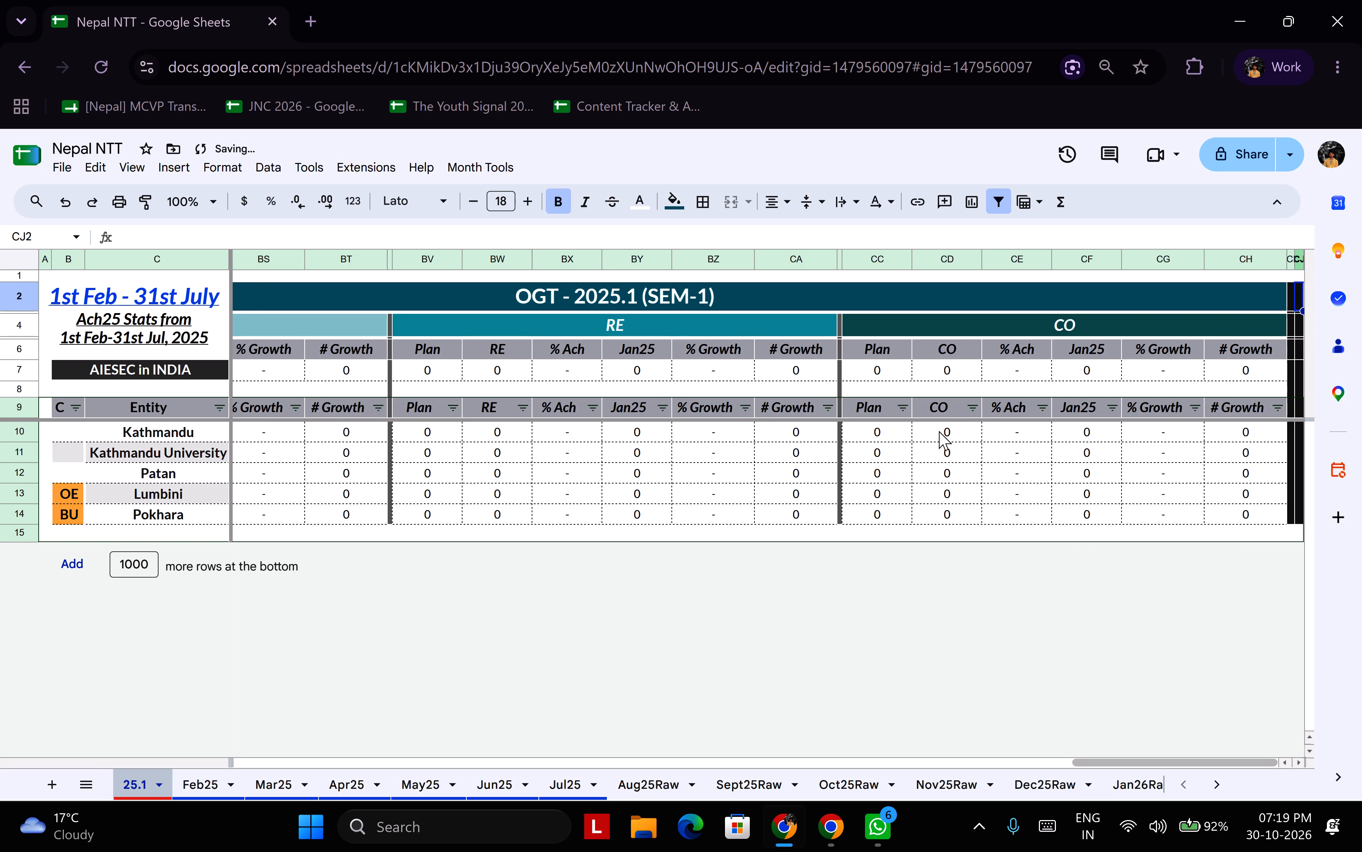
Delete the redundant black divider column left at the end of the OGT block on 25.1.
{"action": "scroll", "coordinate": [939, 431], "scroll_direction": "down", "scroll_amount": 3, "text": "shift"}
{"action": "scroll", "coordinate": [939, 431], "scroll_direction": "up", "scroll_amount": 3, "text": "shift"}
{"action": "scroll", "coordinate": [939, 431], "scroll_direction": "down", "scroll_amount": 5, "text": "shift"}
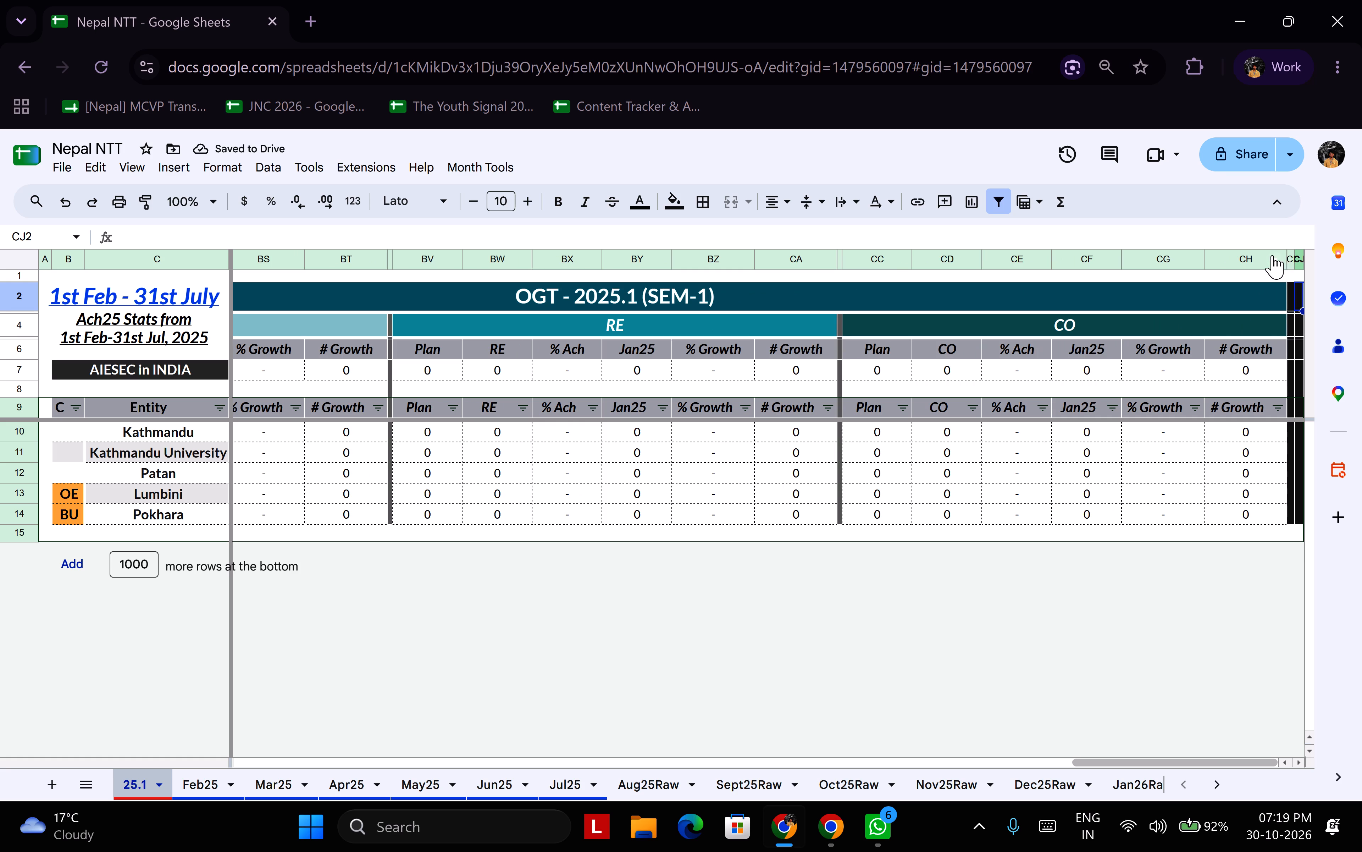
{"action": "scroll", "coordinate": [1292, 270], "scroll_direction": "up", "scroll_amount": 6}
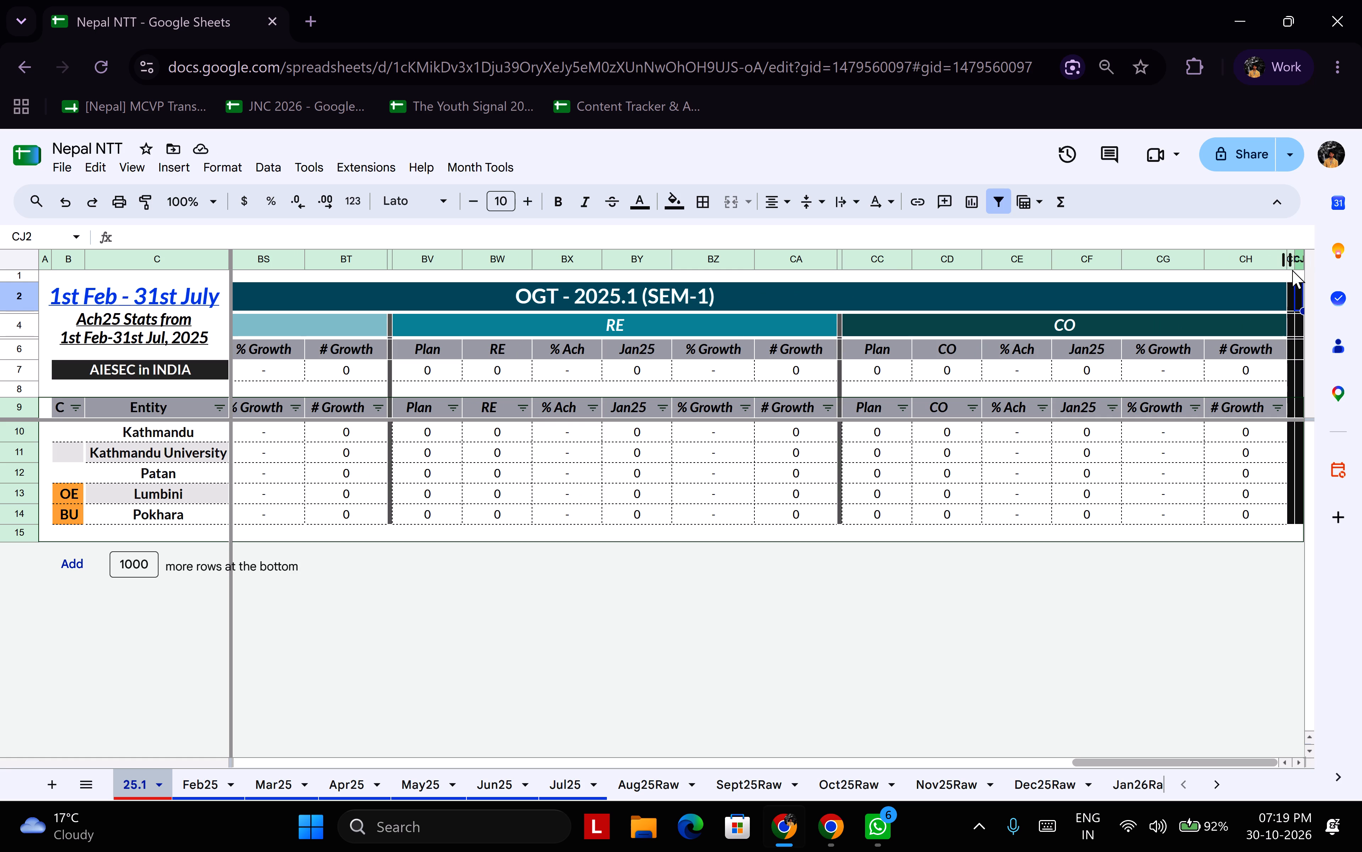
{"action": "left_click", "coordinate": [1250, 255]}
{"action": "key", "text": "Right"}
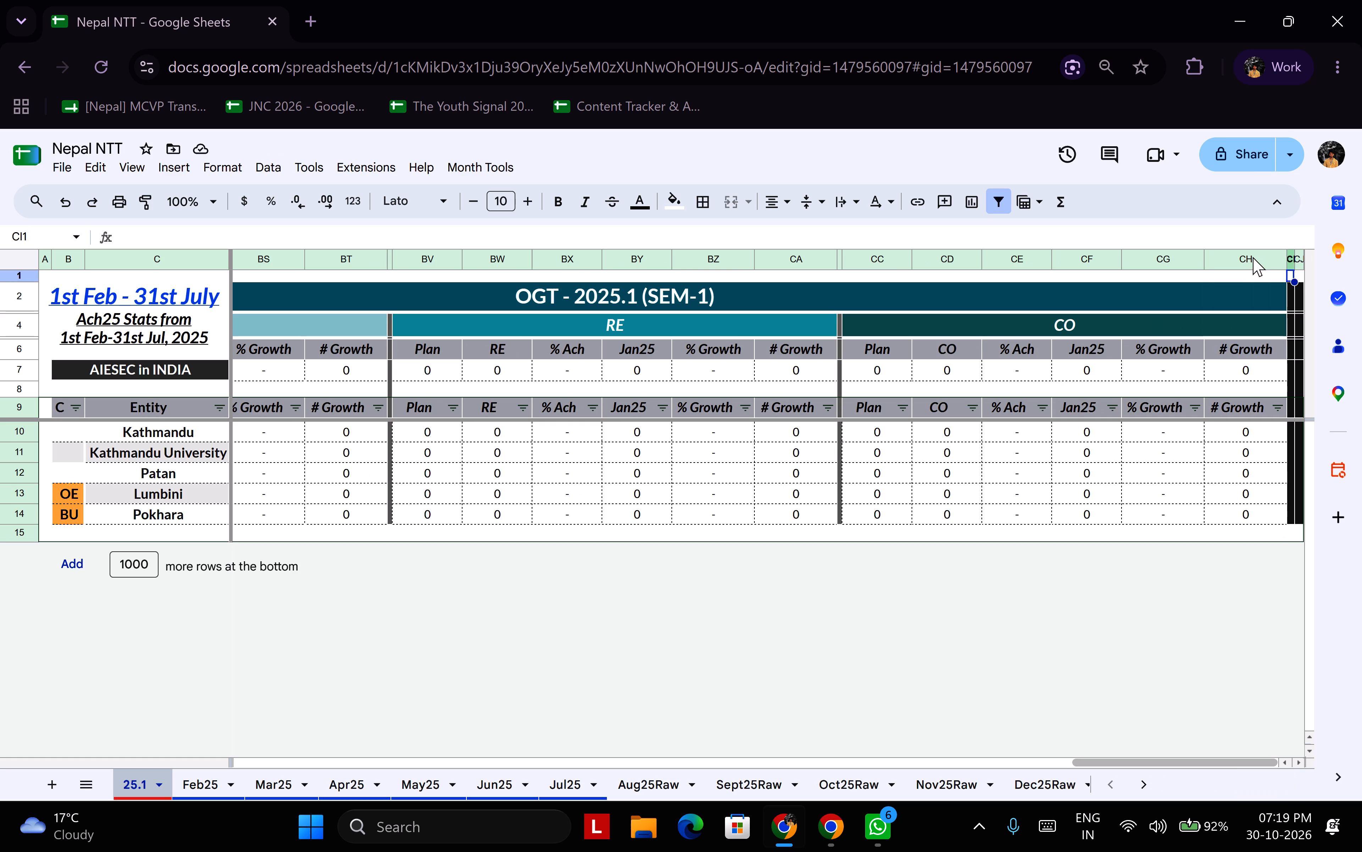
{"action": "key", "text": "Right"}
{"action": "key", "text": "shift+Down"}
{"action": "key", "text": "shift+Down"}
{"action": "key", "text": "shift+Down"}
{"action": "key", "text": "shift+Down"}
{"action": "key", "text": "shift+Down"}
{"action": "key", "text": "shift+Down"}
{"action": "key", "text": "shift+Down"}
{"action": "key", "text": "shift+Down"}
{"action": "key", "text": "shift+Down"}
{"action": "key", "text": "shift+Down"}
{"action": "key", "text": "shift+Down"}
{"action": "key", "text": "shift+Down"}
{"action": "key", "text": "shift+Down"}
{"action": "key", "text": "shift+Down"}
{"action": "key", "text": "shift+Down"}
{"action": "key", "text": "shift+Down"}
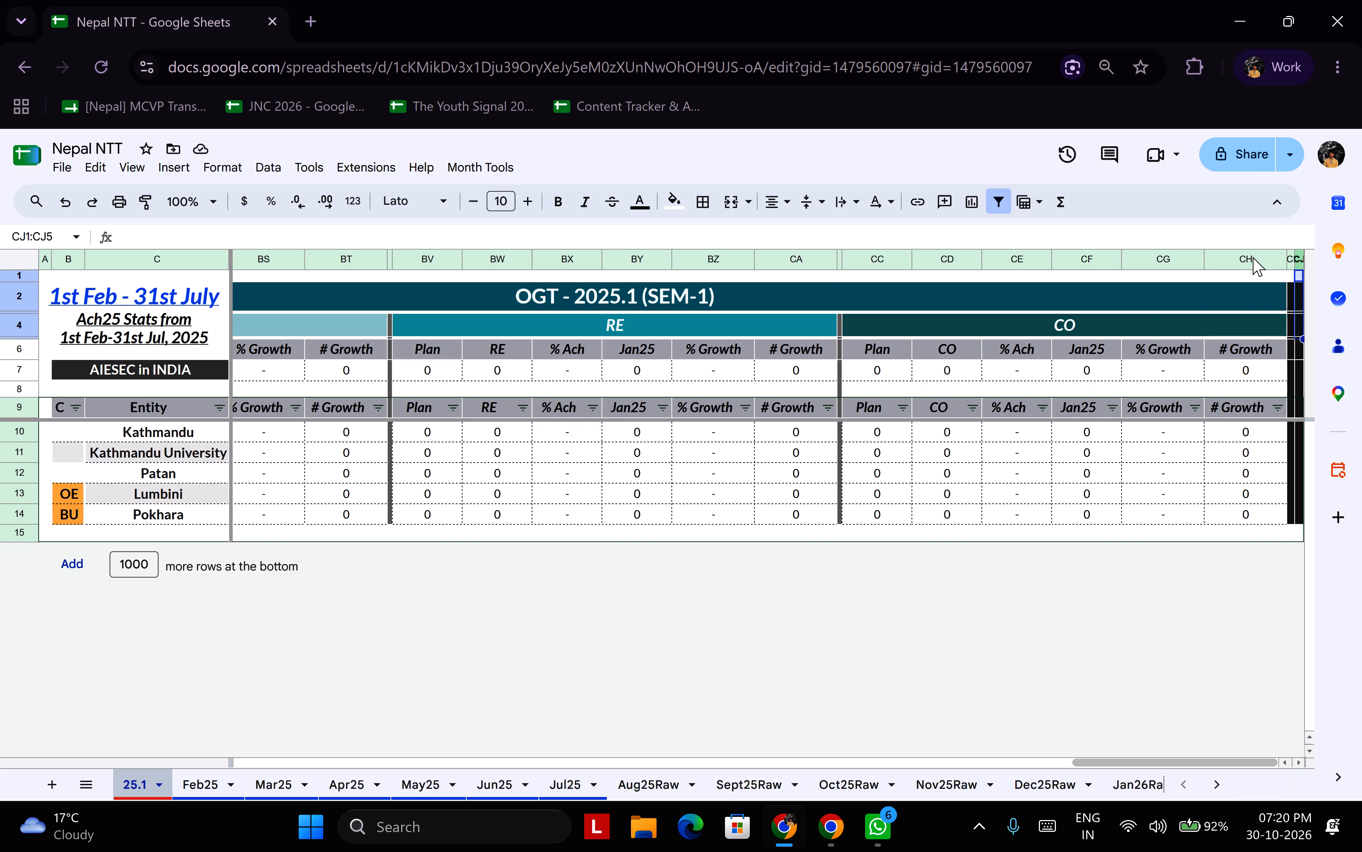
{"action": "key", "text": "shift+Down"}
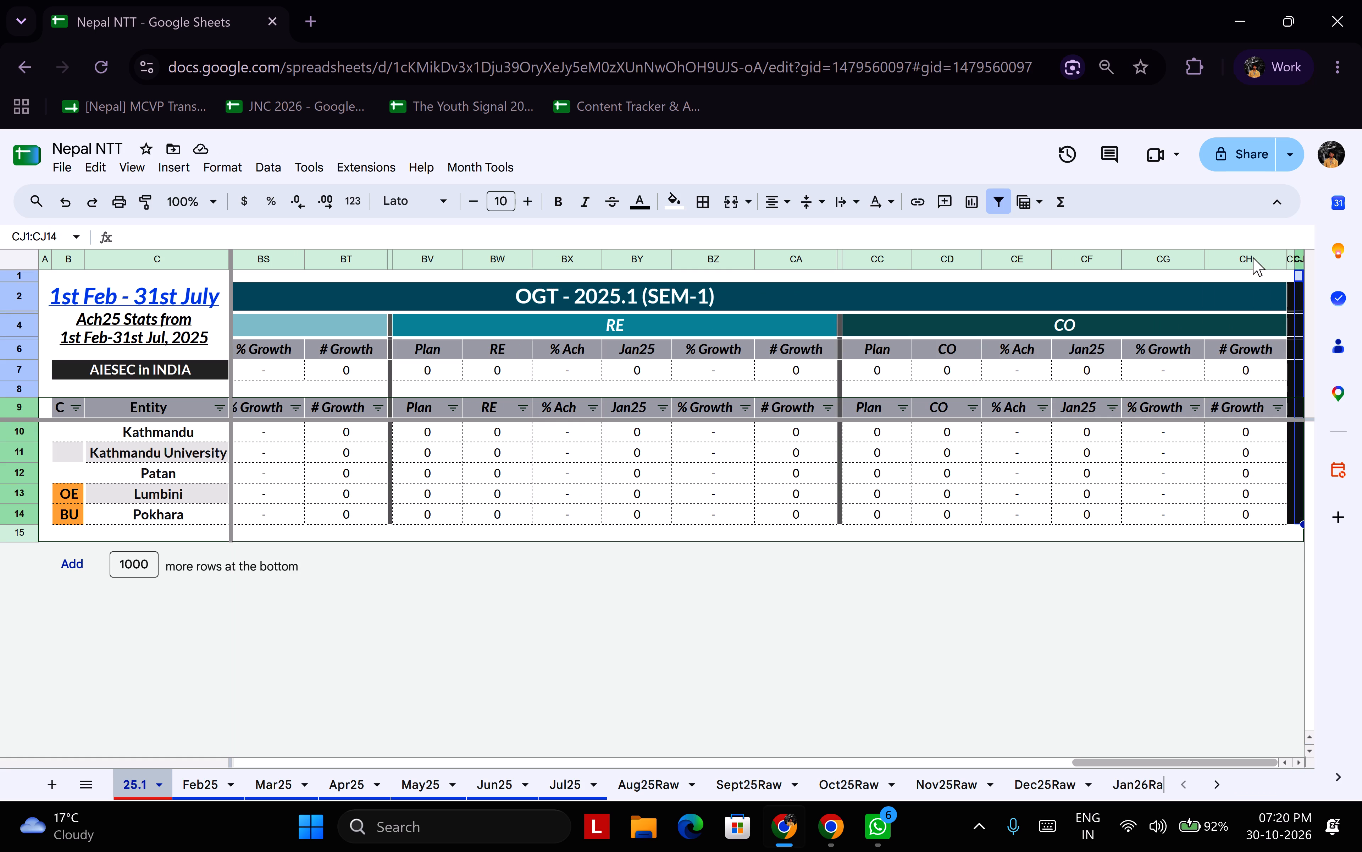
{"action": "right_click", "coordinate": [1299, 260]}
{"action": "left_click", "coordinate": [1198, 389]}
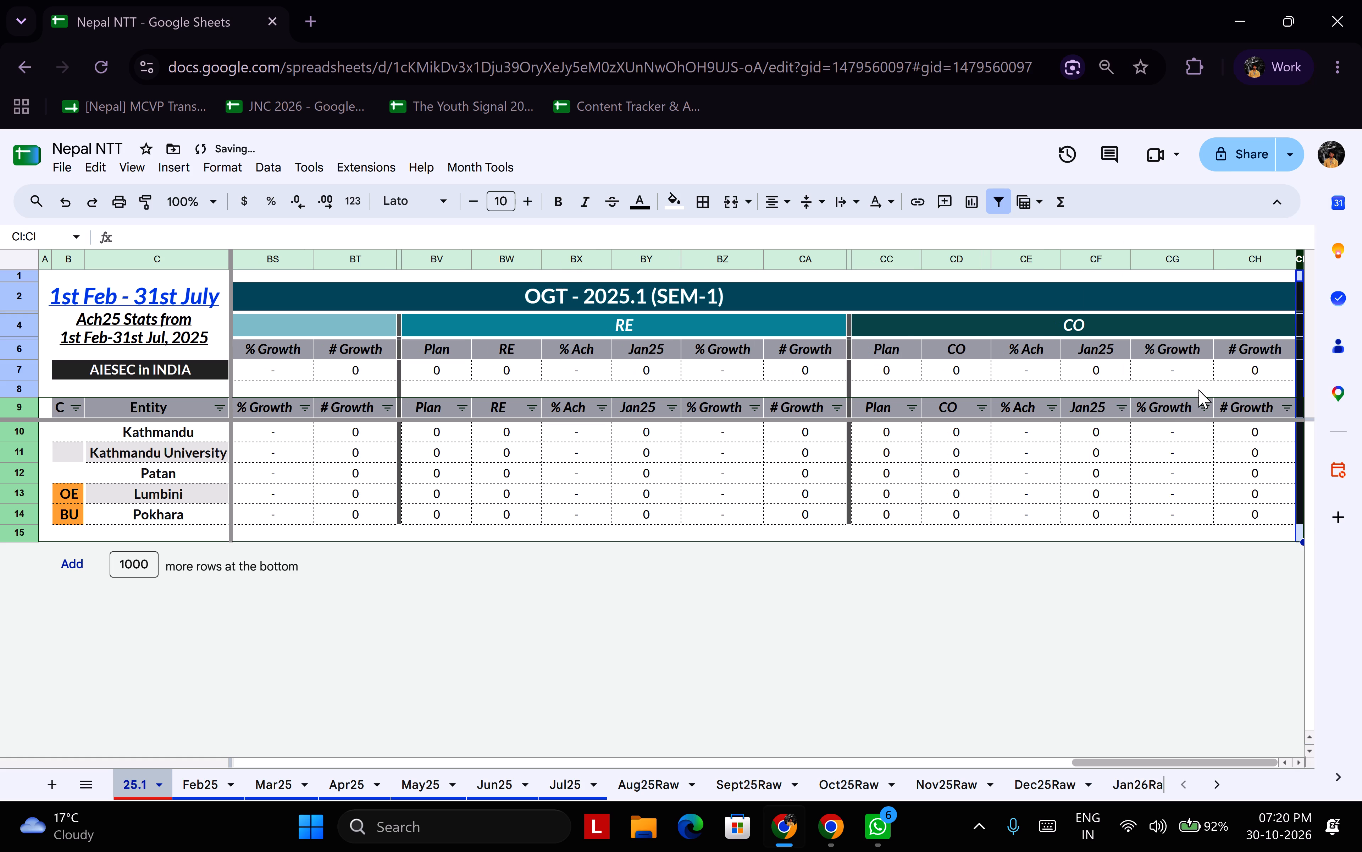
Review the remaining product blocks on 25.1 against the TOTAL of ALL PRODUCTS block.
{"action": "scroll", "coordinate": [1132, 413], "scroll_direction": "up", "scroll_amount": 19, "text": "shift"}
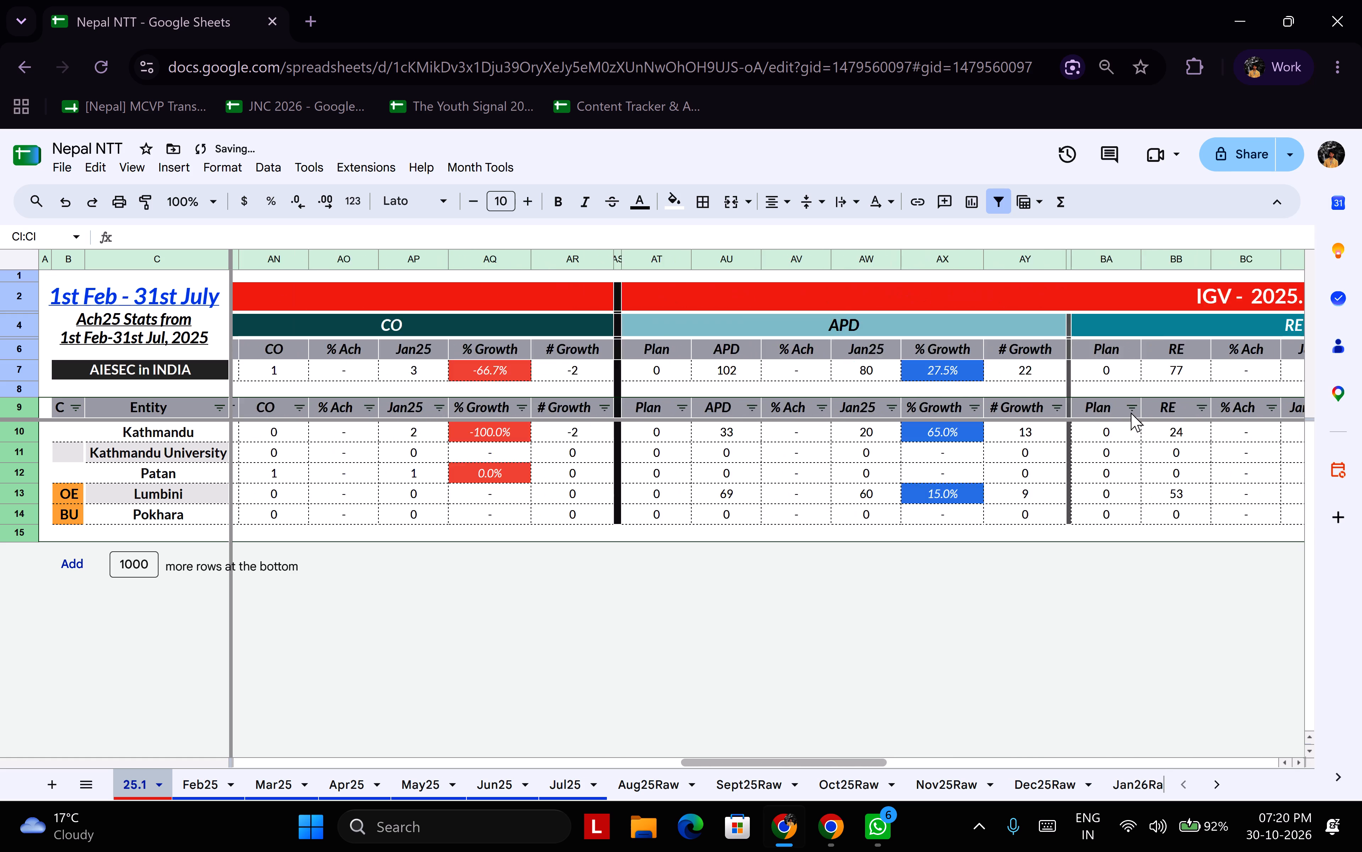
{"action": "scroll", "coordinate": [1131, 413], "scroll_direction": "up", "scroll_amount": 20, "text": "shift"}
{"action": "scroll", "coordinate": [1131, 413], "scroll_direction": "up", "scroll_amount": 14, "text": "shift"}
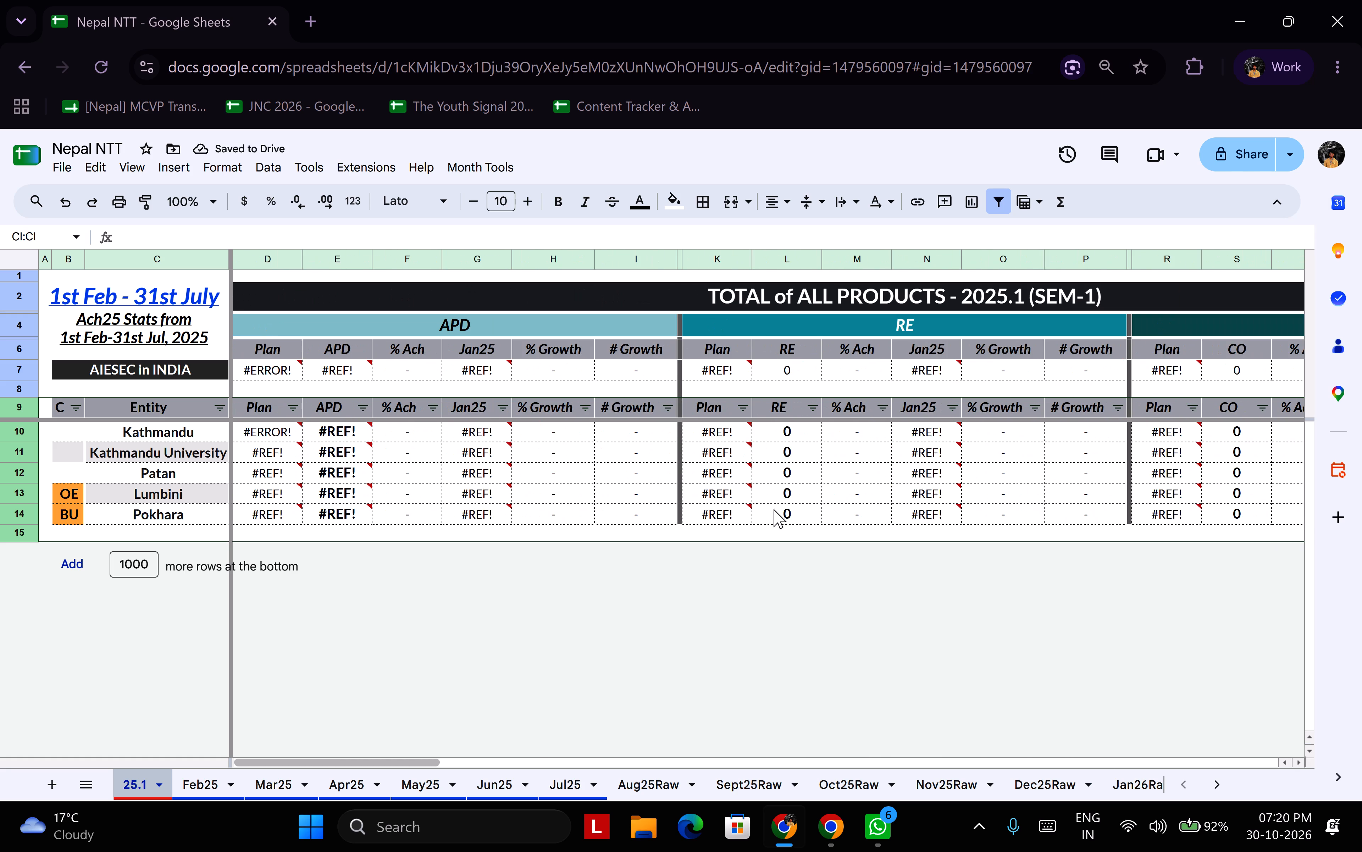
{"action": "left_click", "coordinate": [488, 548]}
{"action": "scroll", "coordinate": [551, 525], "scroll_direction": "down", "scroll_amount": 8, "text": "shift"}
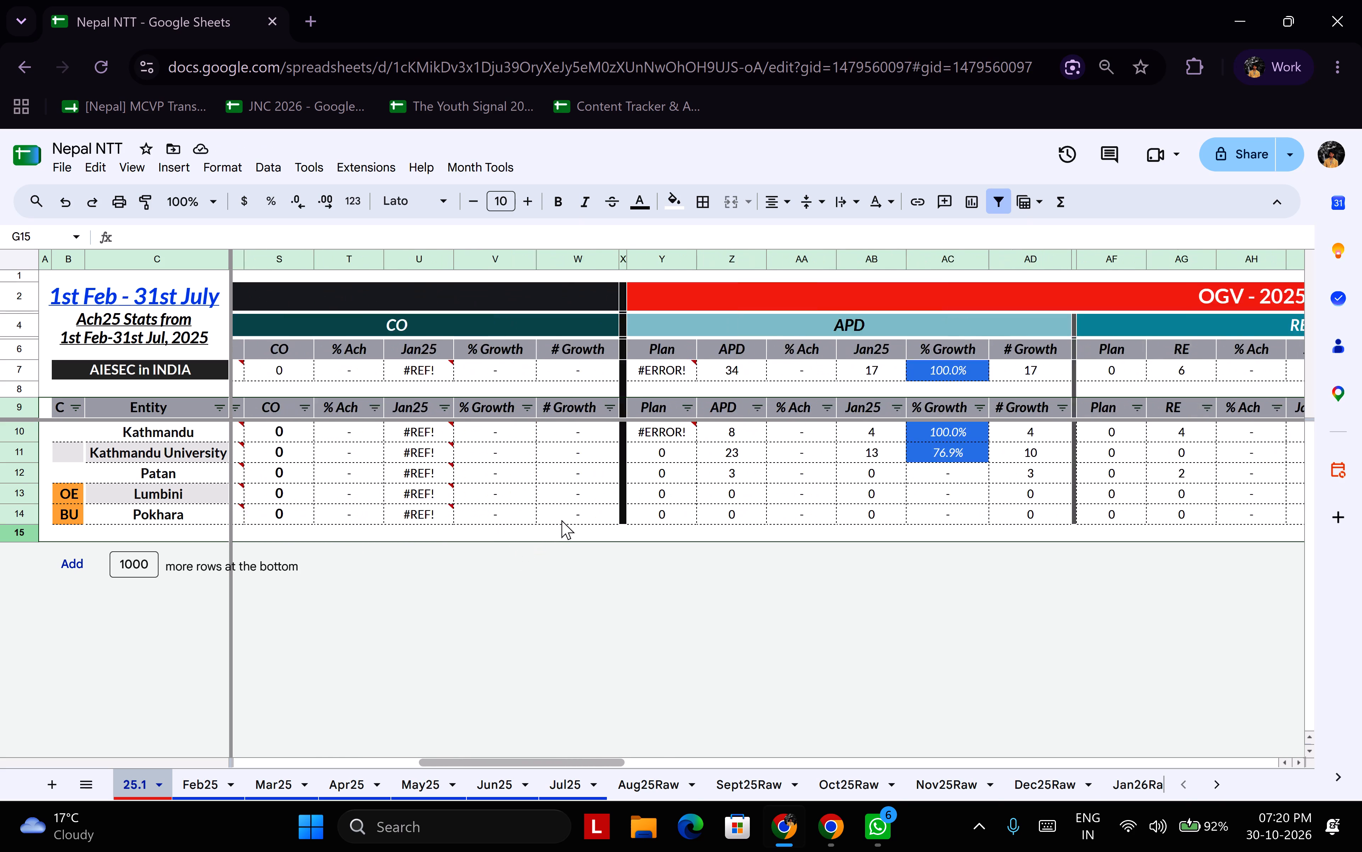
{"action": "scroll", "coordinate": [561, 520], "scroll_direction": "down", "scroll_amount": 3, "text": "shift"}
{"action": "scroll", "coordinate": [561, 520], "scroll_direction": "up", "scroll_amount": 5, "text": "shift"}
{"action": "scroll", "coordinate": [561, 520], "scroll_direction": "down", "scroll_amount": 5, "text": "shift"}
{"action": "scroll", "coordinate": [561, 520], "scroll_direction": "up", "scroll_amount": 8, "text": "shift"}
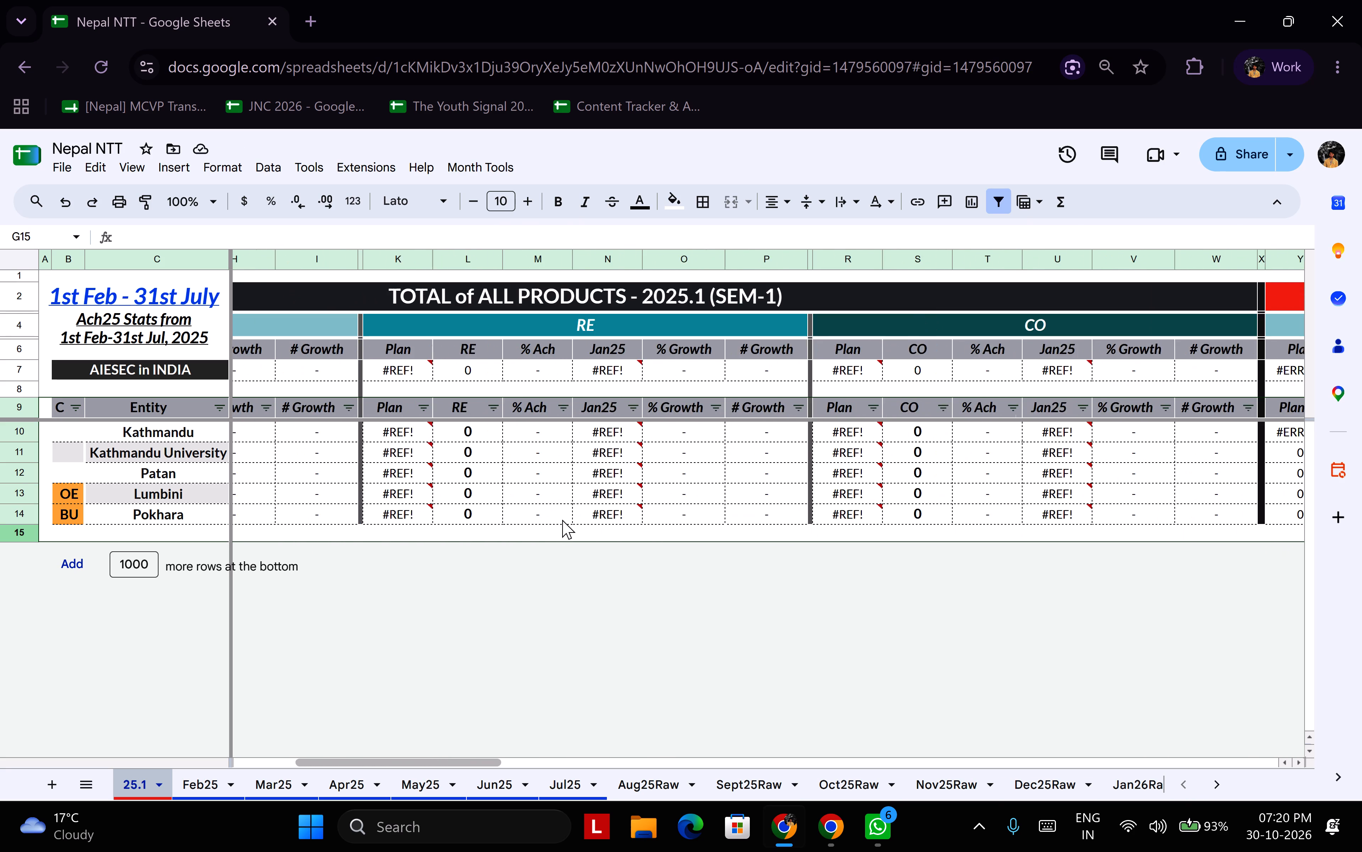
{"action": "scroll", "coordinate": [562, 520], "scroll_direction": "up", "scroll_amount": 8, "text": "shift"}
Examine the total block's Plan formulas in D10 to D12, the APD formula in E10 and the RE Plan formula in K10.
{"action": "left_click", "coordinate": [263, 435]}
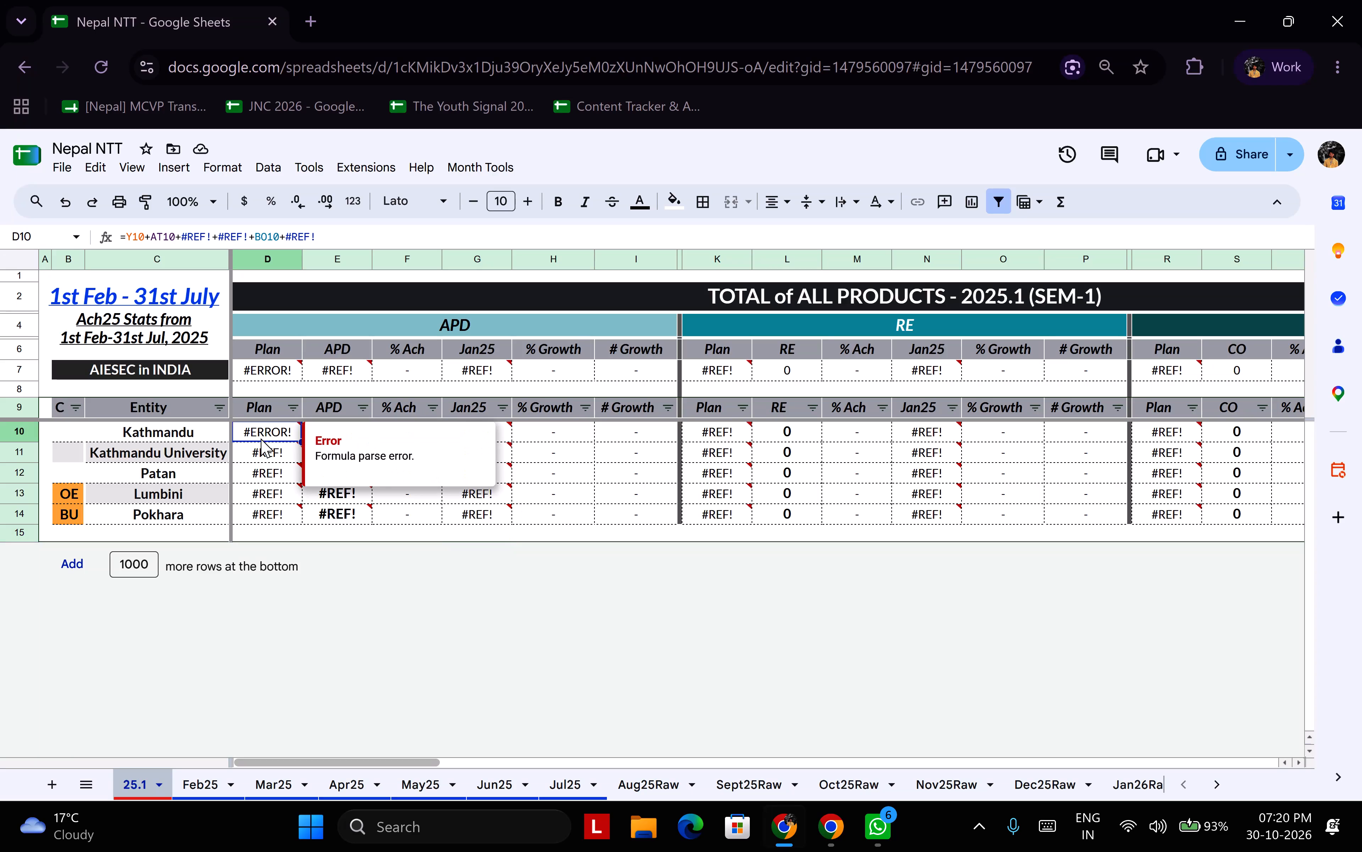
{"action": "left_click", "coordinate": [271, 467]}
{"action": "left_click", "coordinate": [271, 448]}
{"action": "left_click", "coordinate": [278, 481]}
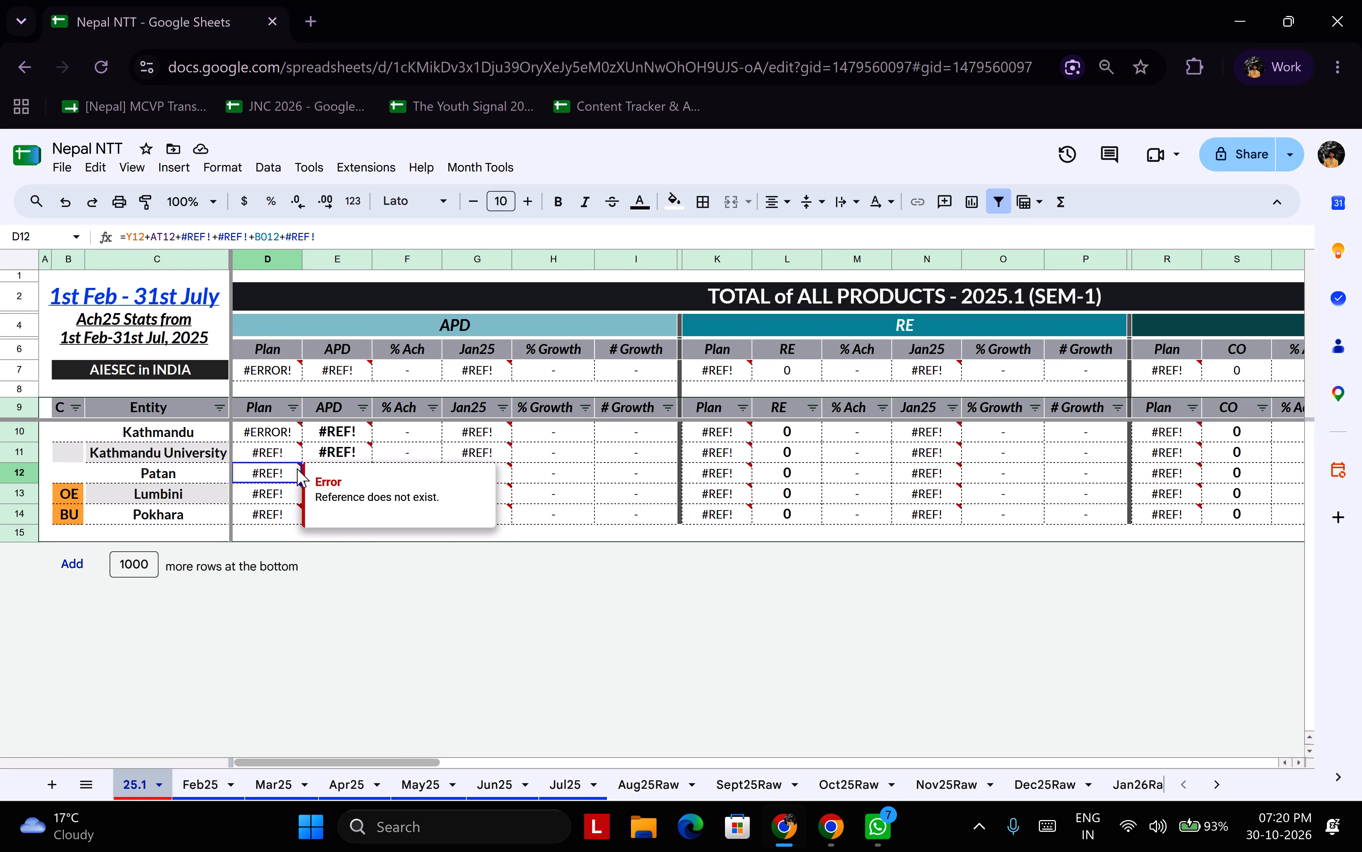
{"action": "left_click", "coordinate": [338, 442]}
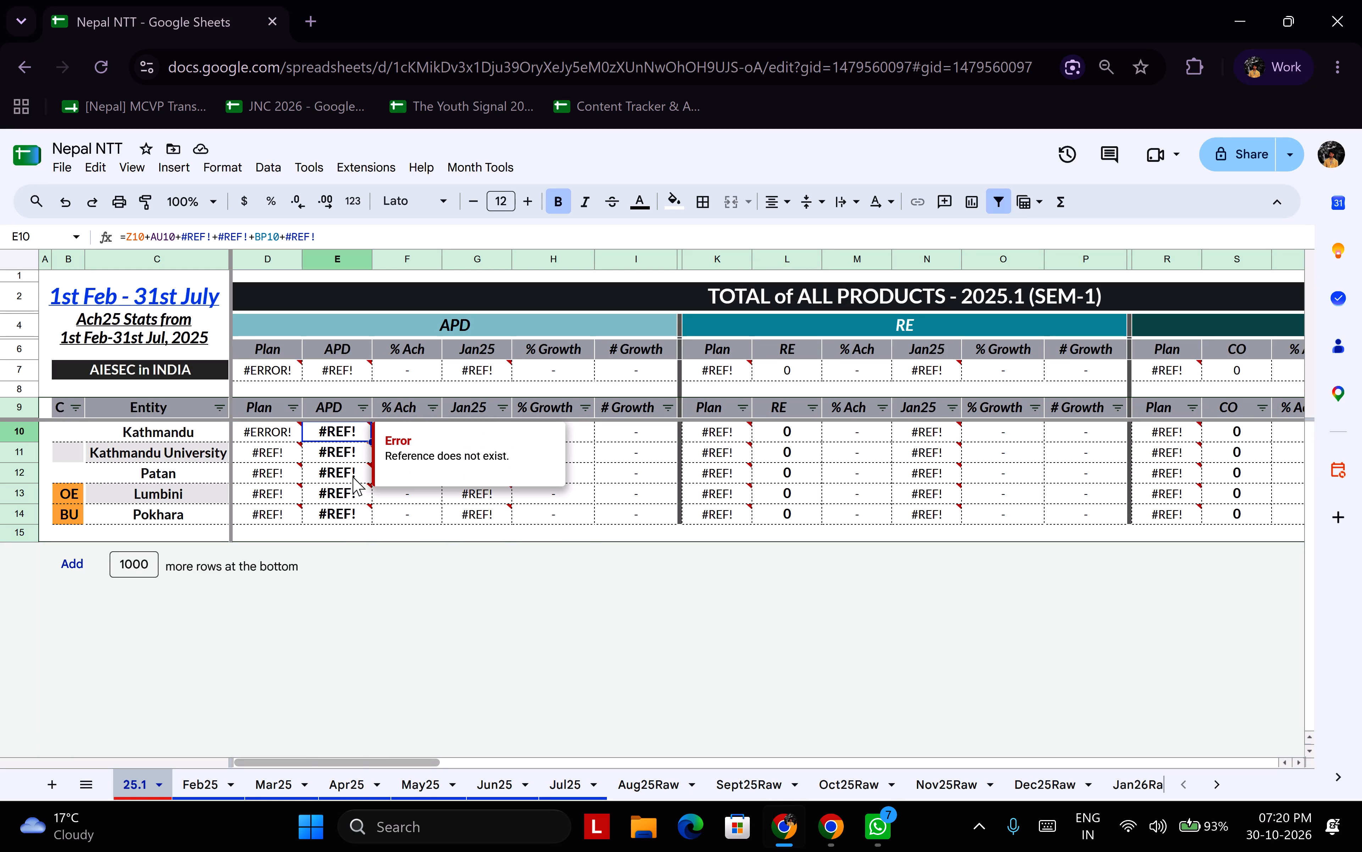
{"action": "left_click", "coordinate": [725, 431]}
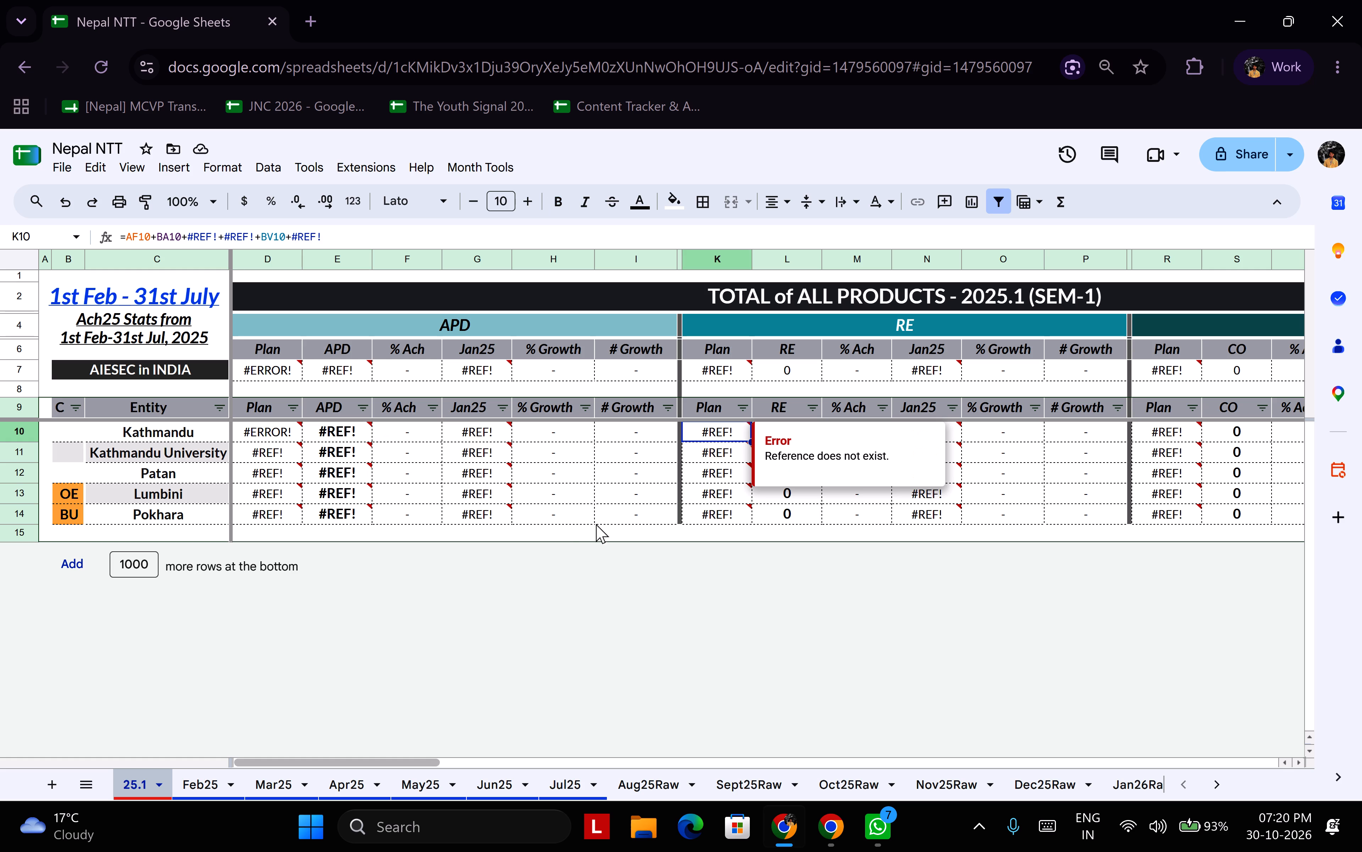
{"action": "left_click", "coordinate": [541, 533]}
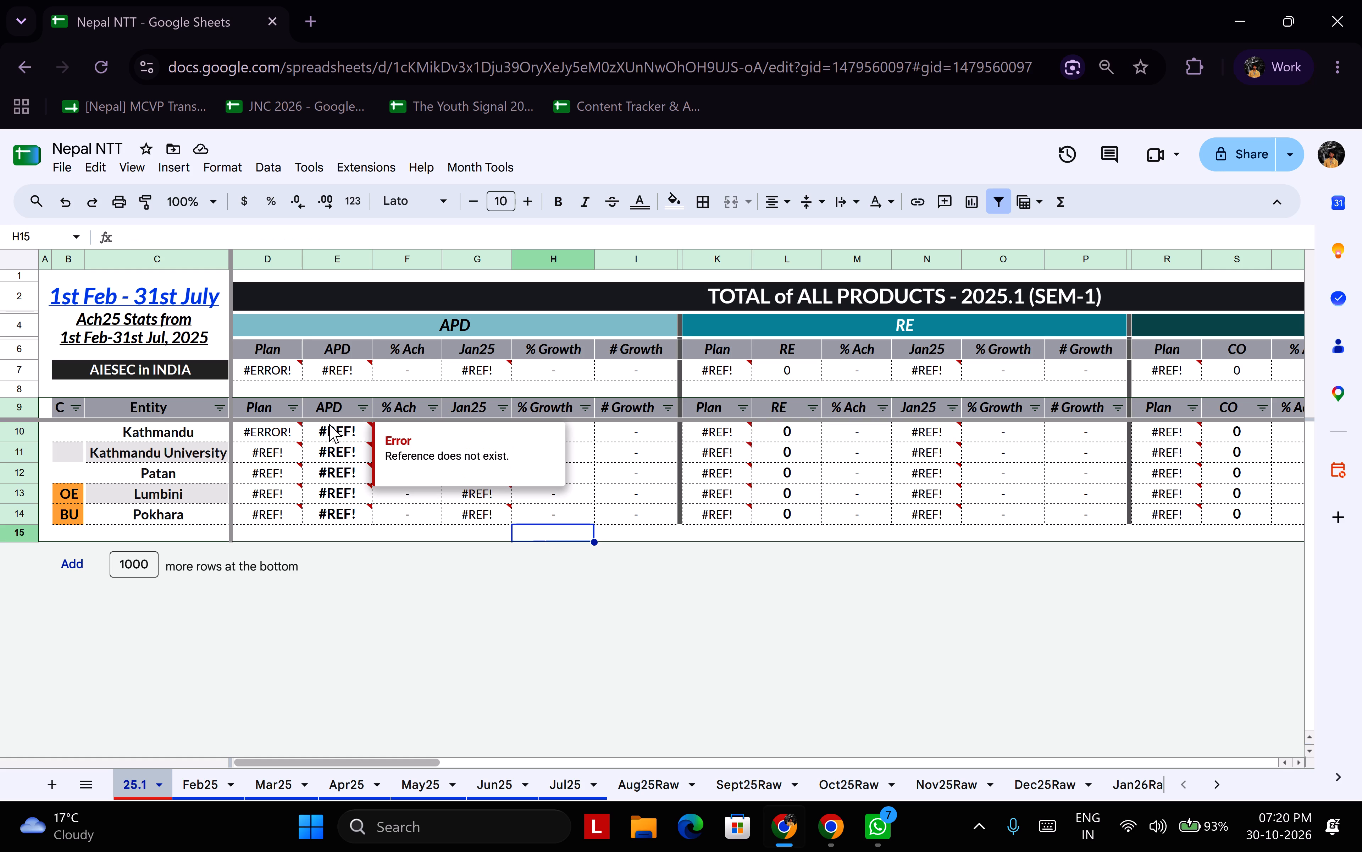
{"action": "left_click", "coordinate": [336, 435]}
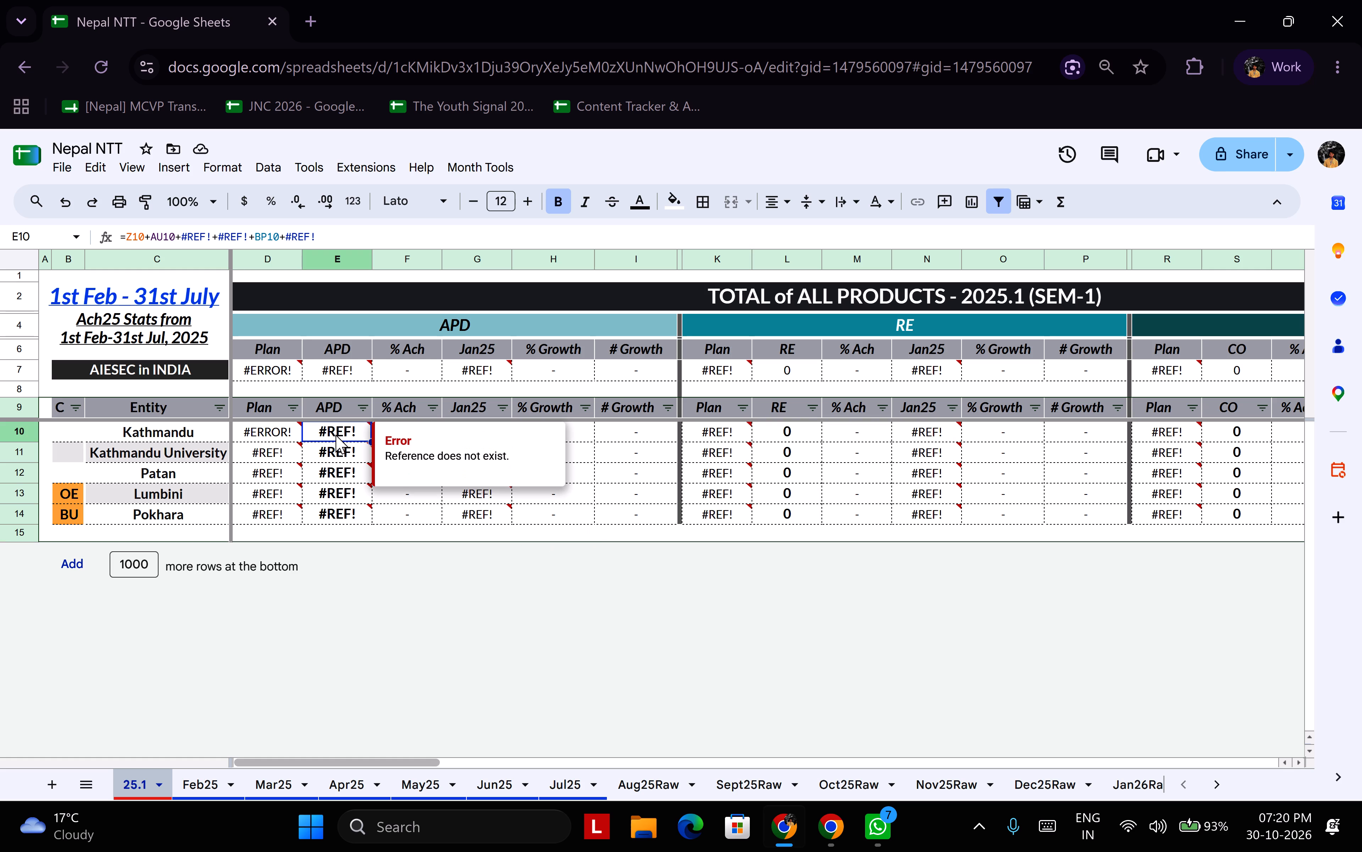
{"action": "scroll", "coordinate": [668, 465], "scroll_direction": "down", "scroll_amount": 2, "text": "shift"}
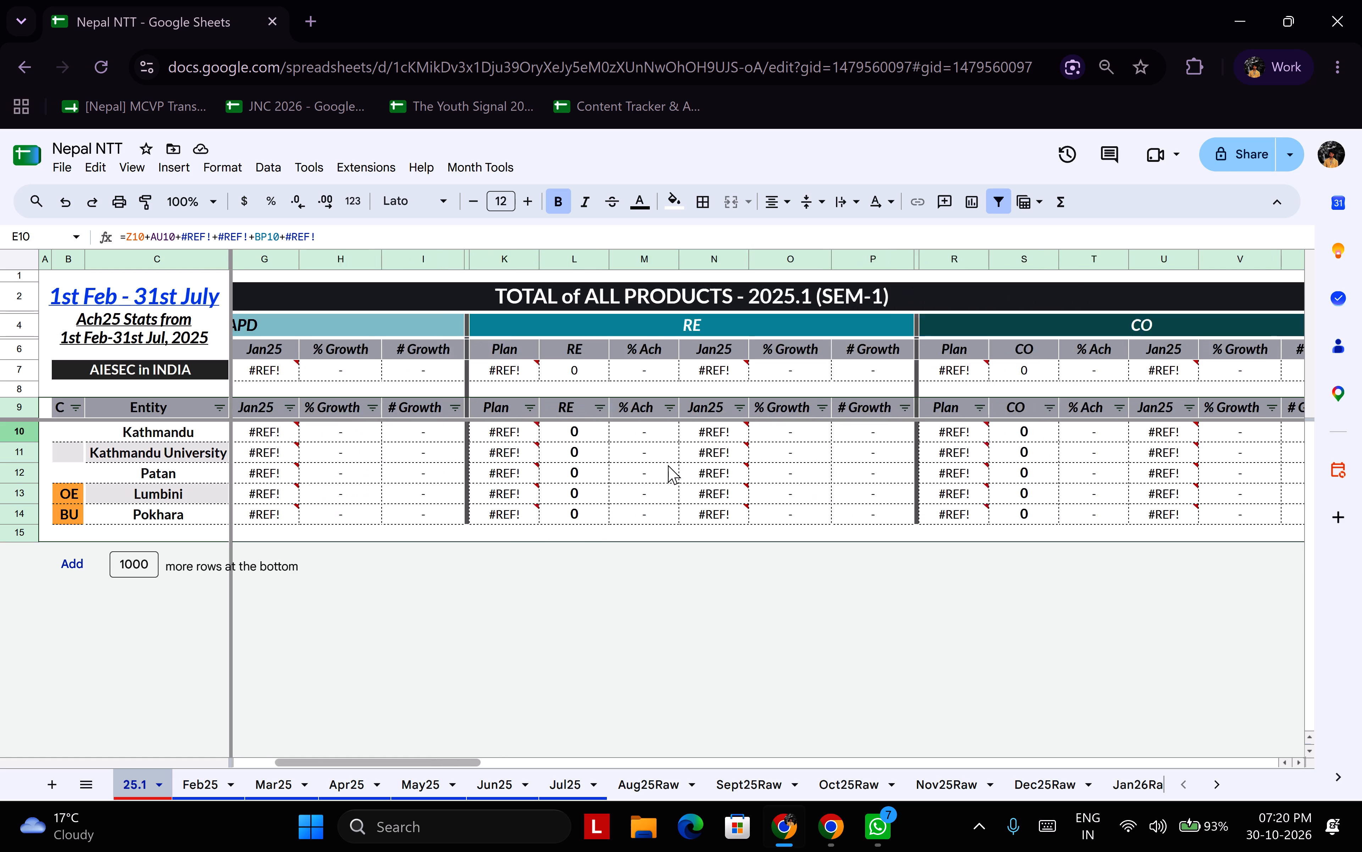
{"action": "scroll", "coordinate": [668, 465], "scroll_direction": "down", "scroll_amount": 4, "text": "shift"}
{"action": "scroll", "coordinate": [668, 464], "scroll_direction": "up", "scroll_amount": 6, "text": "shift"}
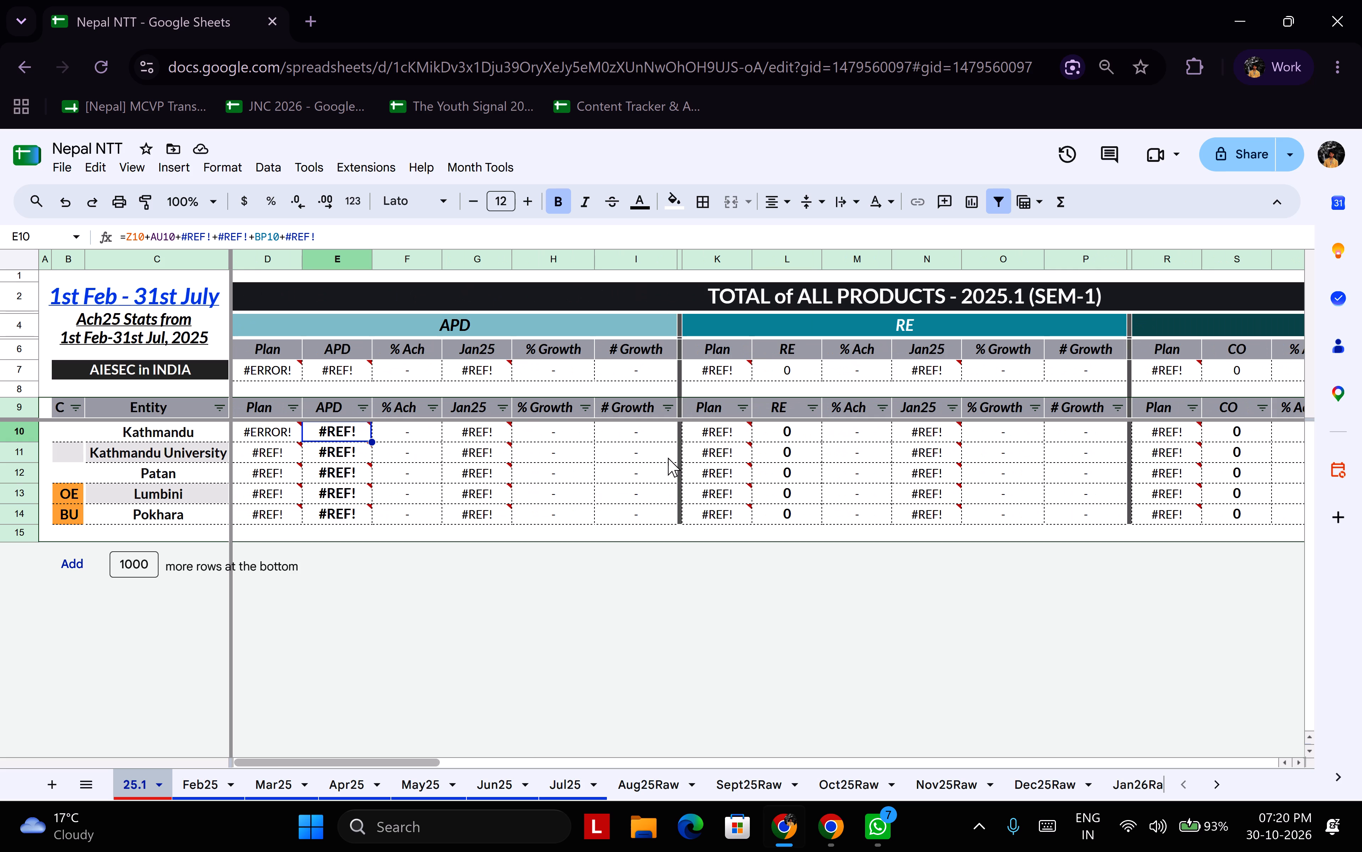
{"action": "left_click", "coordinate": [272, 430]}
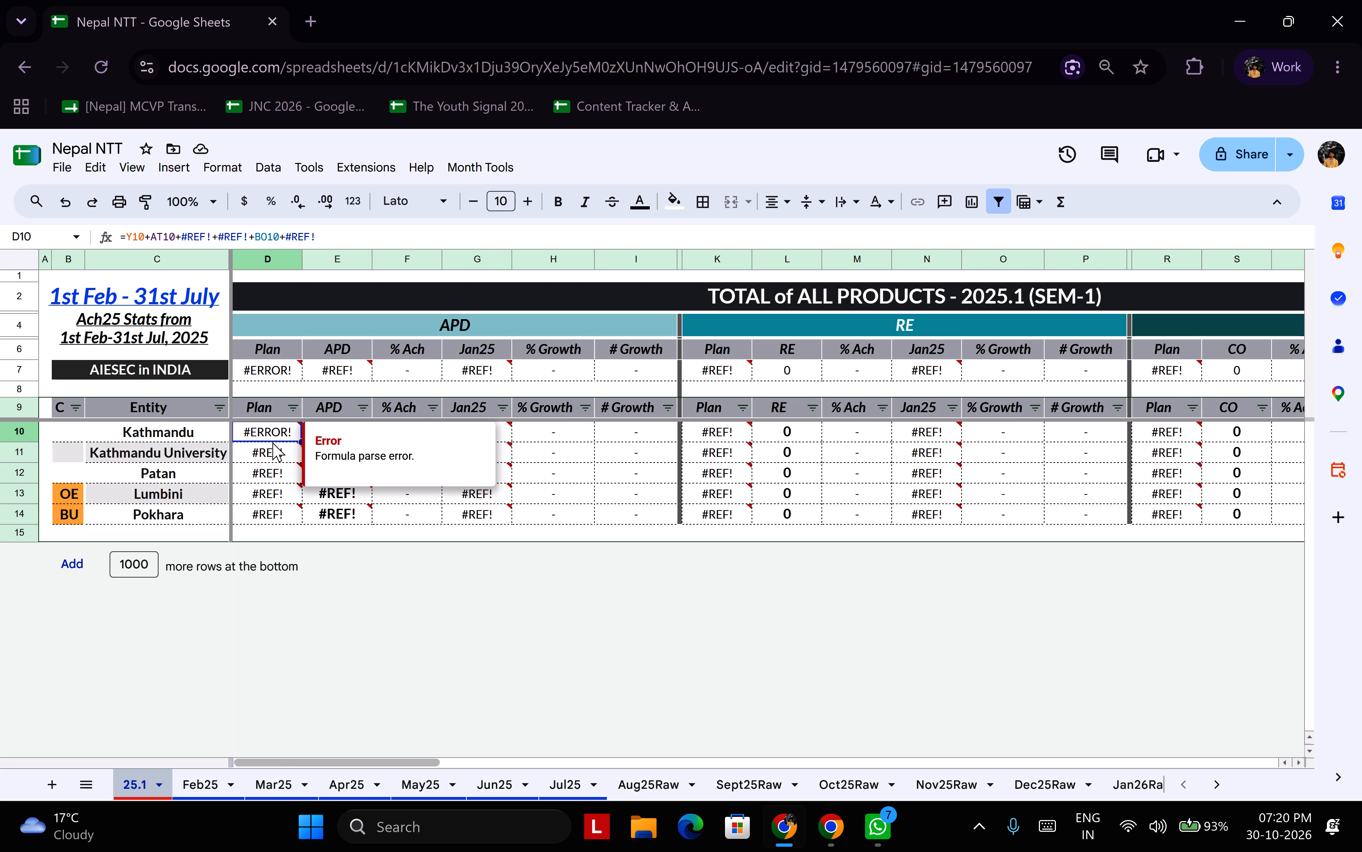
{"action": "left_click", "coordinate": [282, 467]}
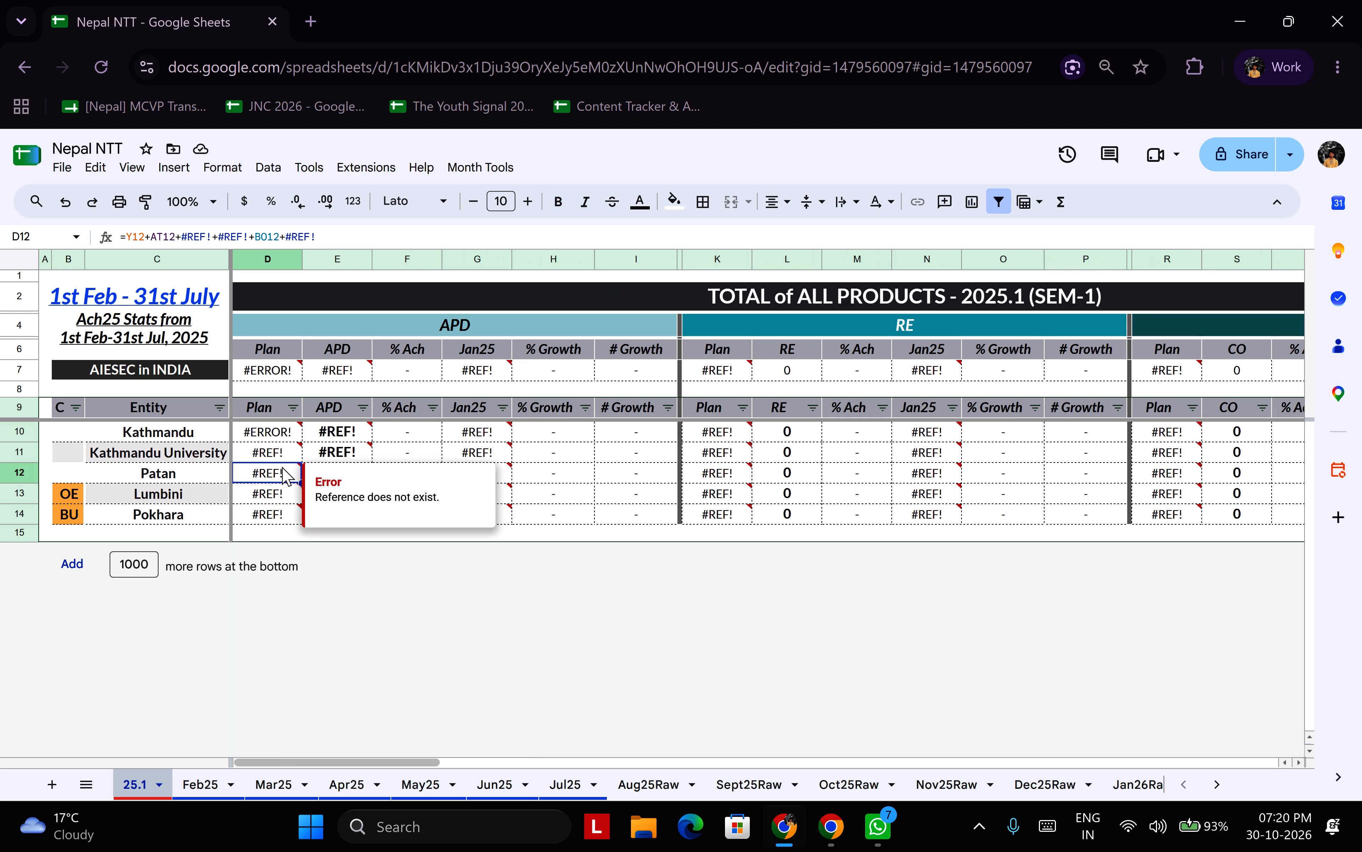
{"action": "left_click", "coordinate": [275, 447]}
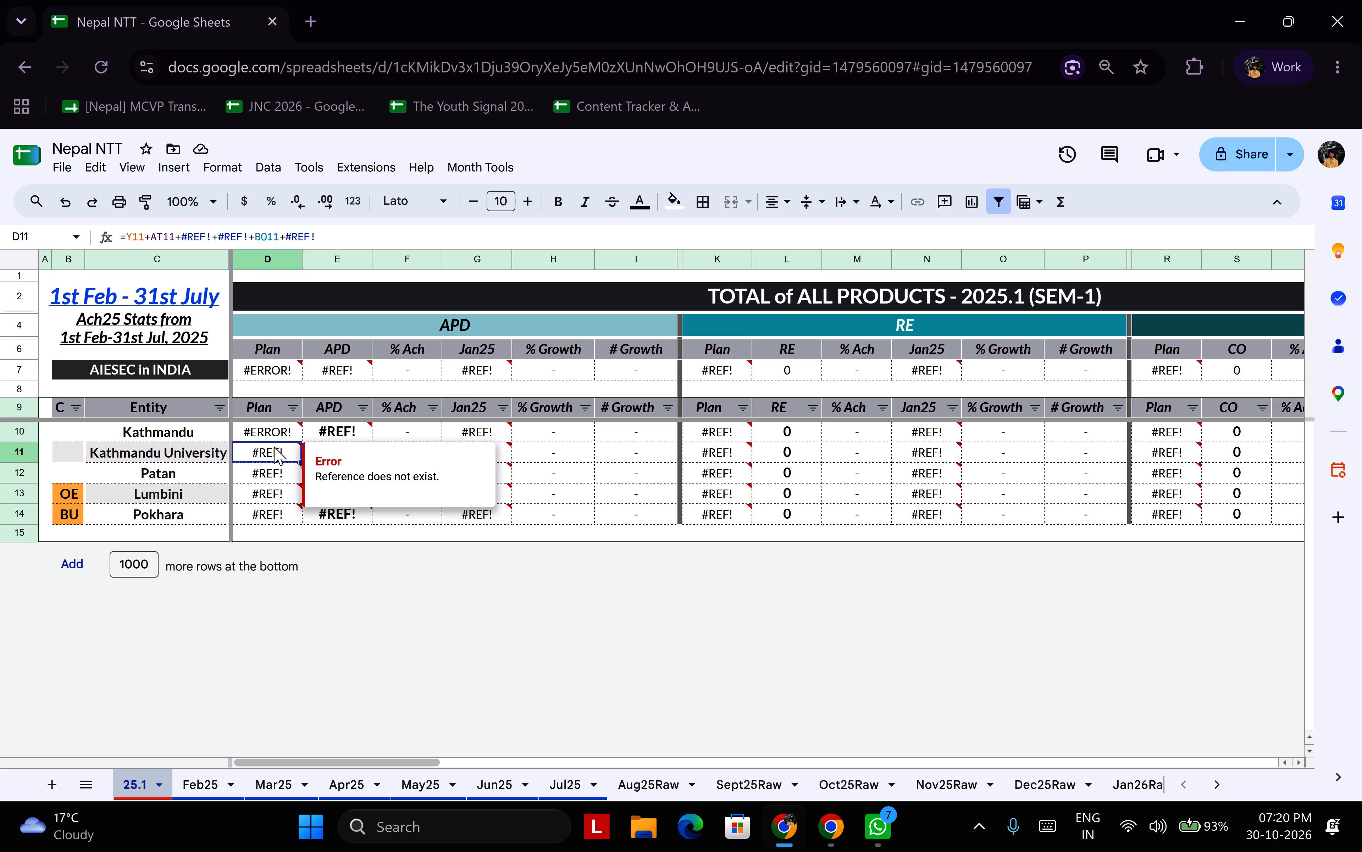
Replace Kathmandu's APD formula in E10 of the total block with =Z10+AU10+BP10, summing the OGV, IGV and OGT APD cells.
{"action": "left_click", "coordinate": [351, 427]}
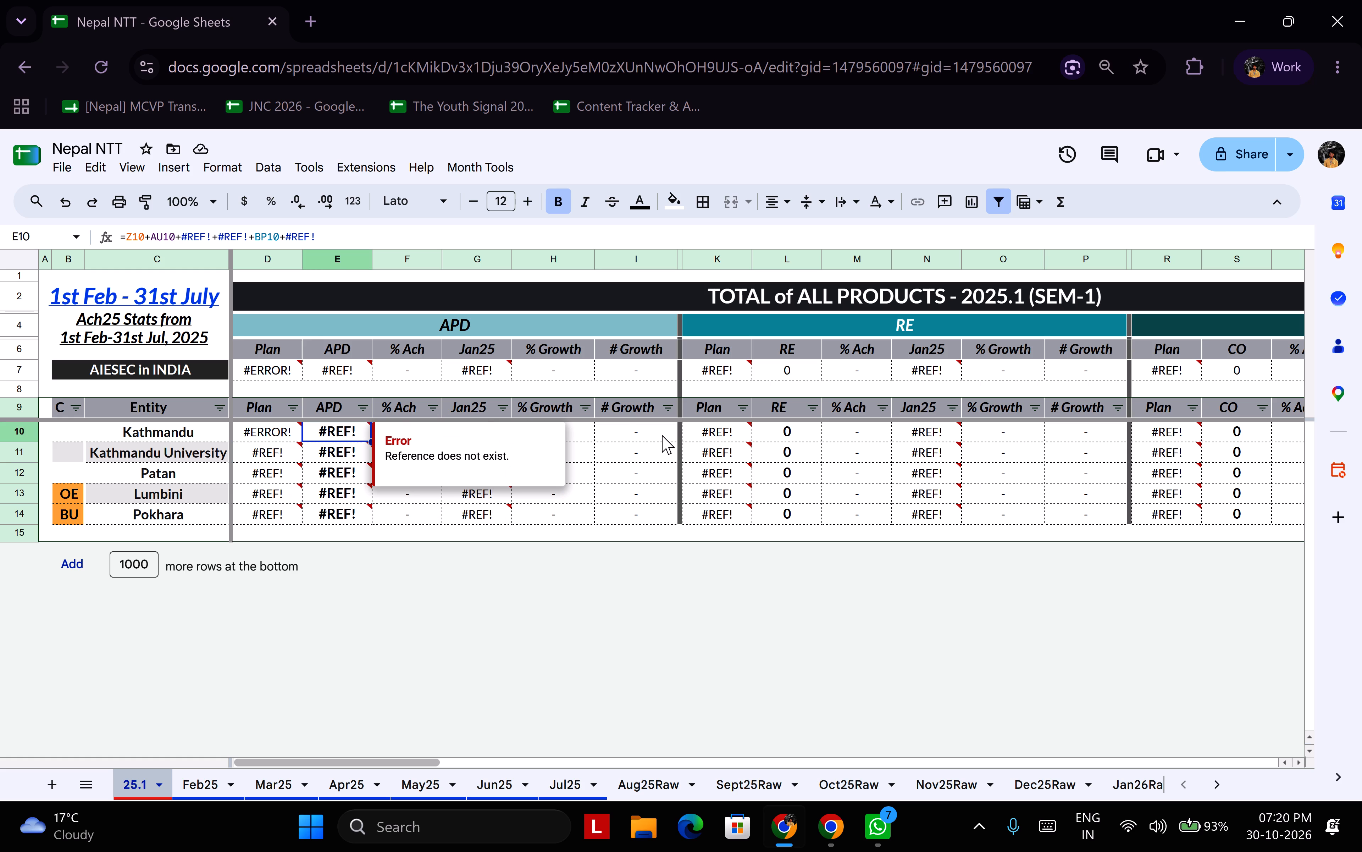
{"action": "scroll", "coordinate": [662, 435], "scroll_direction": "down", "scroll_amount": 7, "text": "shift"}
{"action": "scroll", "coordinate": [662, 435], "scroll_direction": "up", "scroll_amount": 6, "text": "shift"}
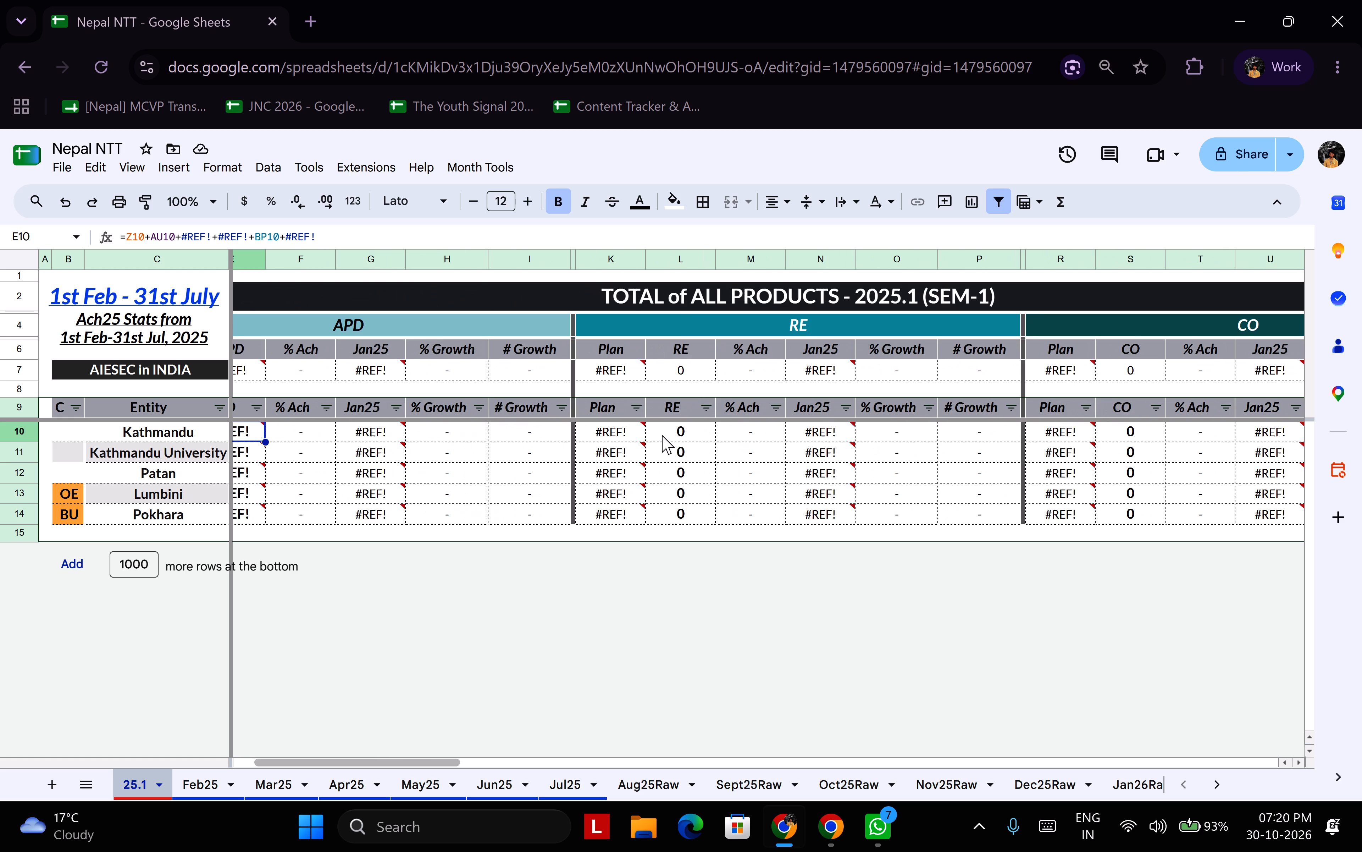
{"action": "scroll", "coordinate": [662, 435], "scroll_direction": "up", "scroll_amount": 2, "text": "shift"}
{"action": "scroll", "coordinate": [662, 435], "scroll_direction": "down", "scroll_amount": 7, "text": "shift"}
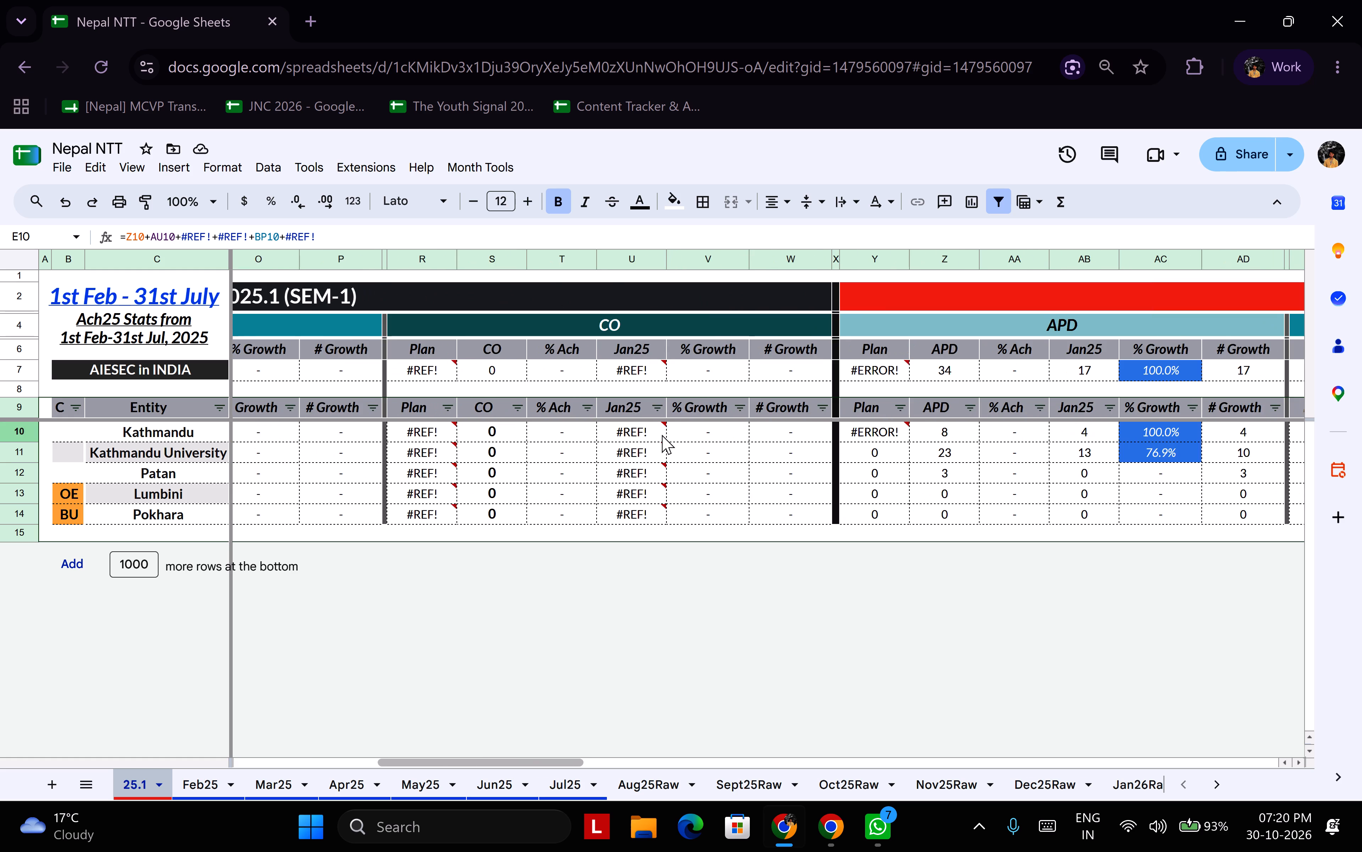
{"action": "scroll", "coordinate": [662, 435], "scroll_direction": "down", "scroll_amount": 3, "text": "shift"}
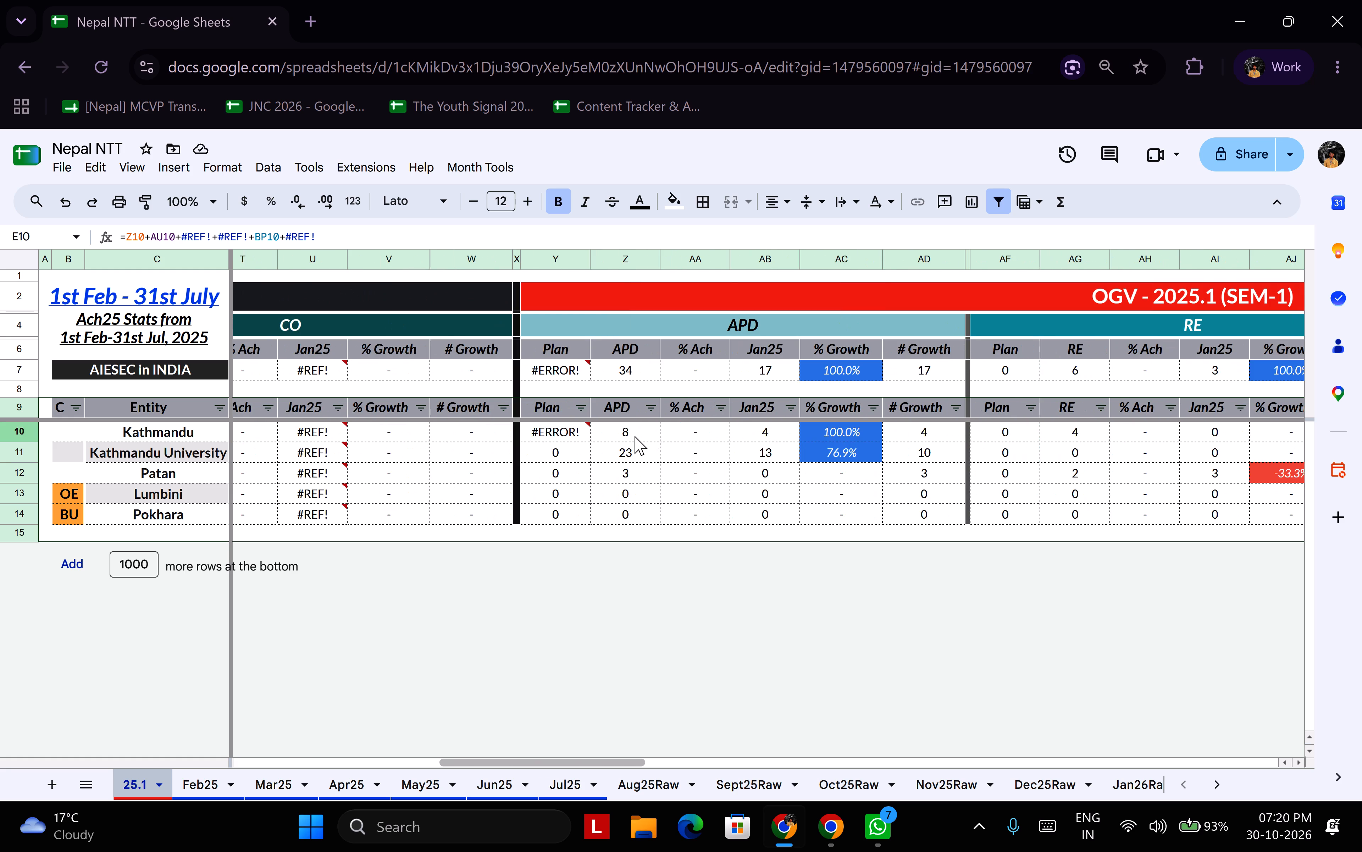
{"action": "left_click", "coordinate": [464, 226]}
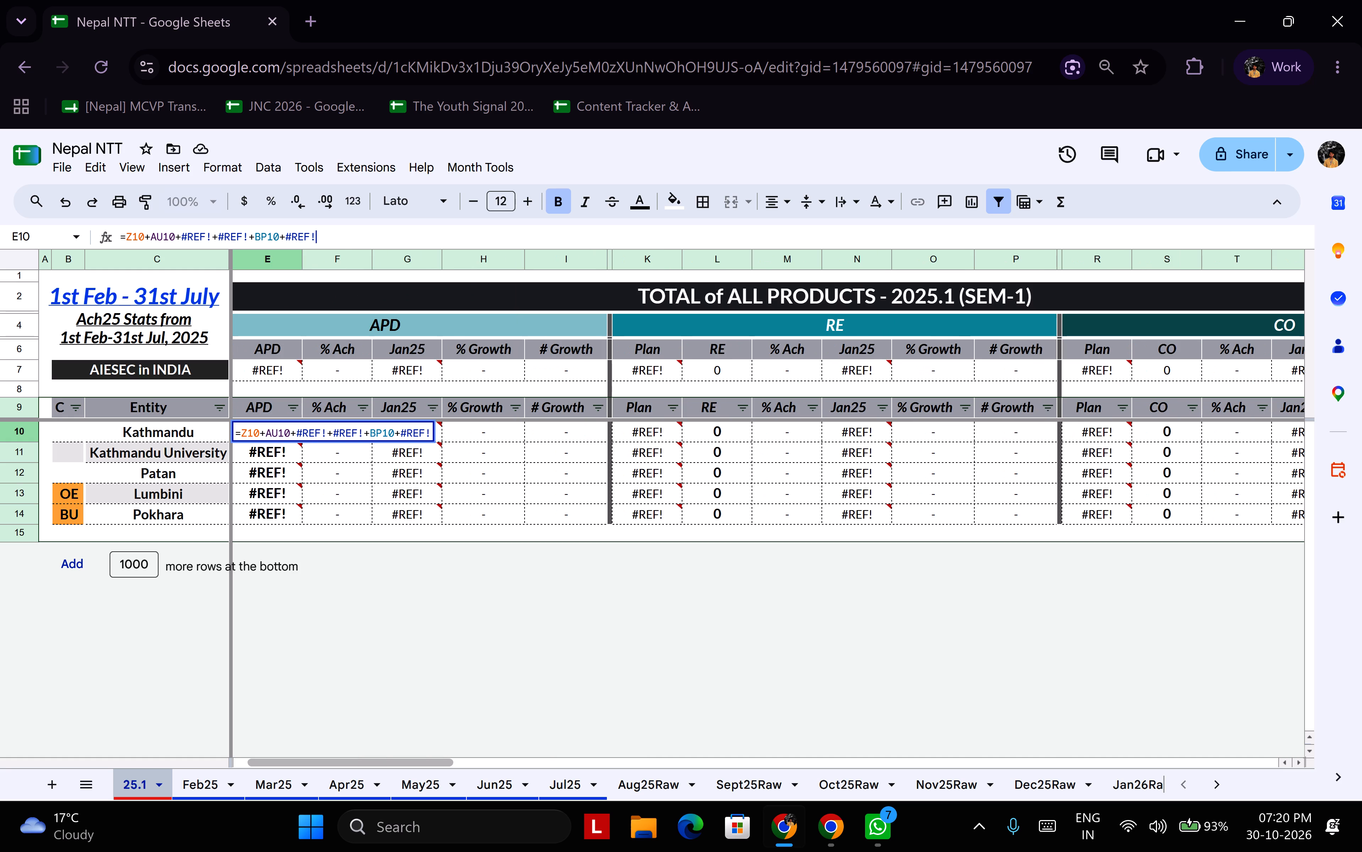
{"action": "key", "text": "ctrl+a"}
{"action": "key", "text": "equal"}
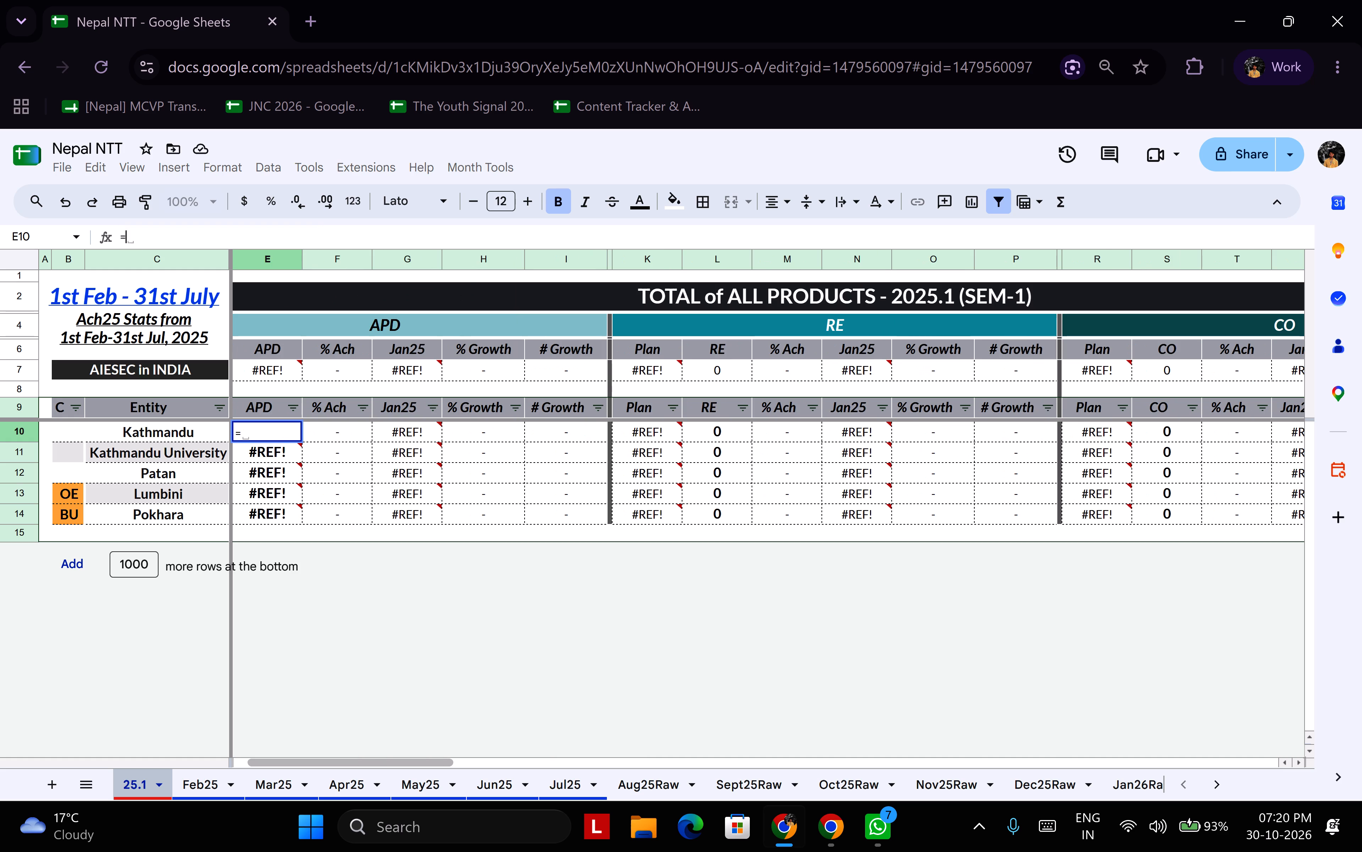
{"action": "scroll", "coordinate": [555, 517], "scroll_direction": "down", "scroll_amount": 6, "text": "shift"}
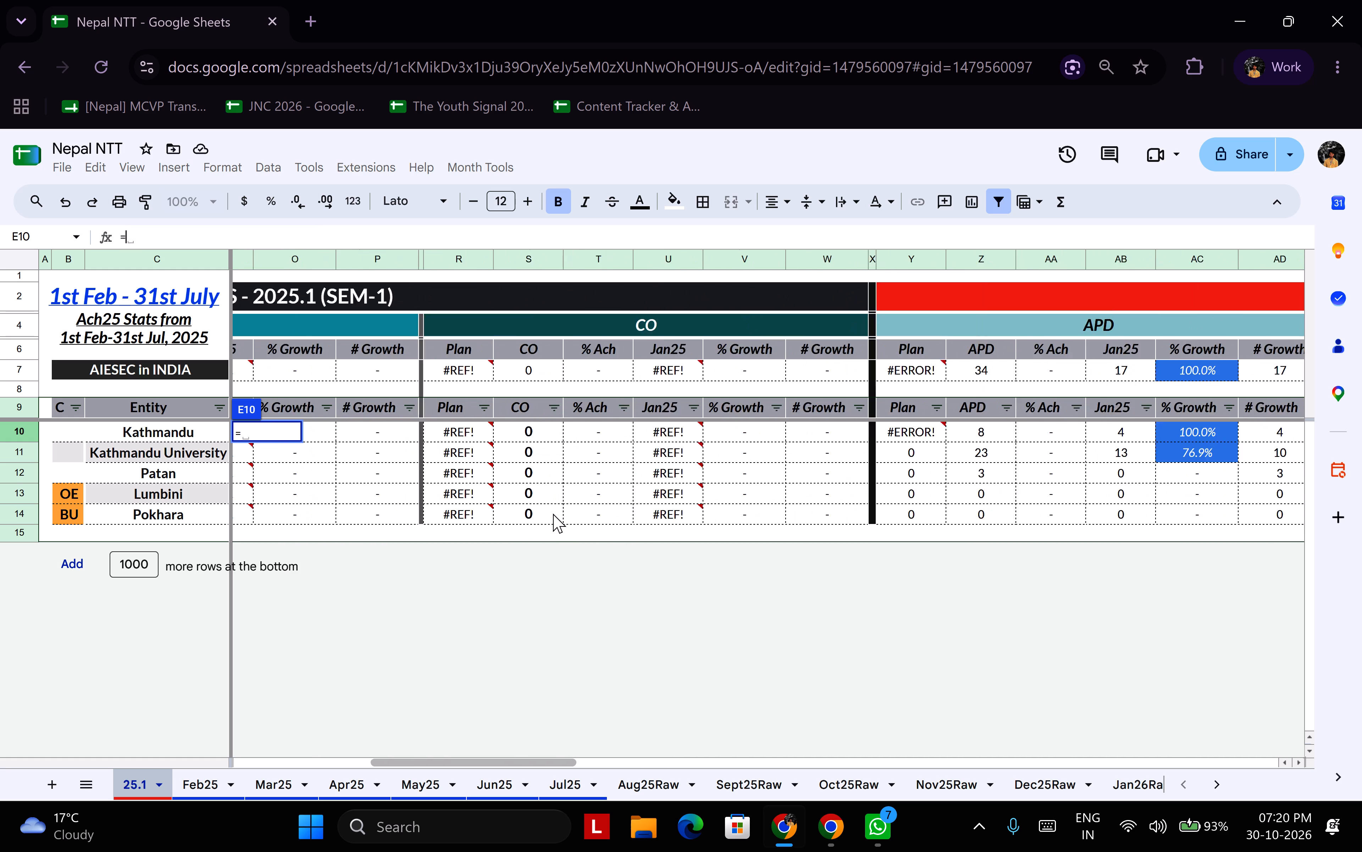
{"action": "scroll", "coordinate": [553, 514], "scroll_direction": "down", "scroll_amount": 2, "text": "shift"}
{"action": "left_click", "coordinate": [775, 433], "text": "ctrl"}
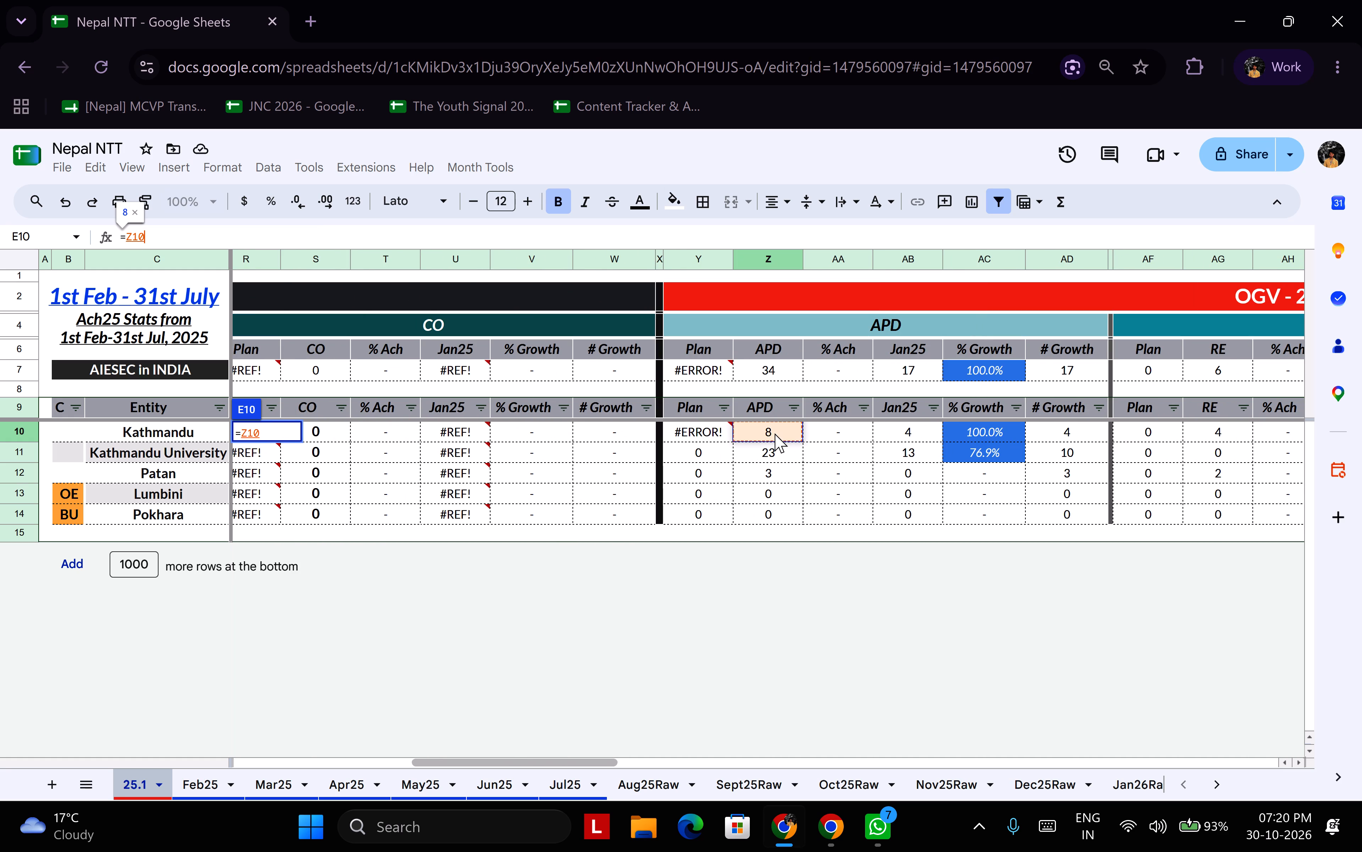
{"action": "key", "text": "shift+plus"}
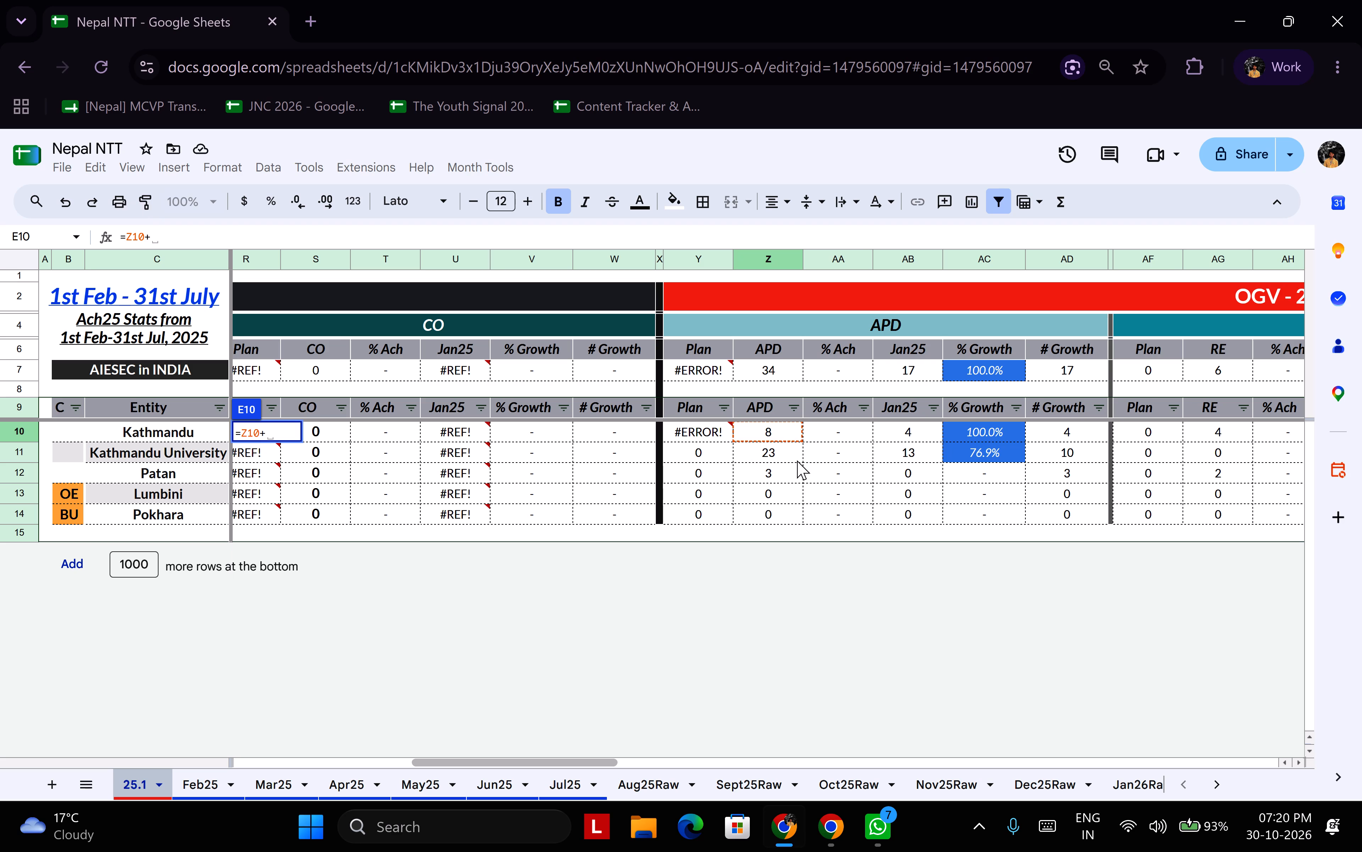
{"action": "scroll", "coordinate": [797, 460], "scroll_direction": "down", "scroll_amount": 9, "text": "shift"}
{"action": "scroll", "coordinate": [707, 394], "scroll_direction": "down", "scroll_amount": 4, "text": "shift"}
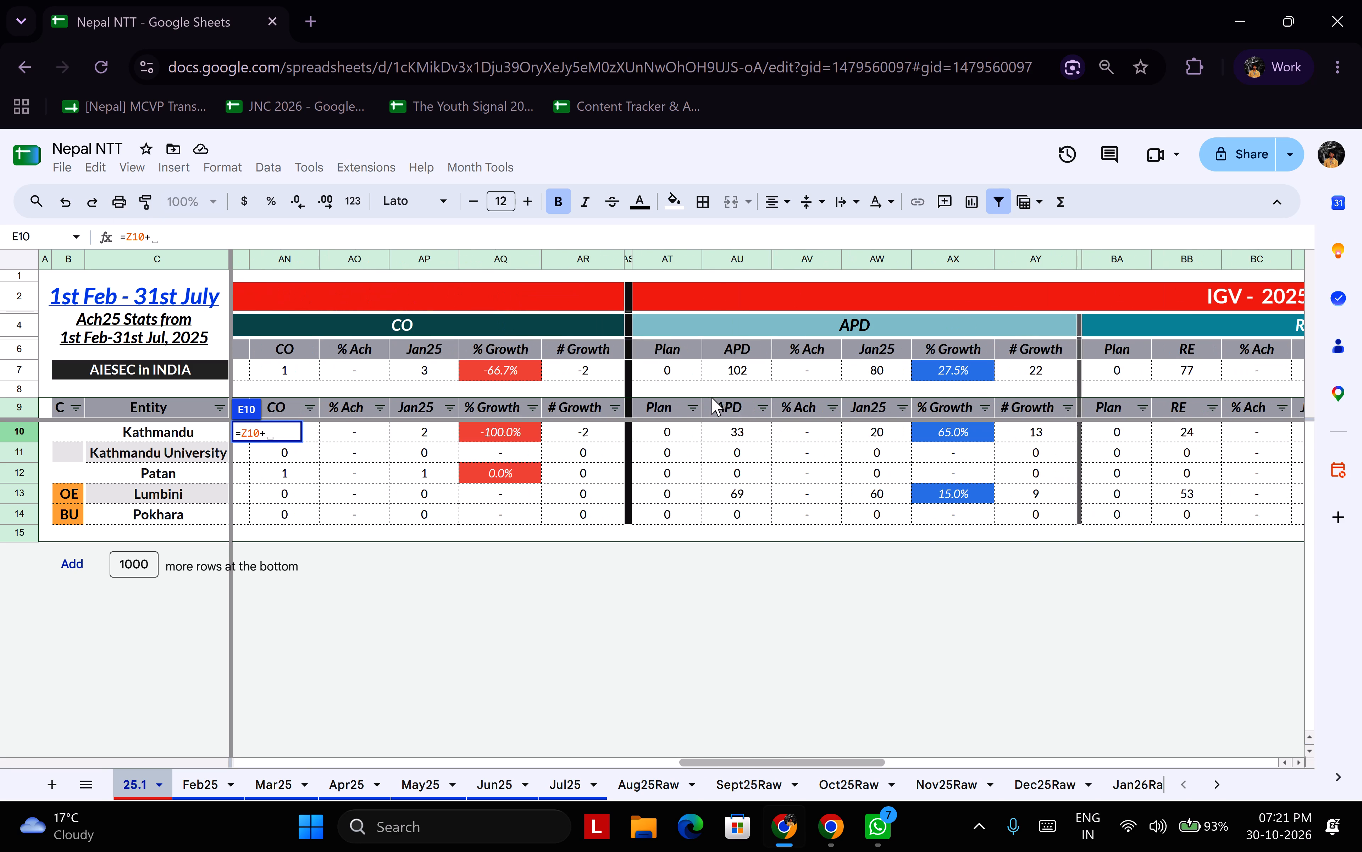
{"action": "scroll", "coordinate": [727, 427], "scroll_direction": "down", "scroll_amount": 1, "text": "shift"}
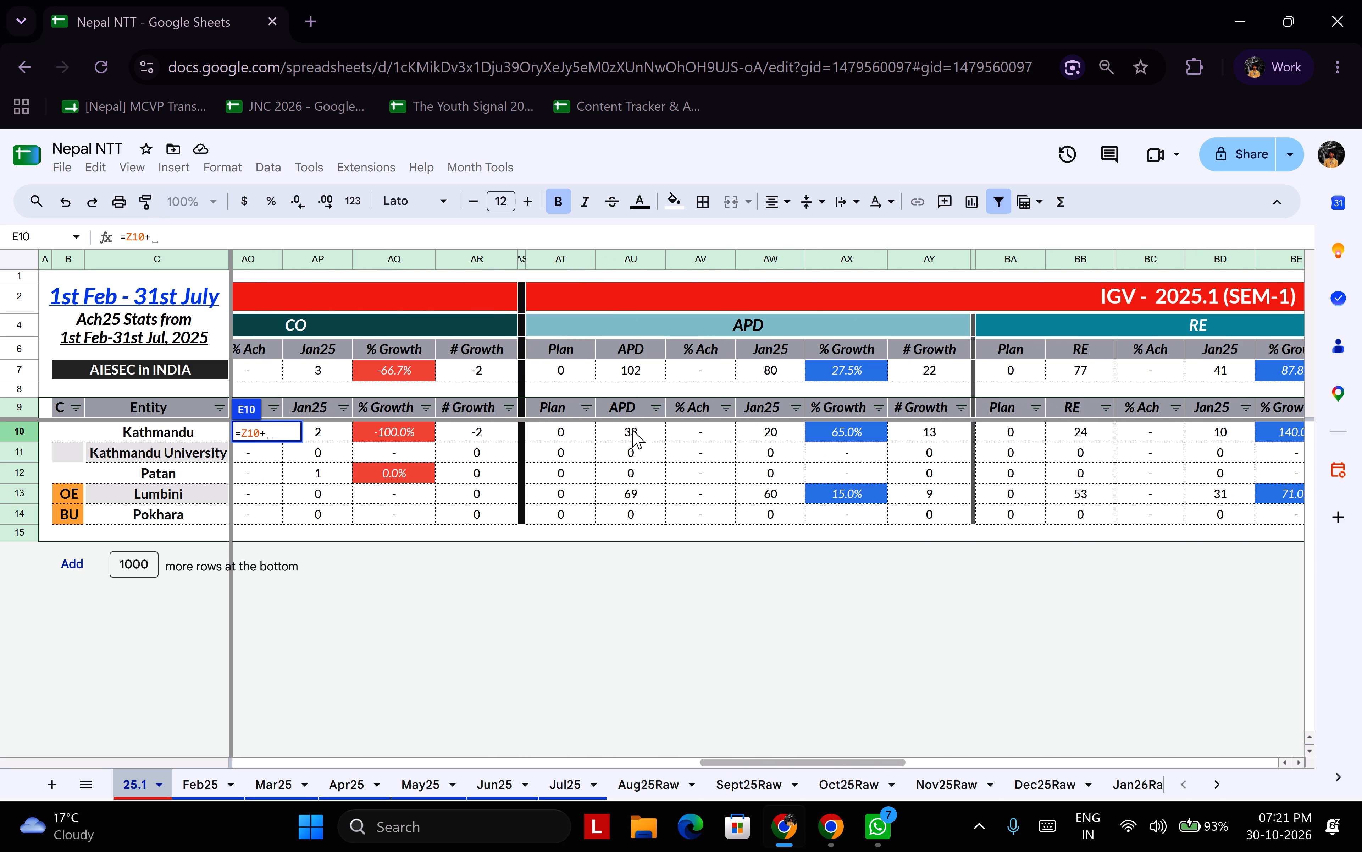
{"action": "left_click", "coordinate": [630, 432], "text": "ctrl"}
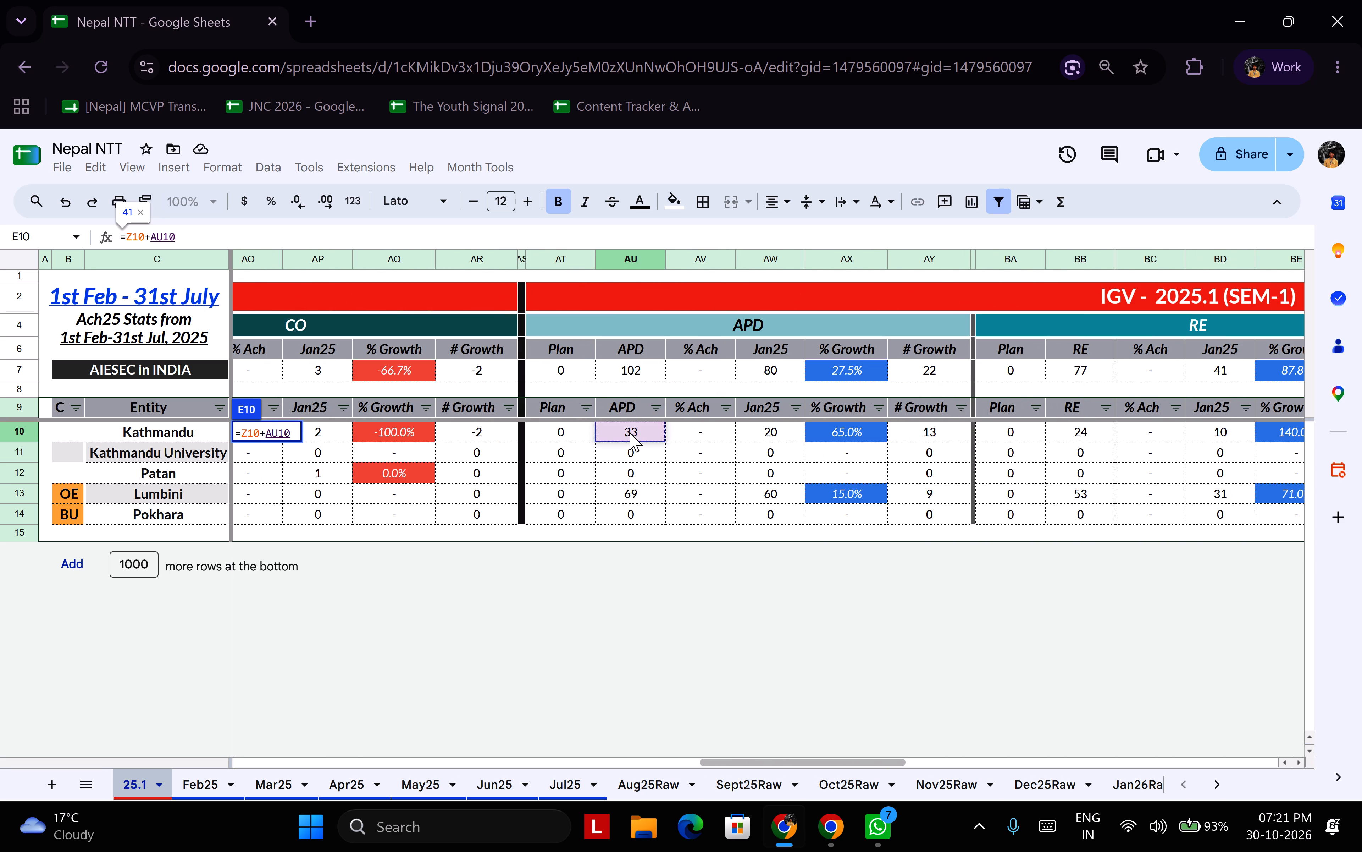
{"action": "key", "text": "shift+plus"}
{"action": "scroll", "coordinate": [630, 432], "scroll_direction": "down", "scroll_amount": 5, "text": "shift"}
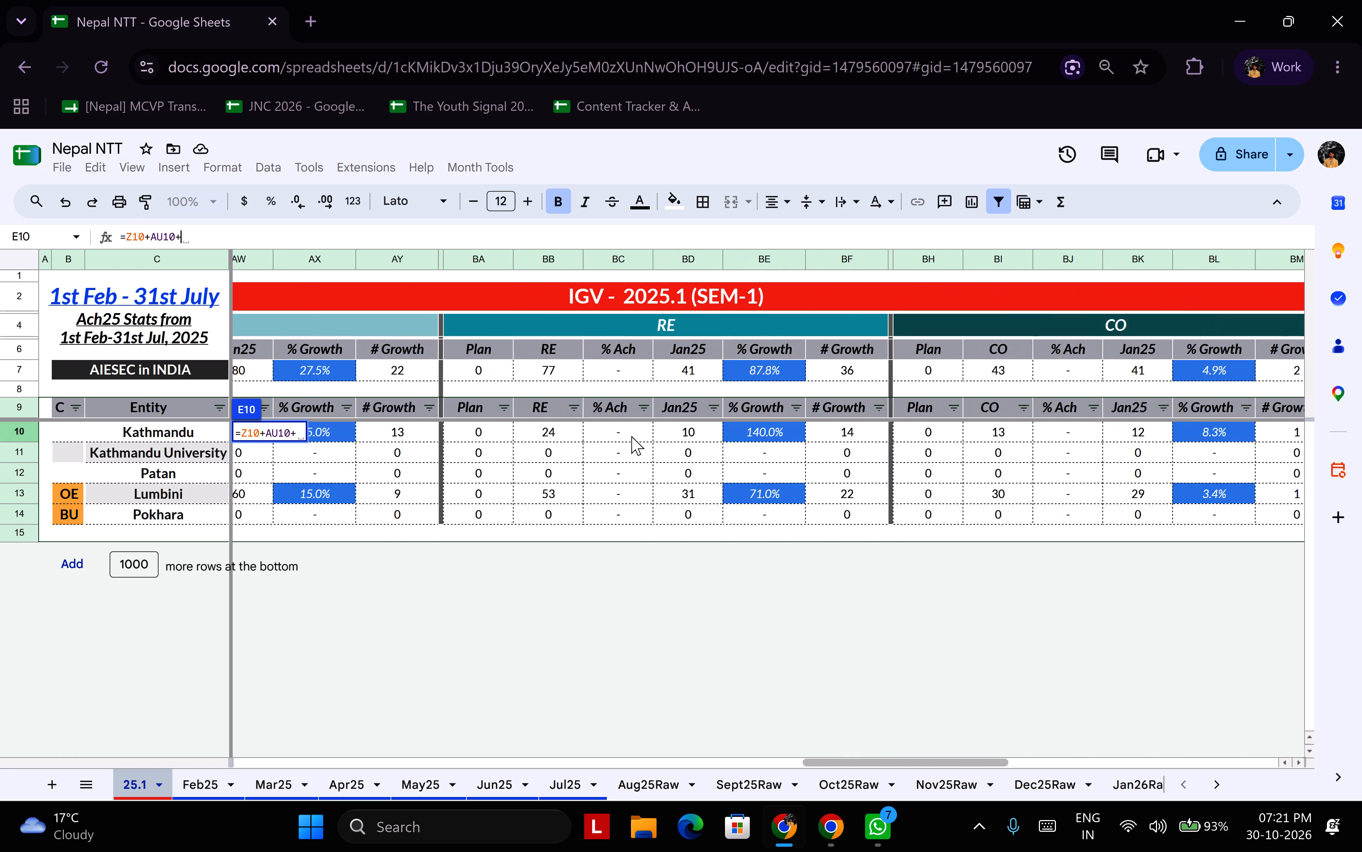
{"action": "scroll", "coordinate": [631, 436], "scroll_direction": "down", "scroll_amount": 8, "text": "shift"}
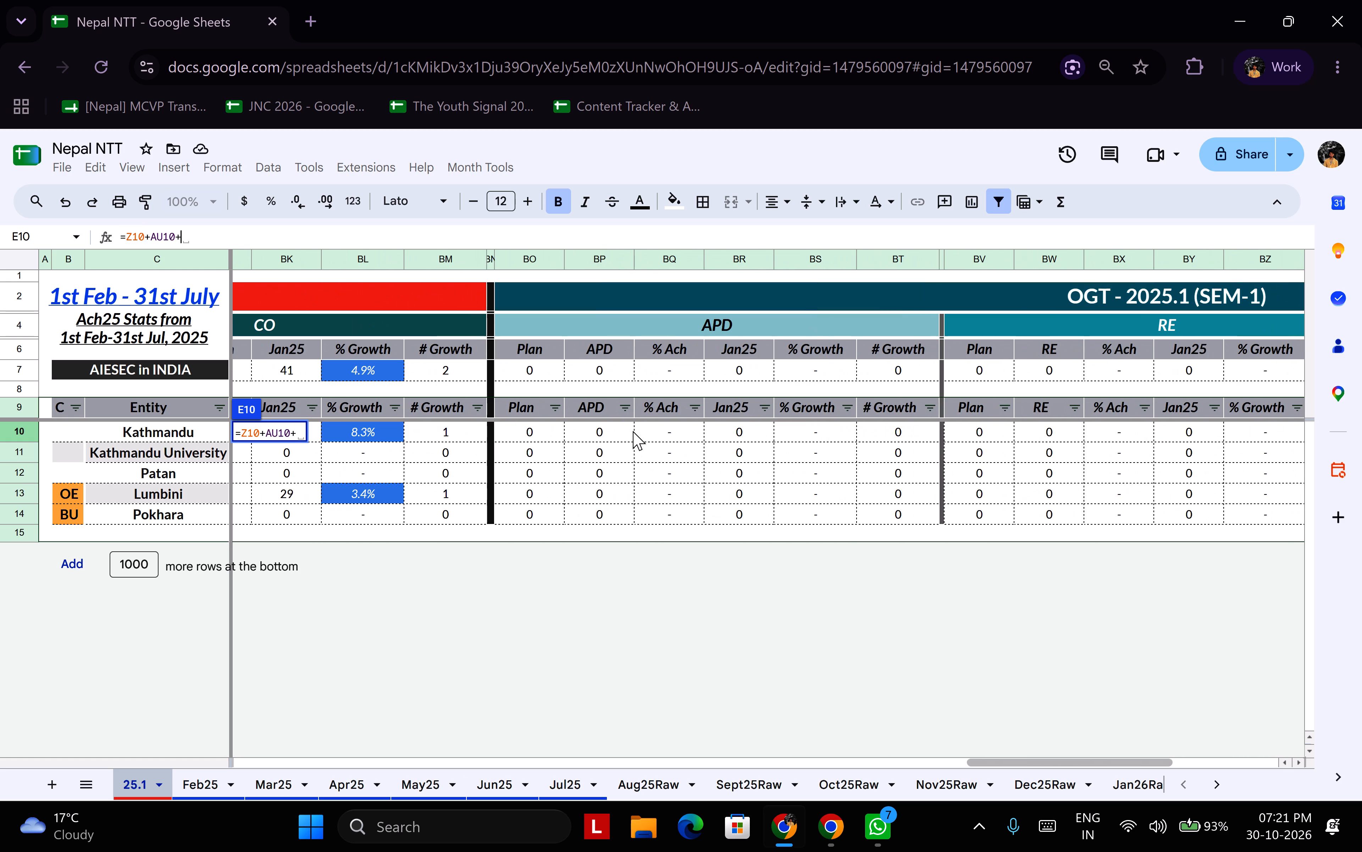
{"action": "left_click", "coordinate": [610, 433], "text": "ctrl"}
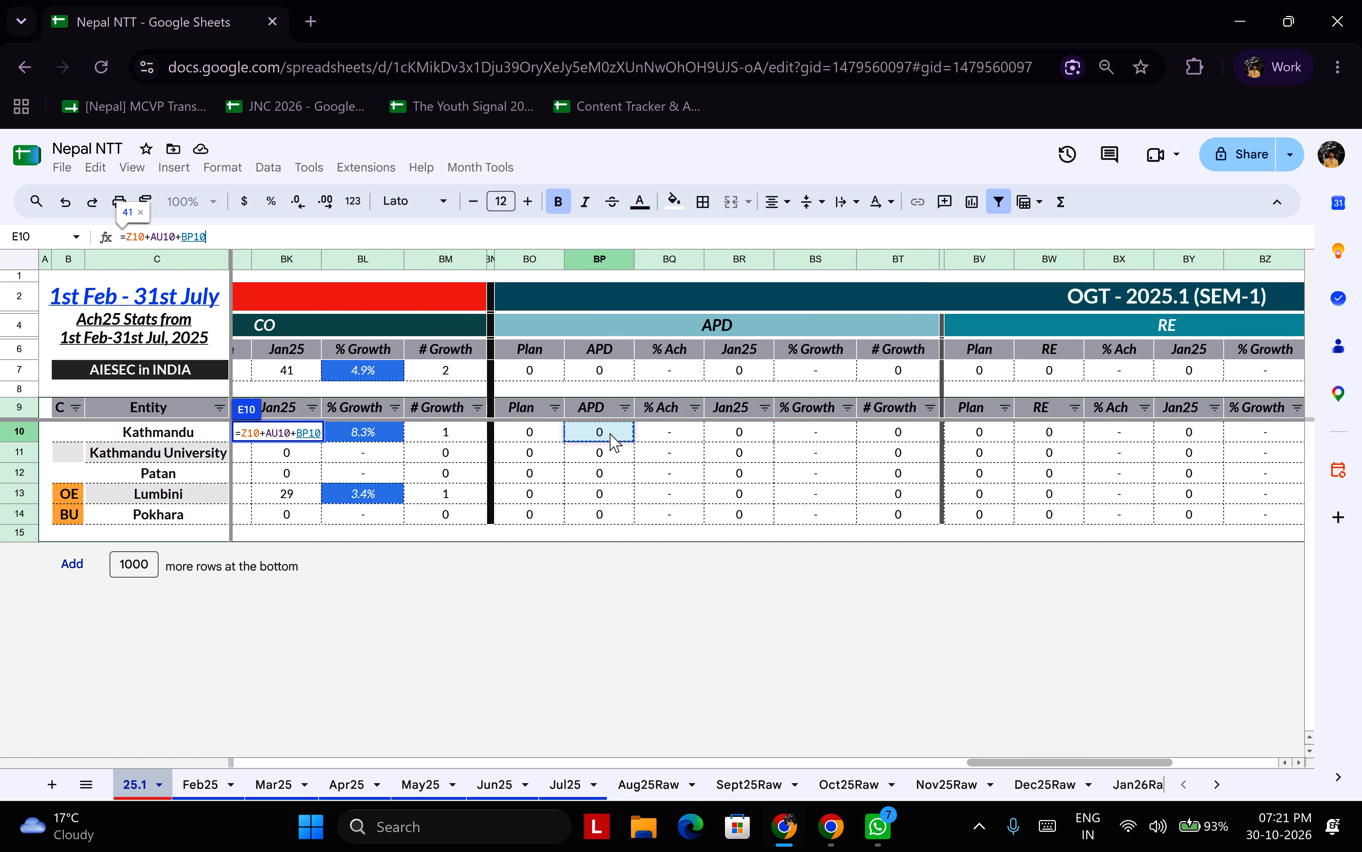
{"action": "scroll", "coordinate": [634, 452], "scroll_direction": "down", "scroll_amount": 11, "text": "shift"}
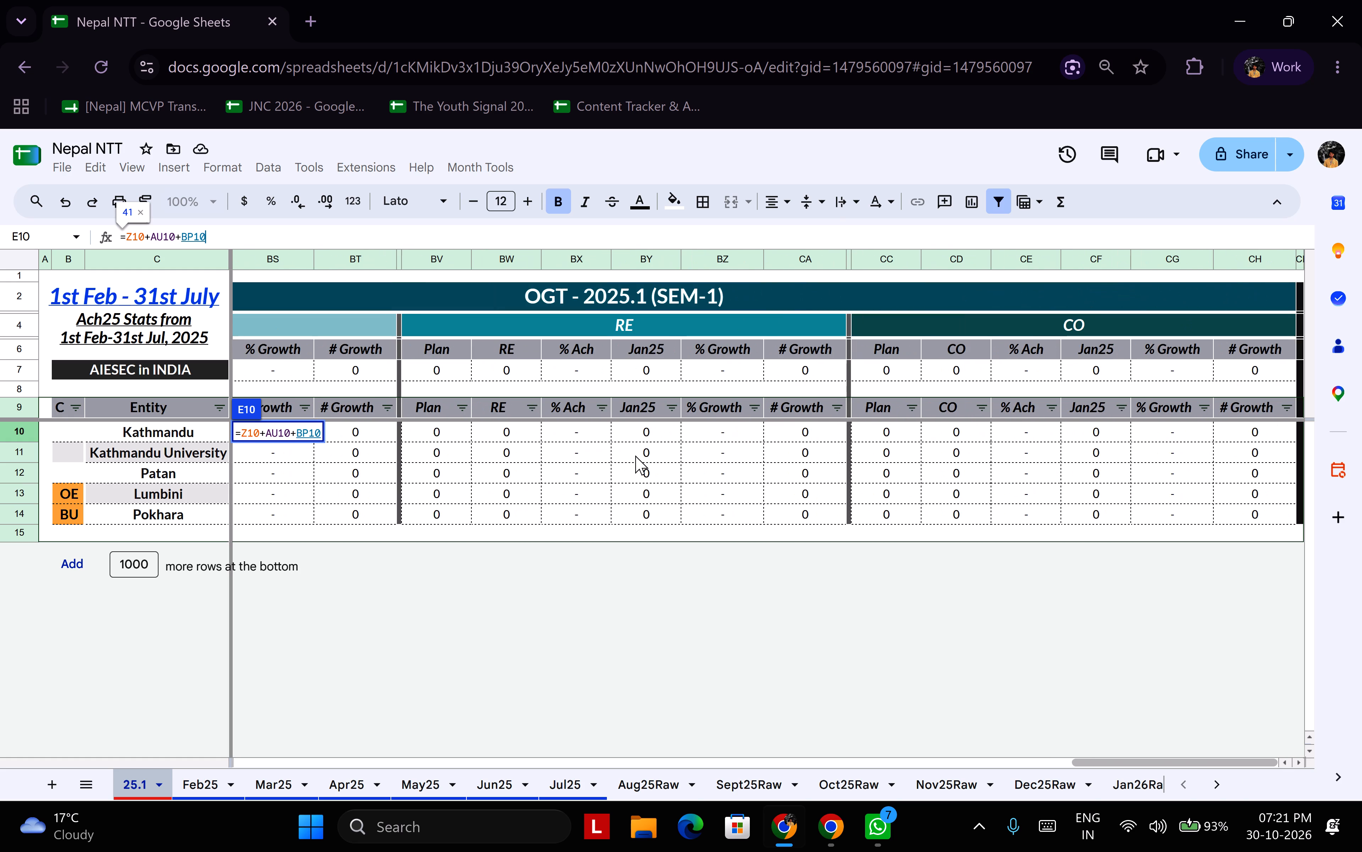
{"action": "key", "text": "Return"}
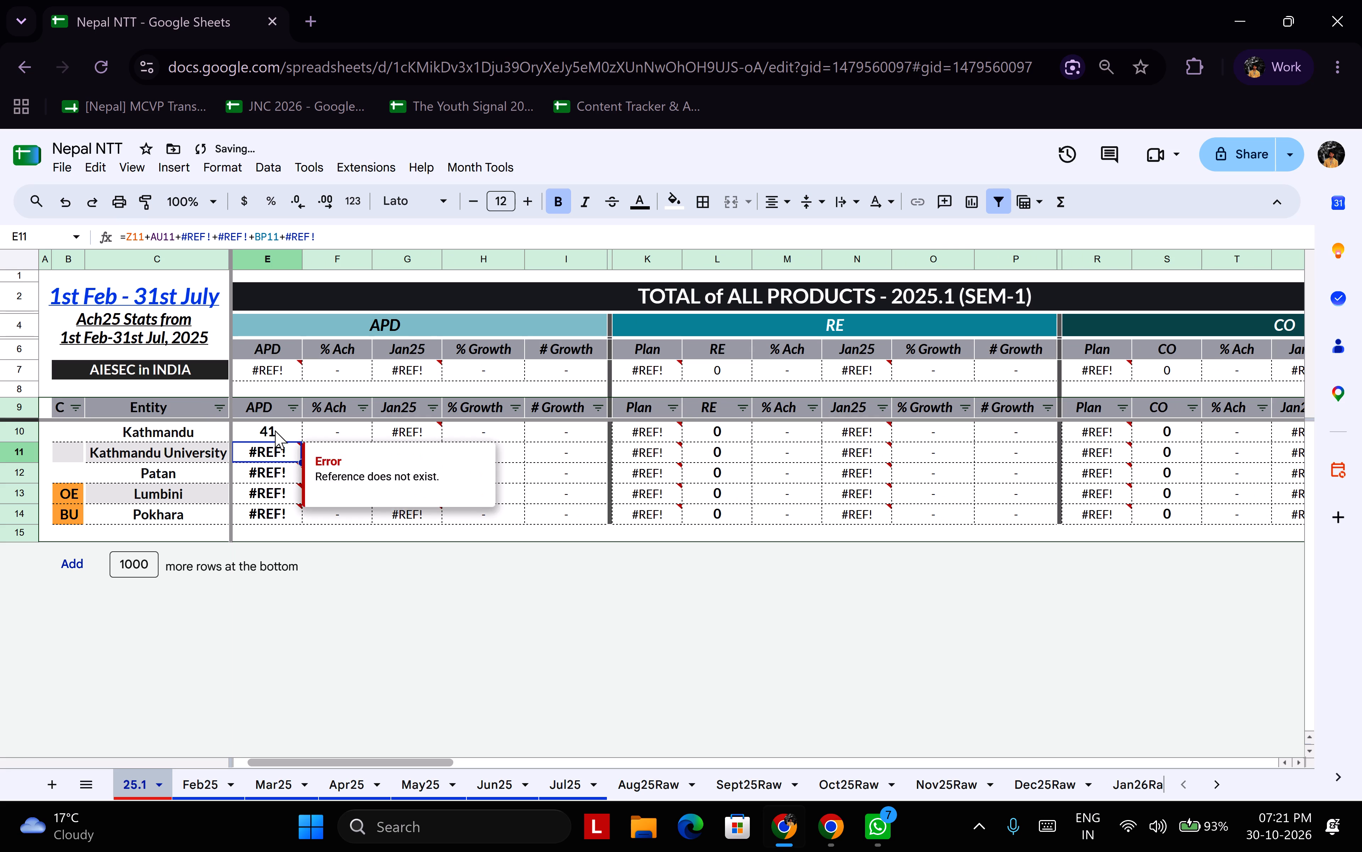
Fill the E10 APD total formula down through E14 for the remaining entities.
{"action": "left_click", "coordinate": [275, 430]}
{"action": "left_click_drag", "start_coordinate": [299, 442], "coordinate": [298, 520]}
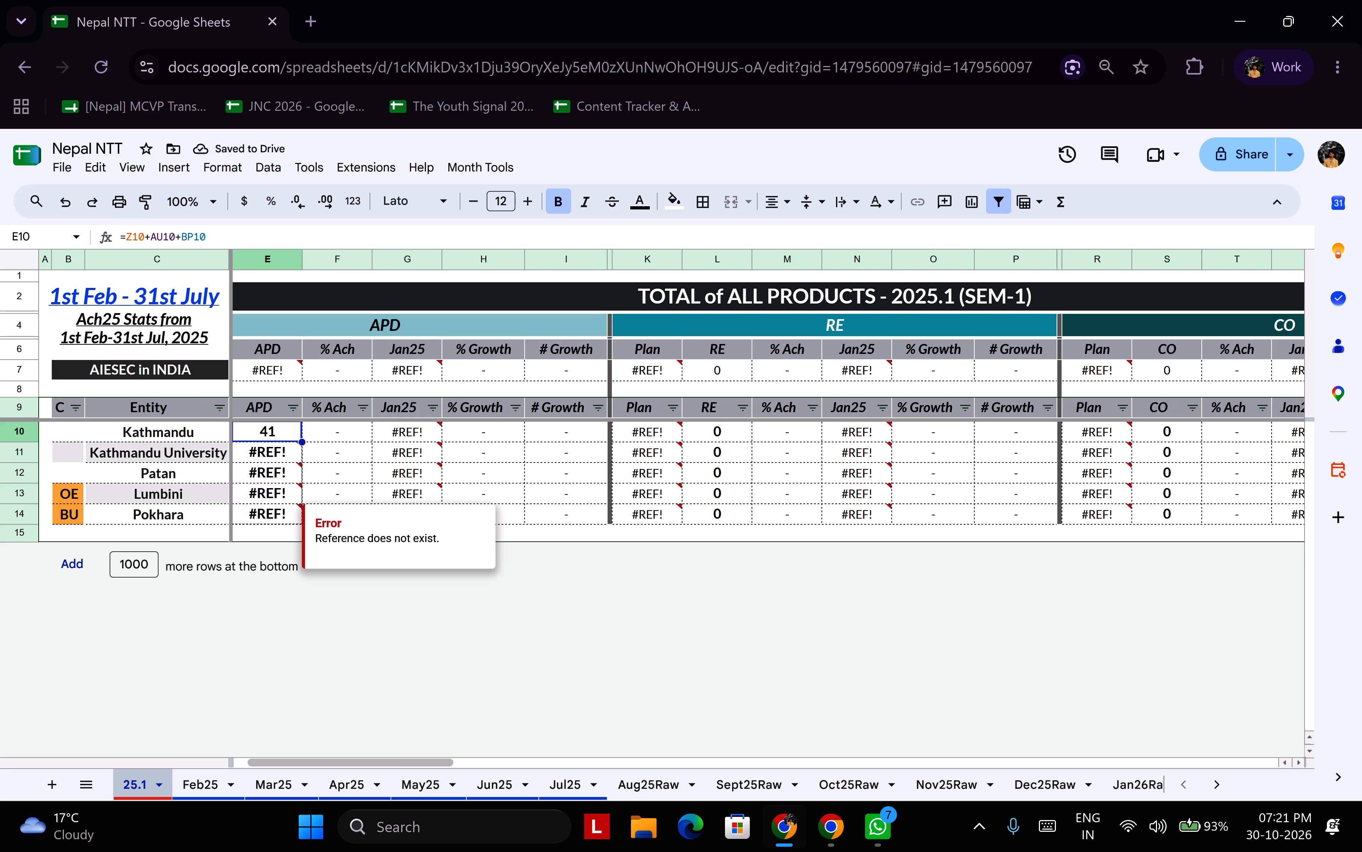
{"action": "scroll", "coordinate": [363, 496], "scroll_direction": "up", "scroll_amount": 7, "text": "shift"}
{"action": "left_click", "coordinate": [266, 448]}
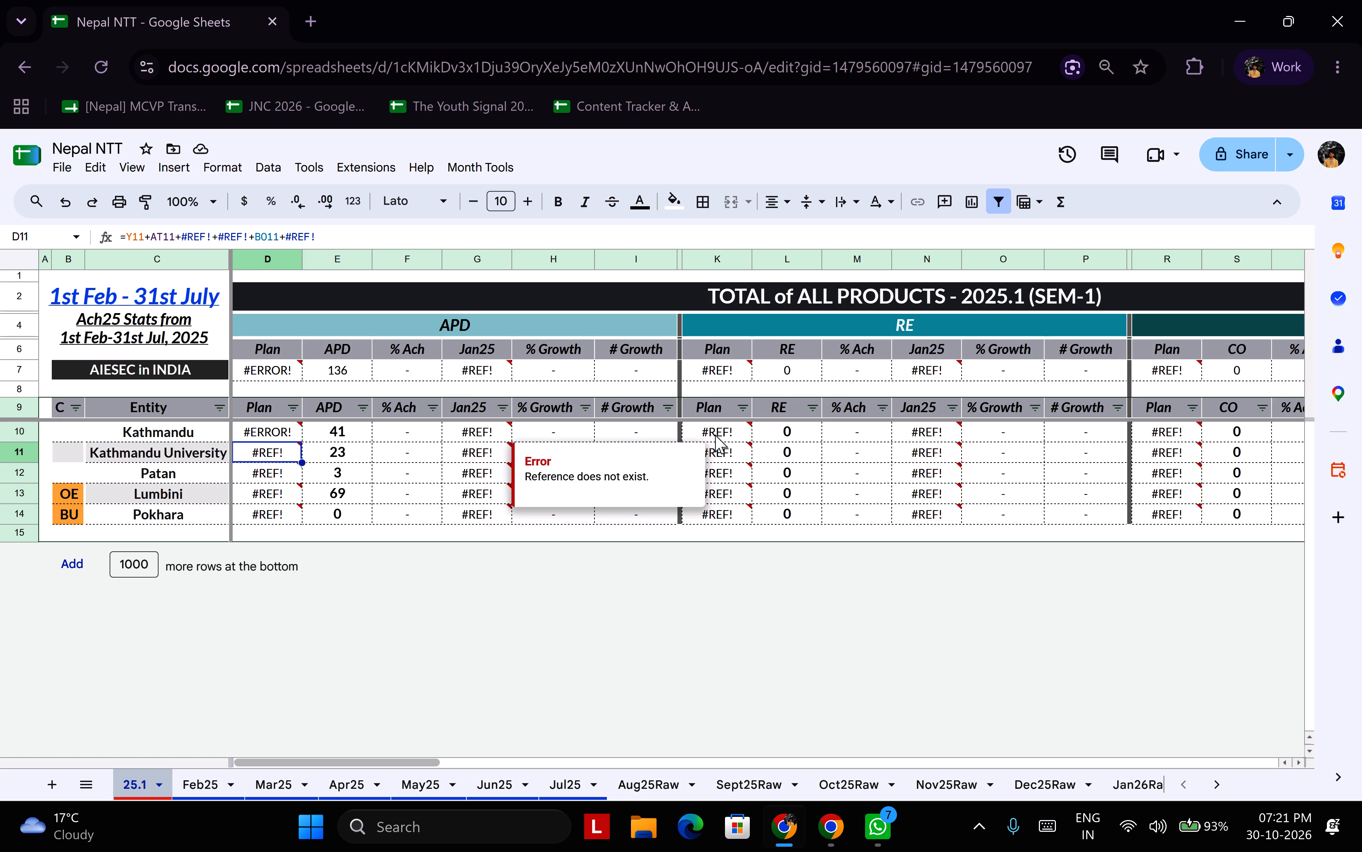
Replace Kathmandu's RE formula in L10 of the total block with =AG10+BB10+BW10, summing the OGV, IGV and OGT RE cells.
{"action": "left_click", "coordinate": [786, 432]}
{"action": "scroll", "coordinate": [782, 432], "scroll_direction": "down", "scroll_amount": 3, "text": "shift"}
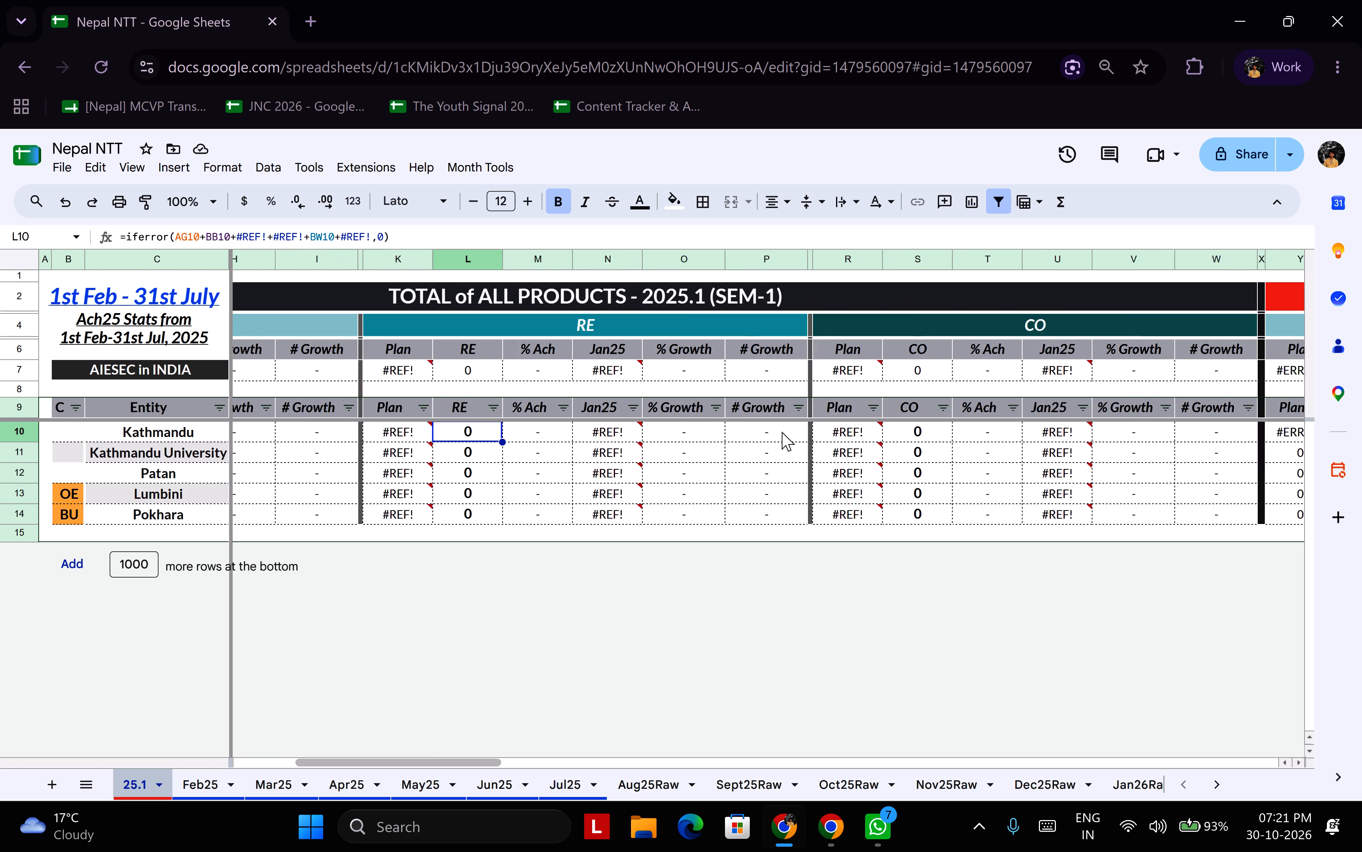
{"action": "scroll", "coordinate": [782, 432], "scroll_direction": "down", "scroll_amount": 1, "text": "shift"}
{"action": "left_click", "coordinate": [456, 239]}
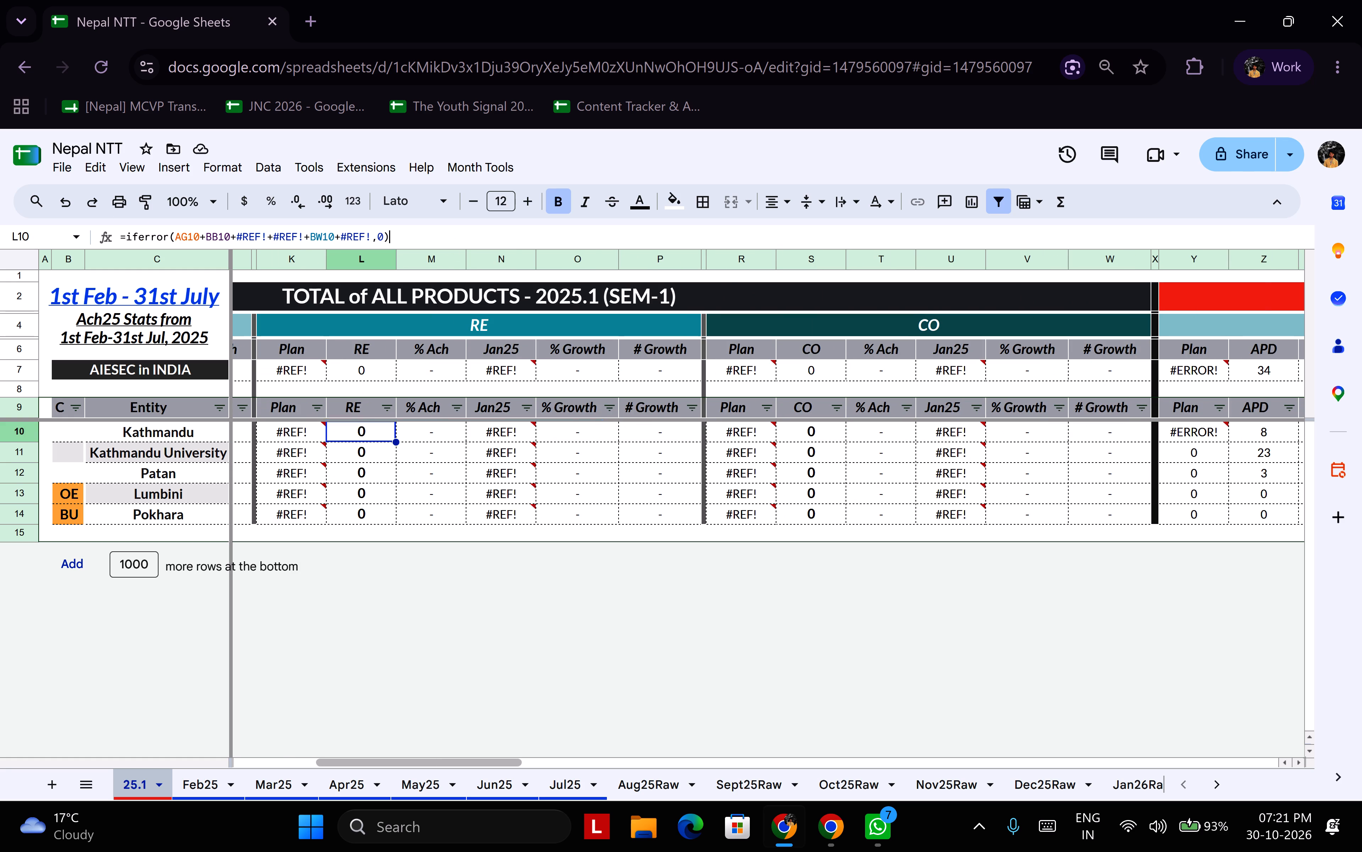
{"action": "key", "text": "ctrl+a"}
{"action": "key", "text": "equal"}
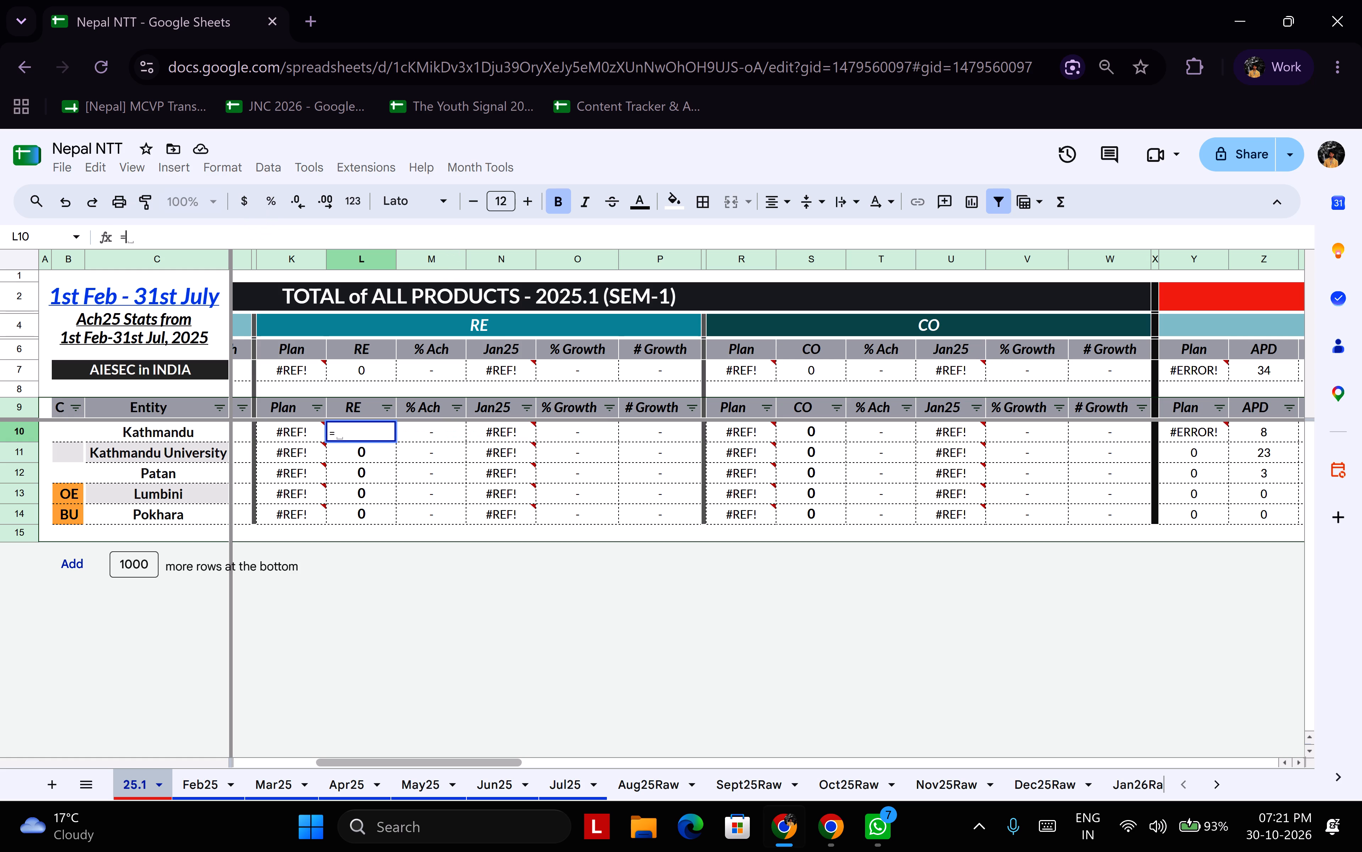
{"action": "scroll", "coordinate": [440, 444], "scroll_direction": "down", "scroll_amount": 7, "text": "shift"}
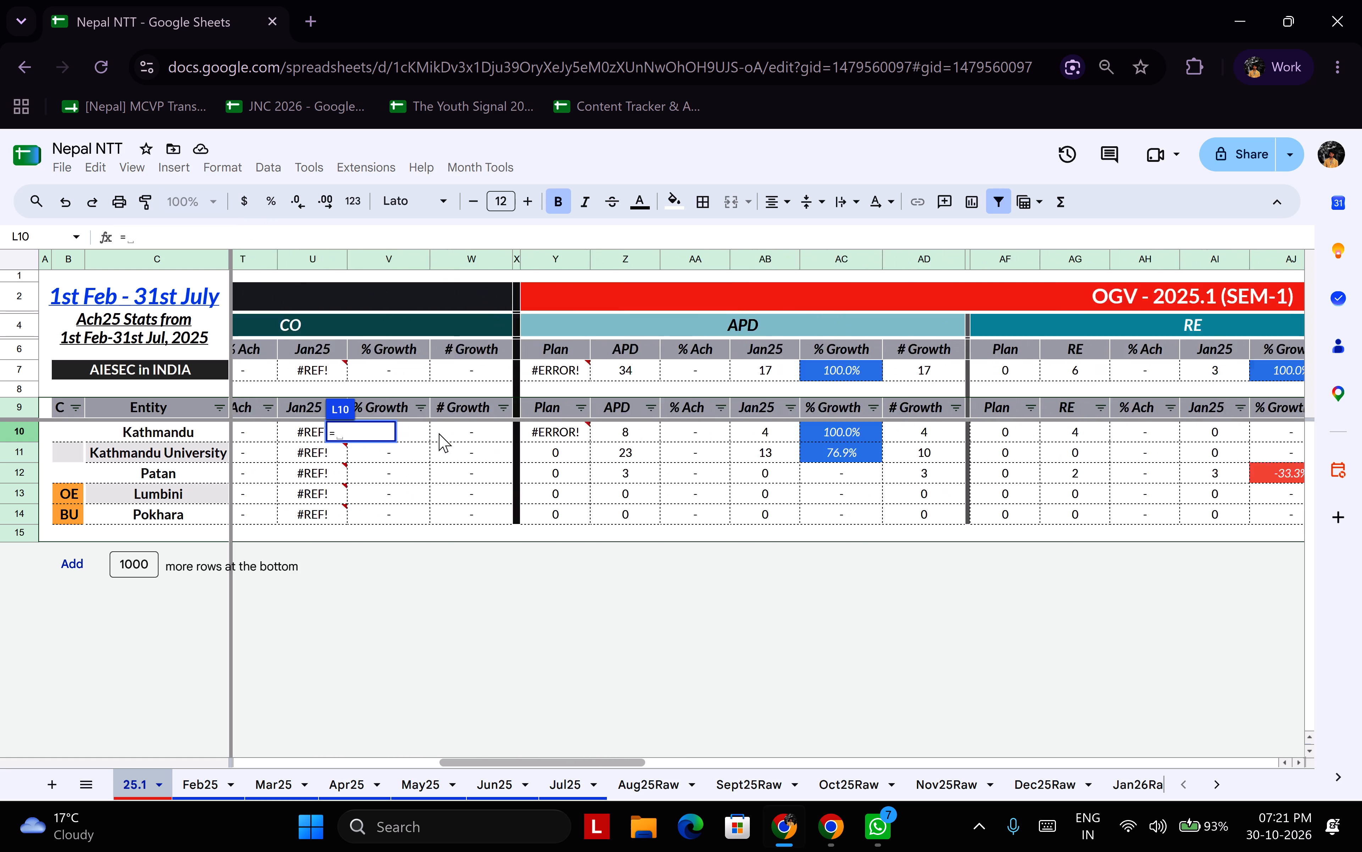
{"action": "scroll", "coordinate": [439, 433], "scroll_direction": "down", "scroll_amount": 2, "text": "shift"}
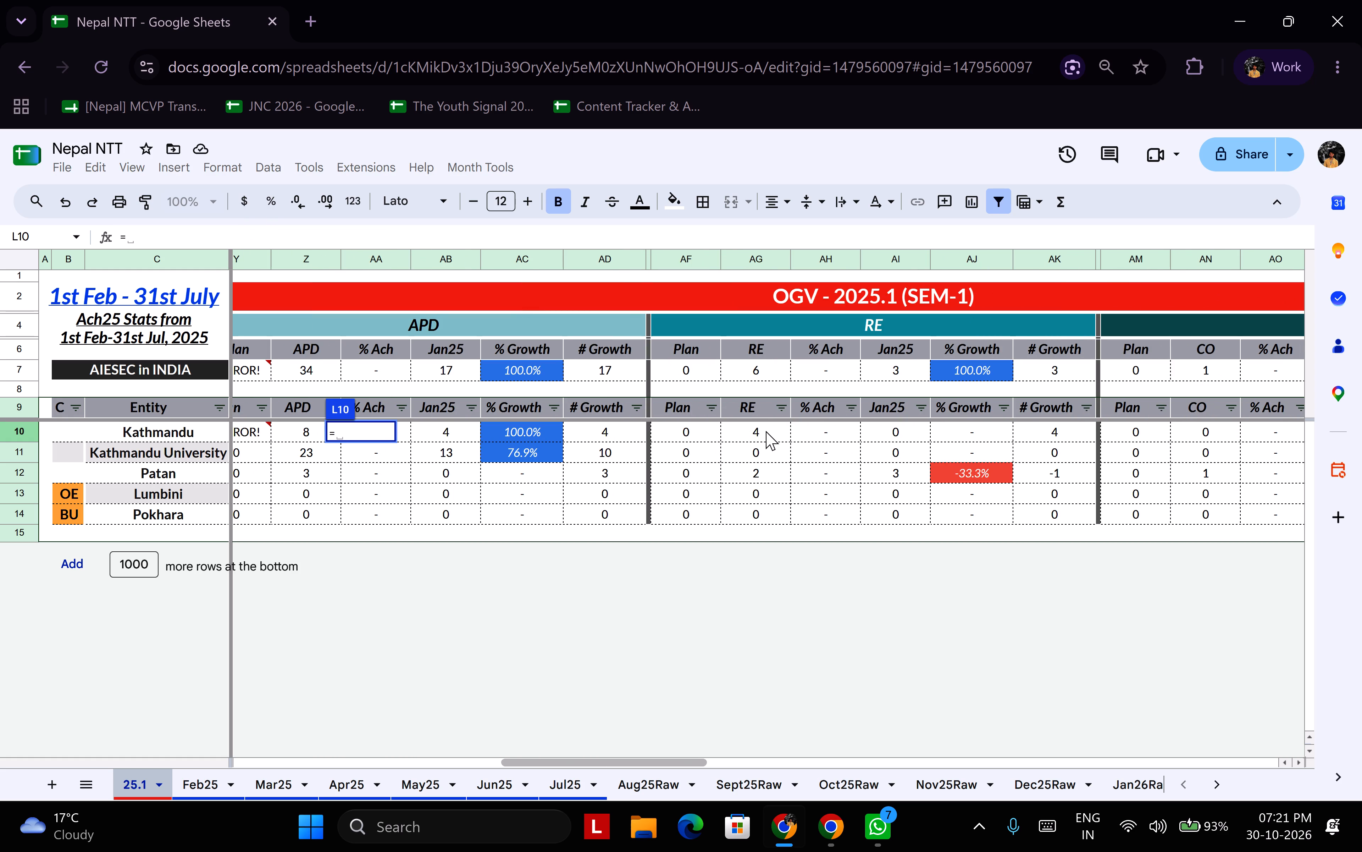
{"action": "left_click", "coordinate": [766, 431], "text": "ctrl"}
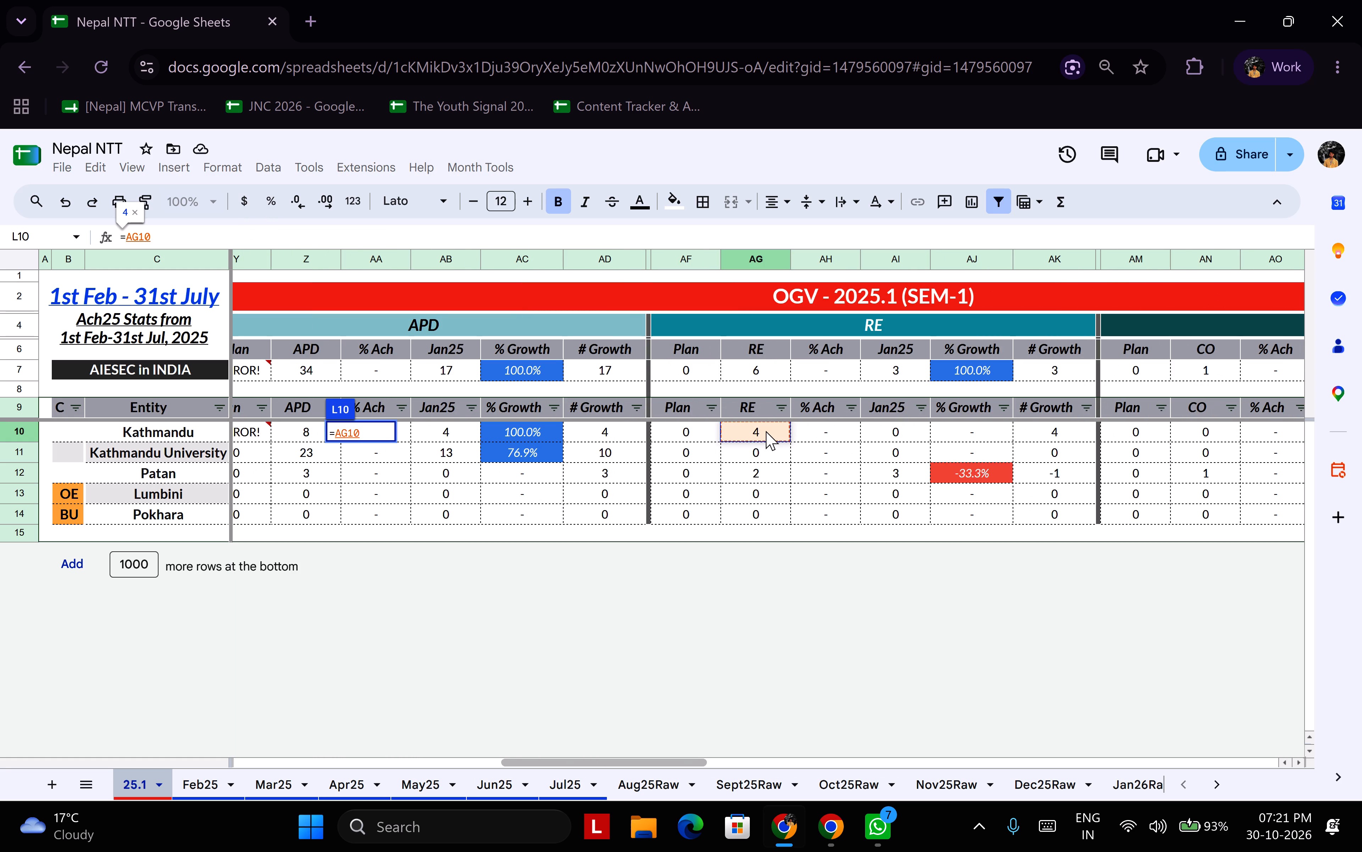
{"action": "key", "text": "shift+plus"}
{"action": "scroll", "coordinate": [768, 431], "scroll_direction": "down", "scroll_amount": 2, "text": "shift"}
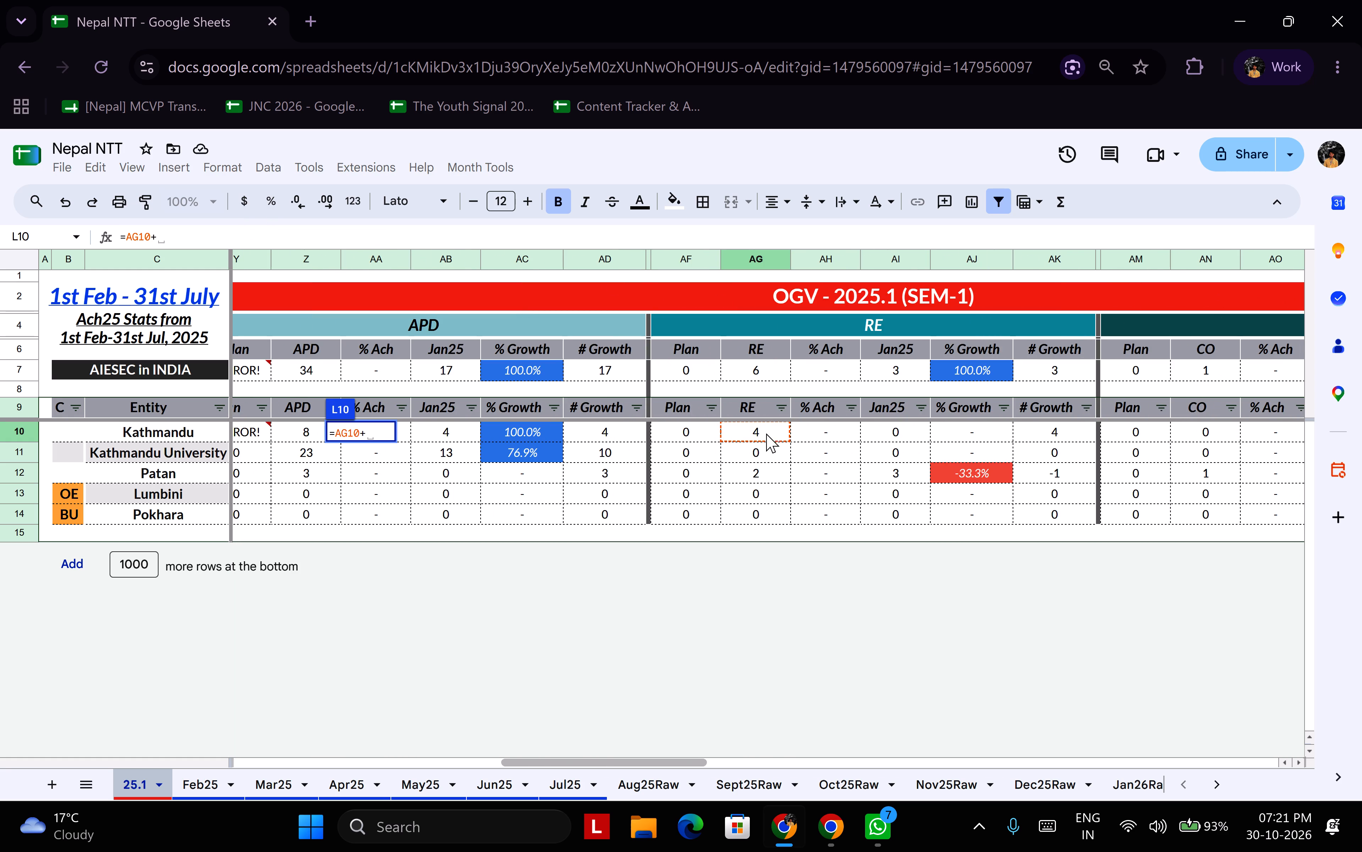
{"action": "scroll", "coordinate": [766, 433], "scroll_direction": "down", "scroll_amount": 10, "text": "shift"}
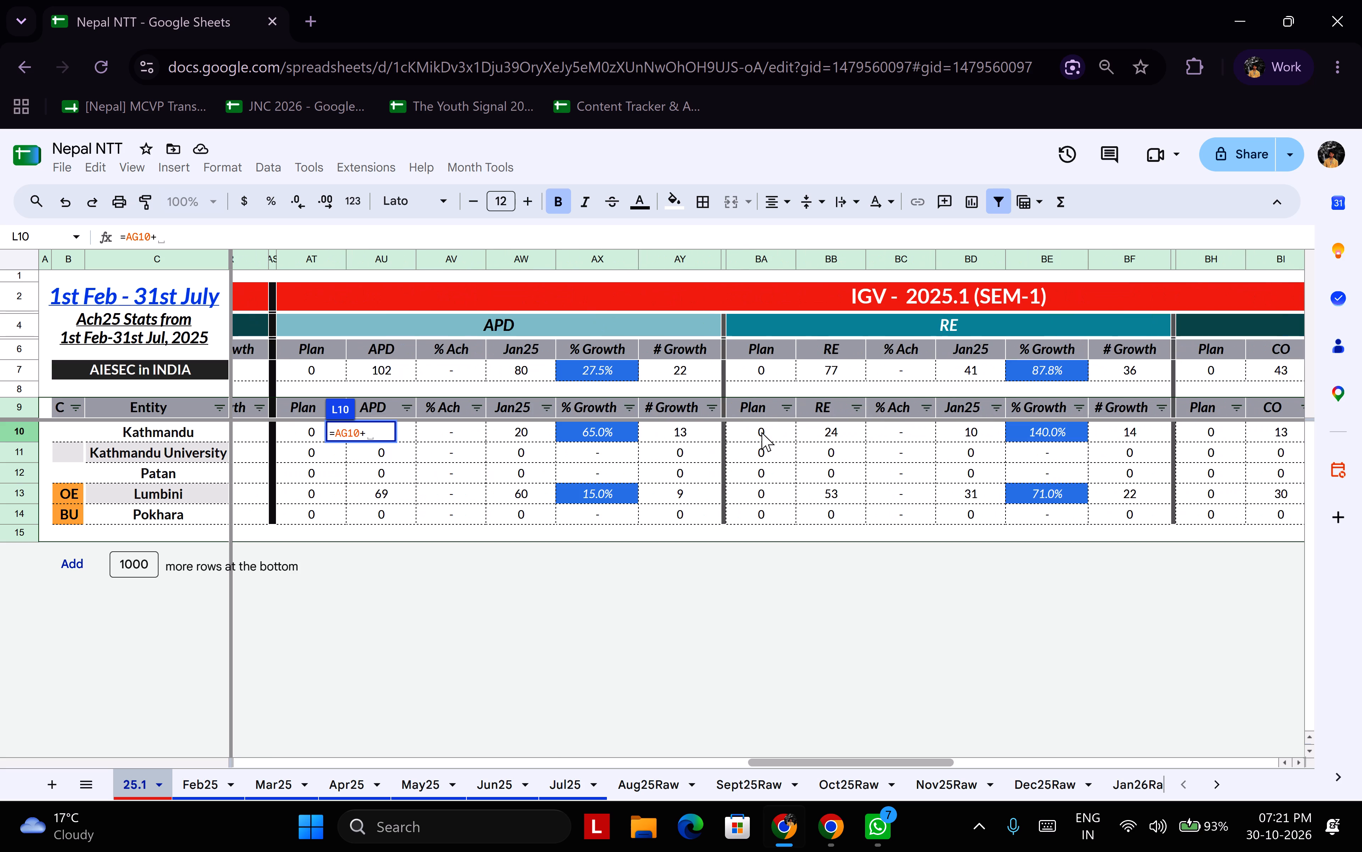
{"action": "left_click", "coordinate": [826, 431], "text": "ctrl"}
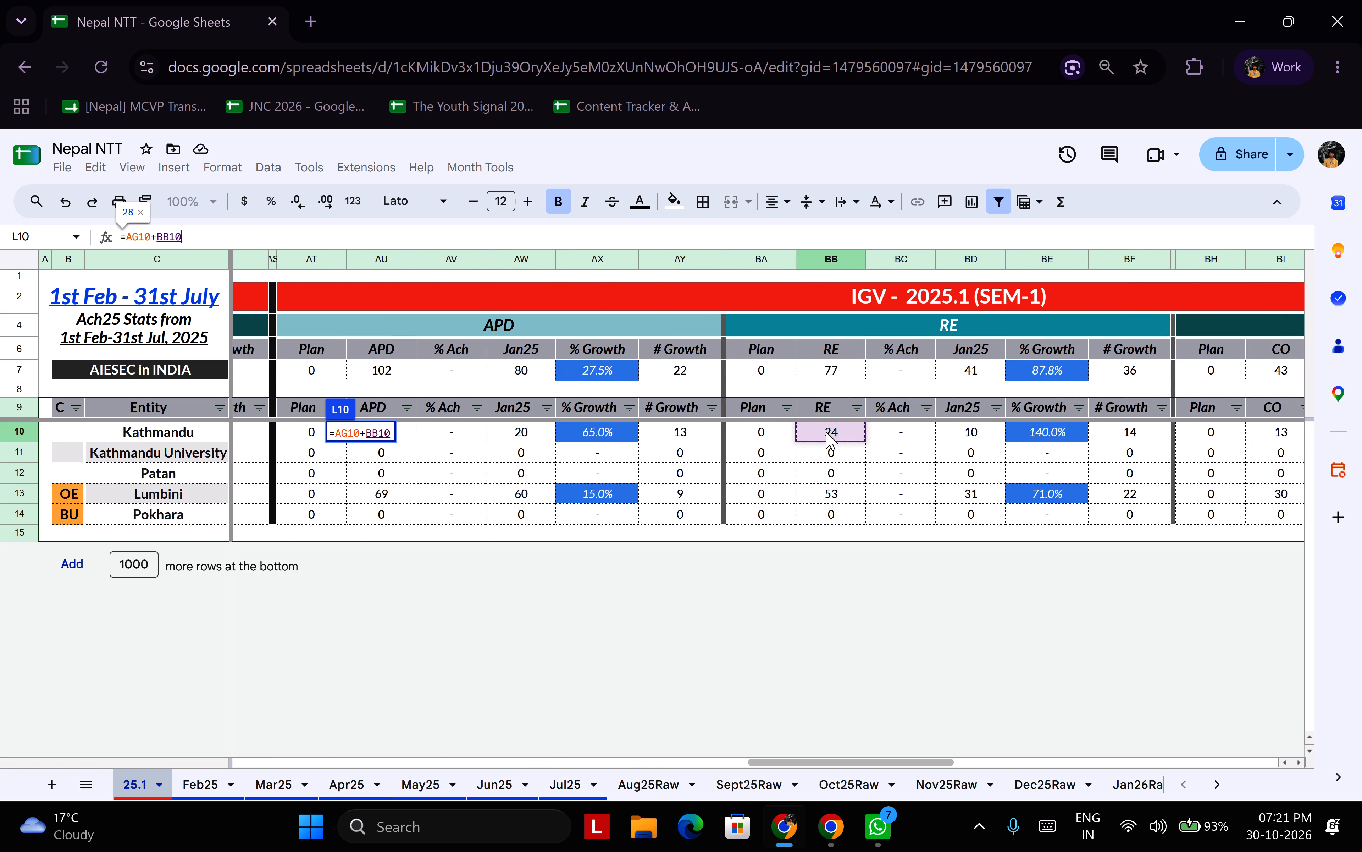
{"action": "key", "text": "shift+plus"}
{"action": "scroll", "coordinate": [823, 440], "scroll_direction": "down", "scroll_amount": 6, "text": "shift"}
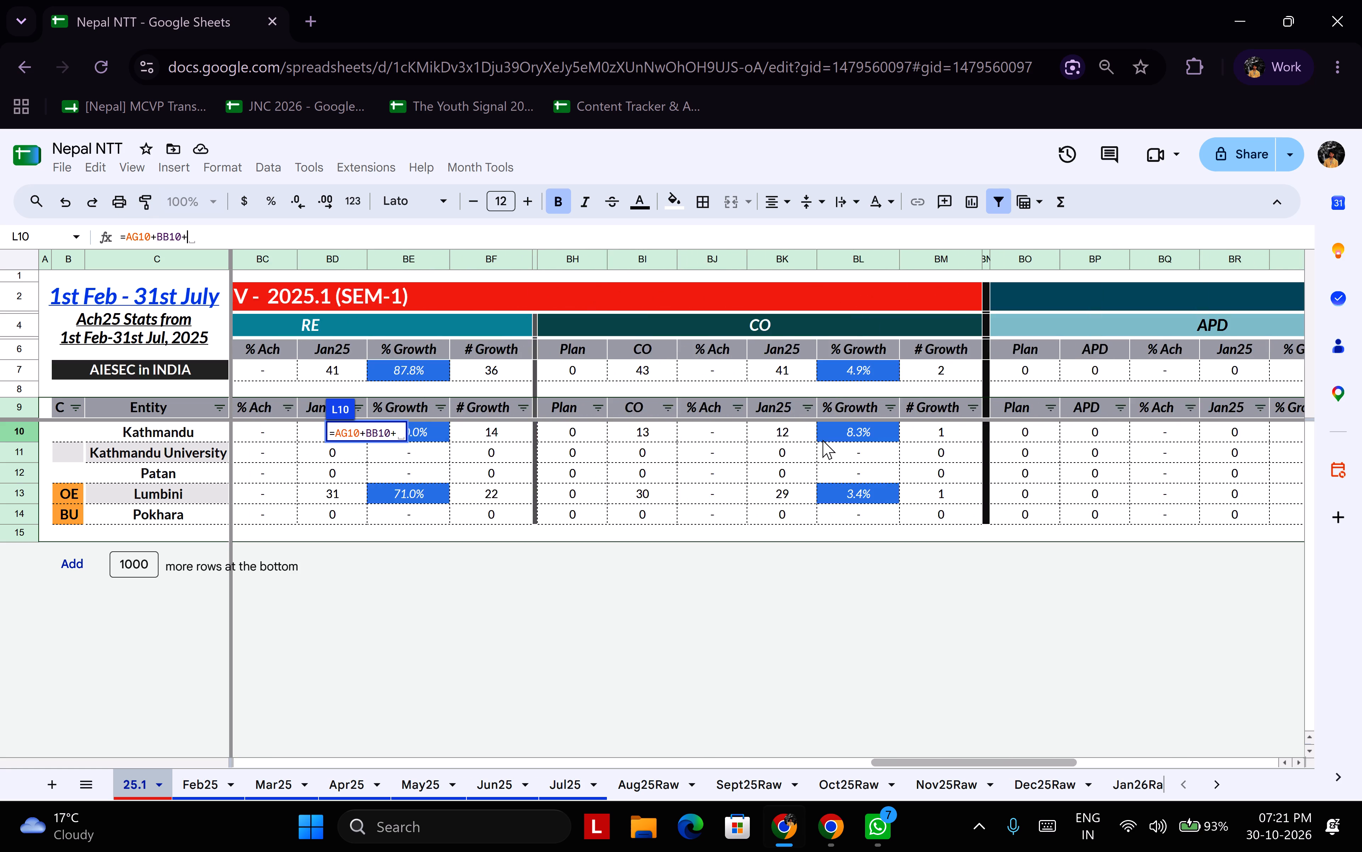
{"action": "scroll", "coordinate": [823, 440], "scroll_direction": "down", "scroll_amount": 4, "text": "shift"}
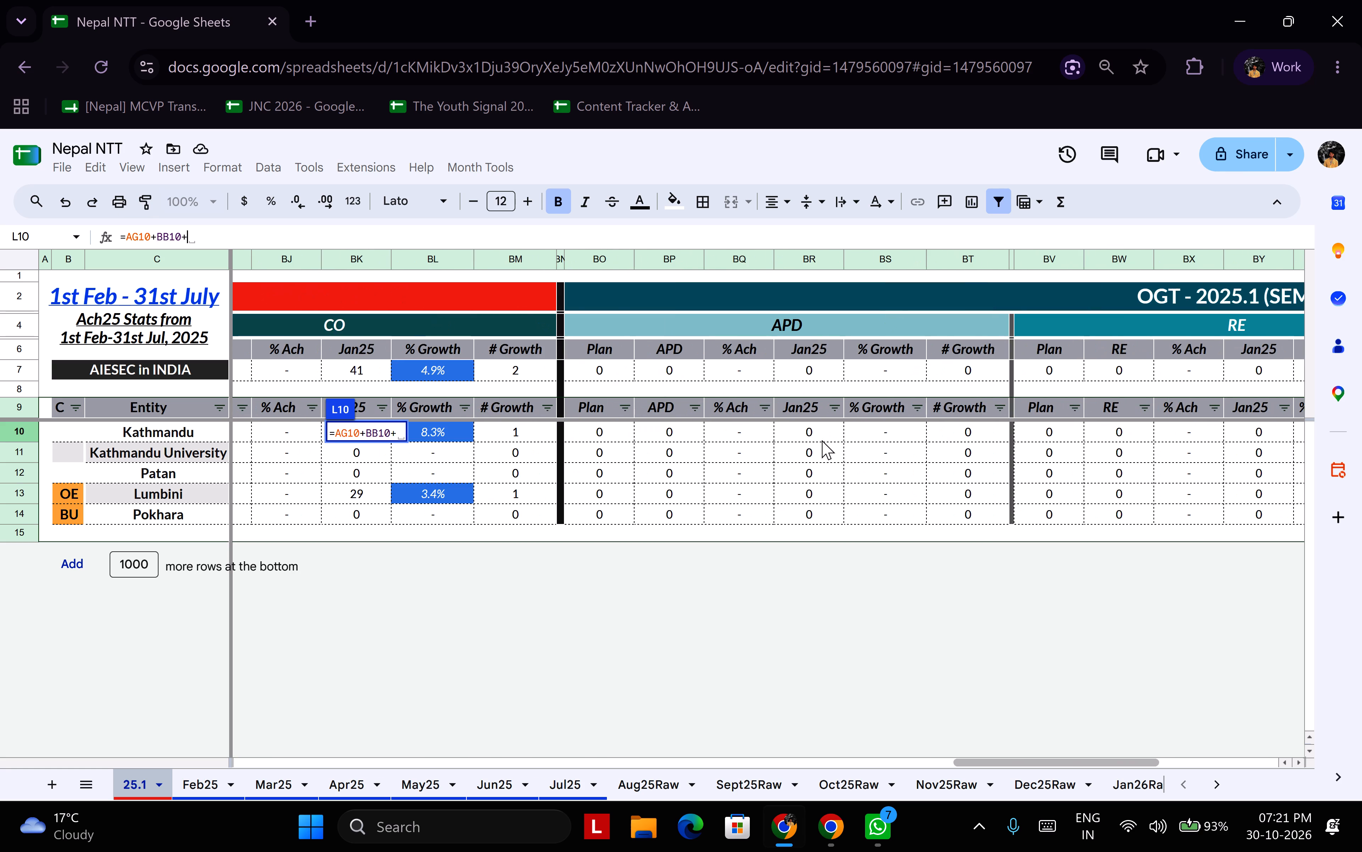
{"action": "scroll", "coordinate": [822, 440], "scroll_direction": "down", "scroll_amount": 3, "text": "shift"}
{"action": "left_click", "coordinate": [799, 432], "text": "ctrl"}
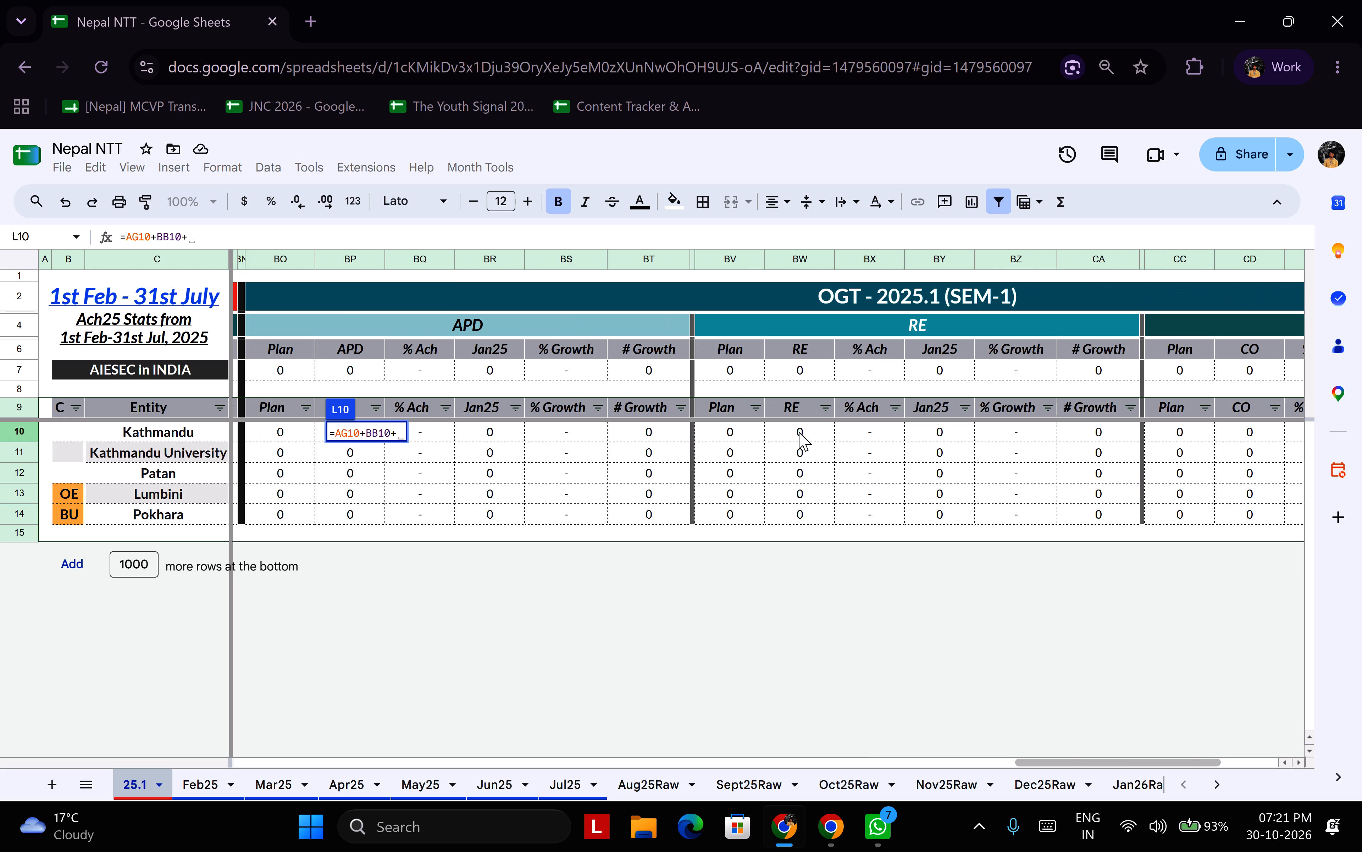
{"action": "key", "text": "Return"}
Fill the L10 RE total formula down through L14 for the remaining entities.
{"action": "scroll", "coordinate": [569, 464], "scroll_direction": "up", "scroll_amount": 4, "text": "shift"}
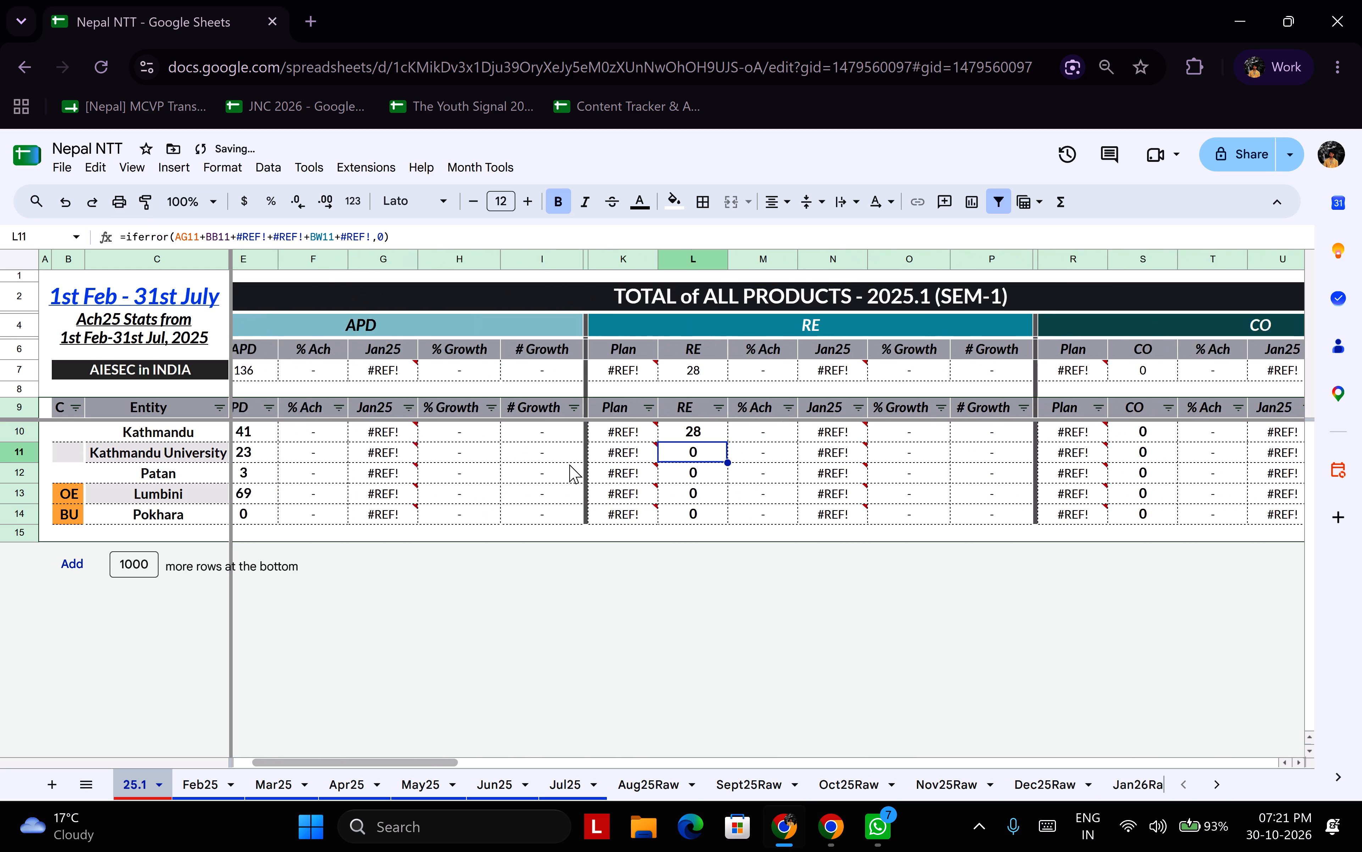
{"action": "scroll", "coordinate": [569, 464], "scroll_direction": "up", "scroll_amount": 1, "text": "shift"}
{"action": "left_click", "coordinate": [807, 425]}
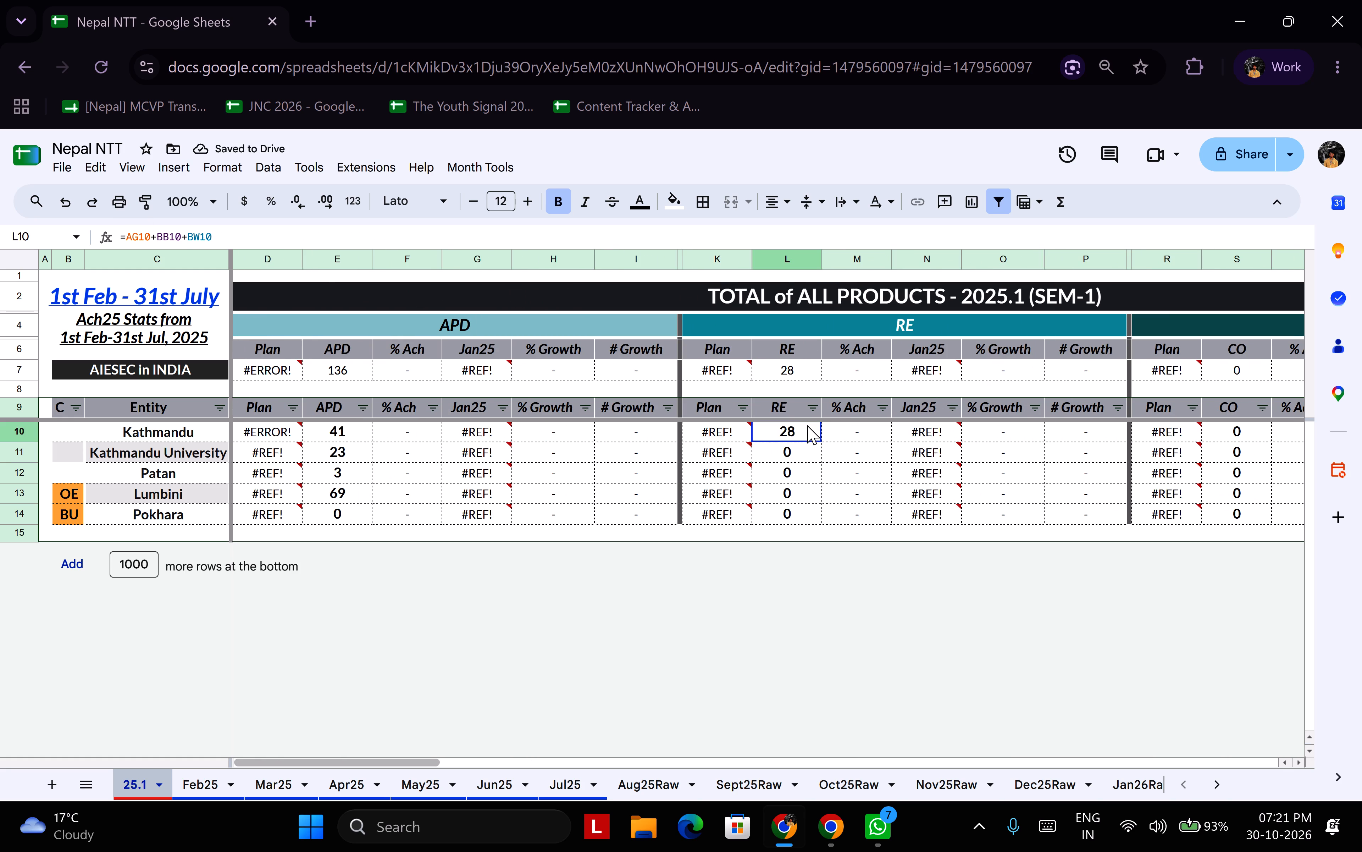
{"action": "left_click_drag", "start_coordinate": [821, 438], "coordinate": [823, 521]}
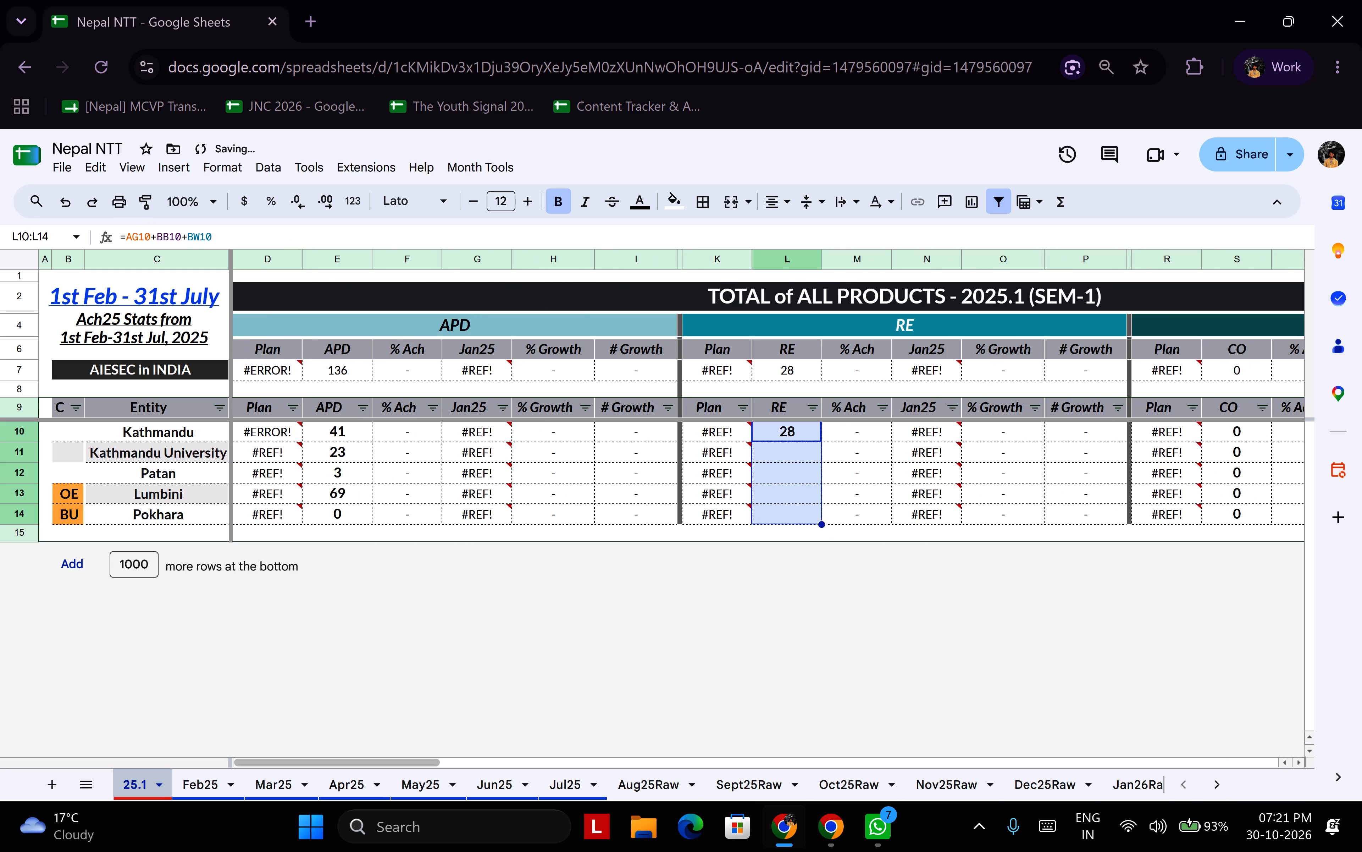
{"action": "scroll", "coordinate": [834, 462], "scroll_direction": "down", "scroll_amount": 1, "text": "shift"}
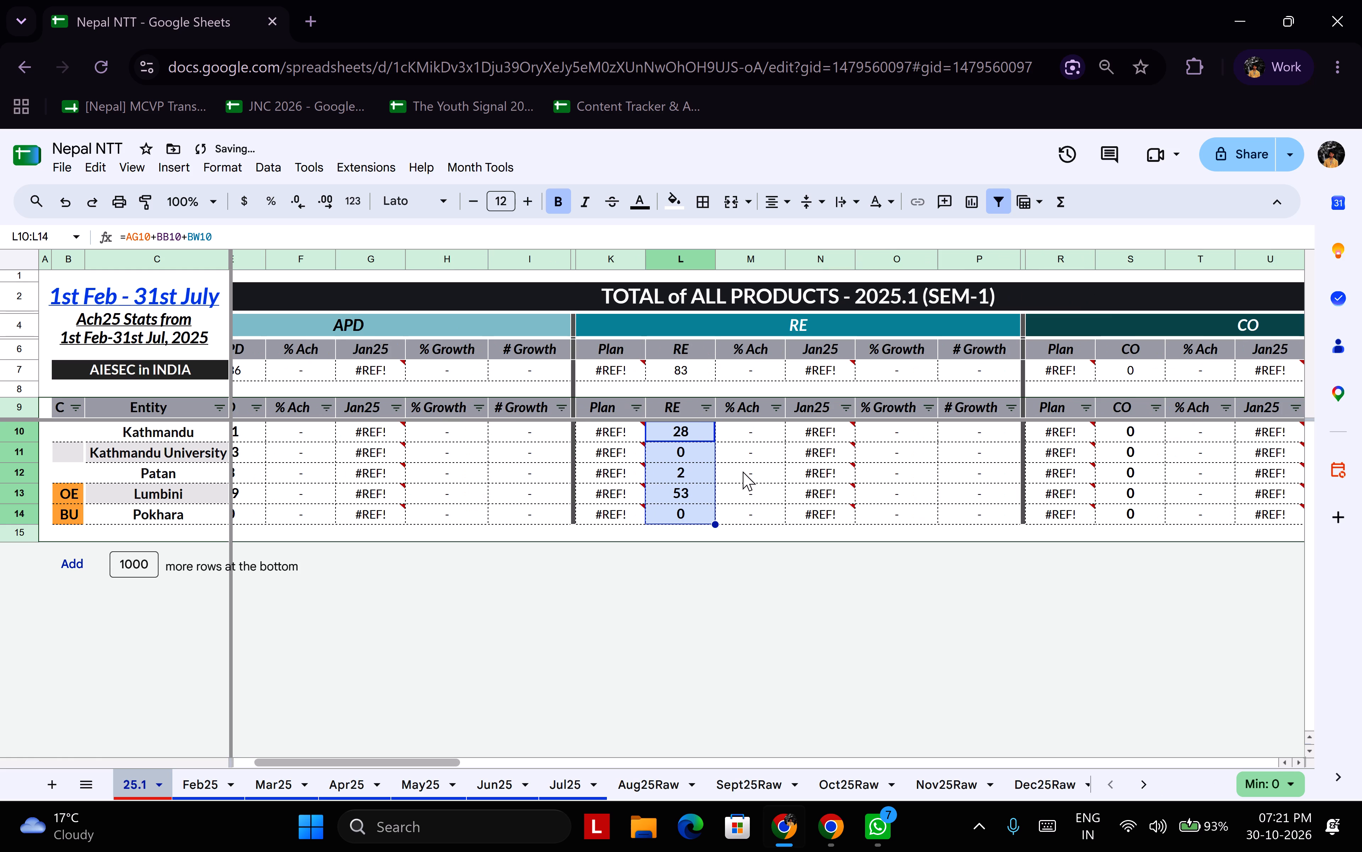
Replace Kathmandu's CO formula in S10 of the total block with =AN10+BI10+CD10, summing the OGV, IGV and OGT CO cells.
{"action": "left_click", "coordinate": [741, 489]}
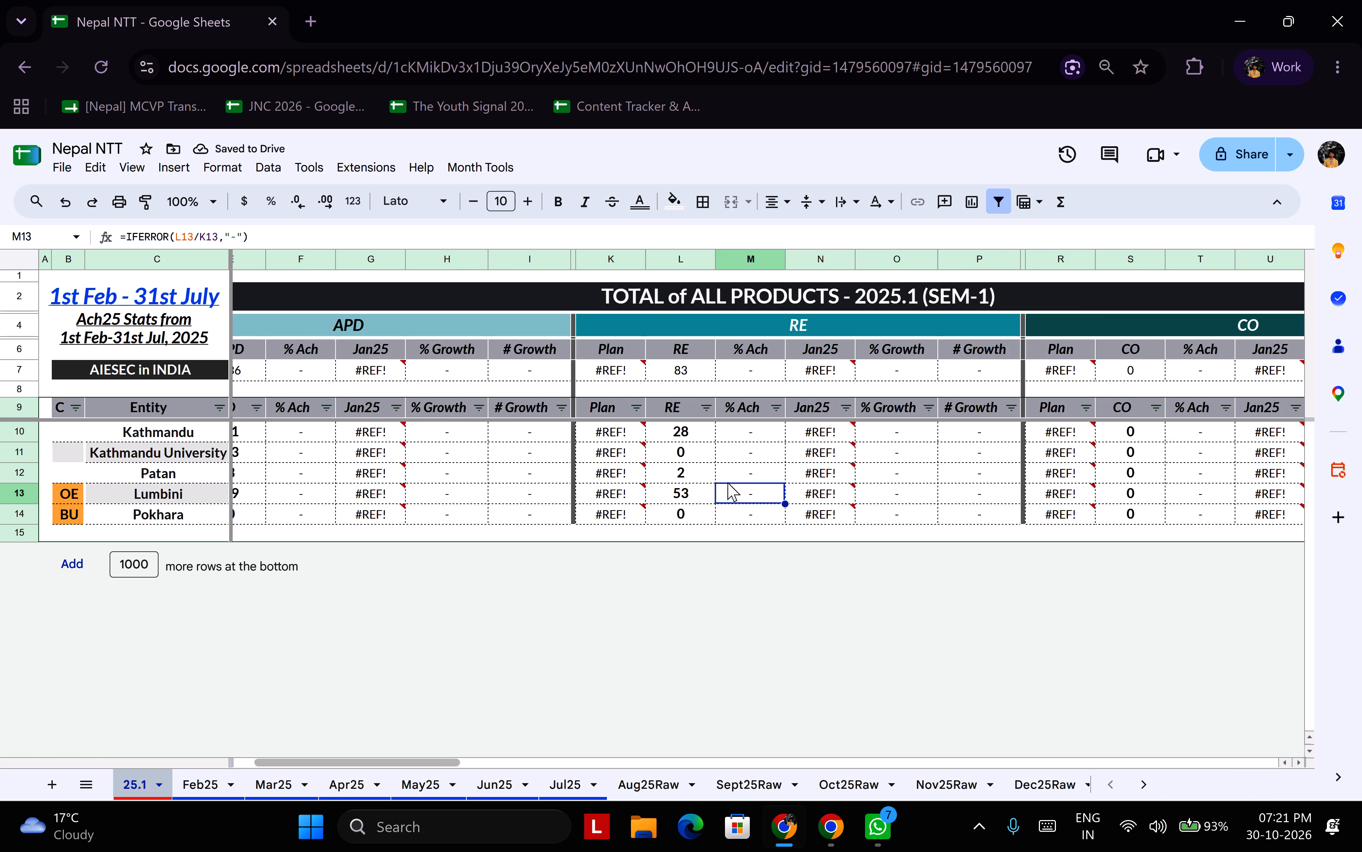
{"action": "scroll", "coordinate": [715, 464], "scroll_direction": "down", "scroll_amount": 3, "text": "shift"}
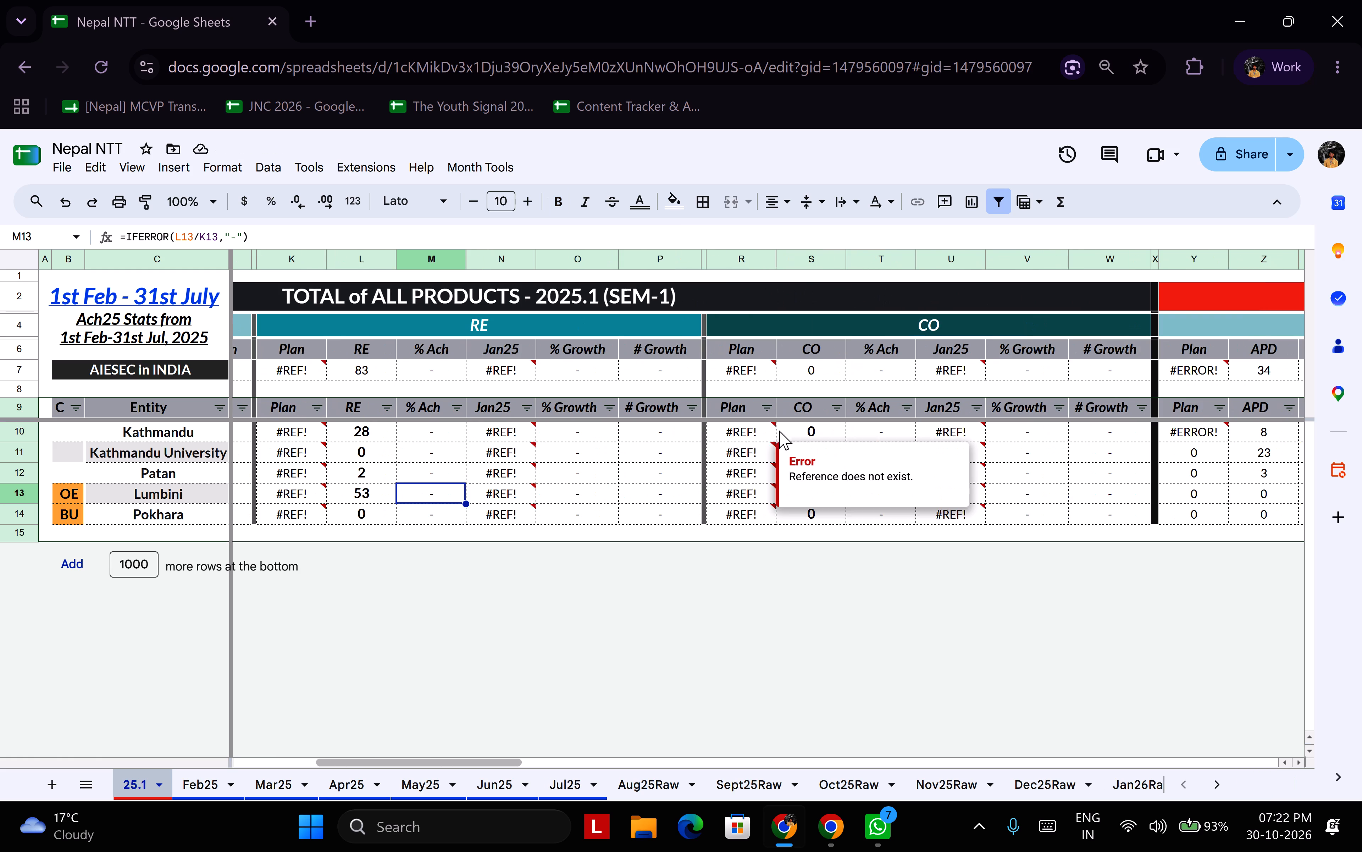
{"action": "left_click", "coordinate": [814, 436]}
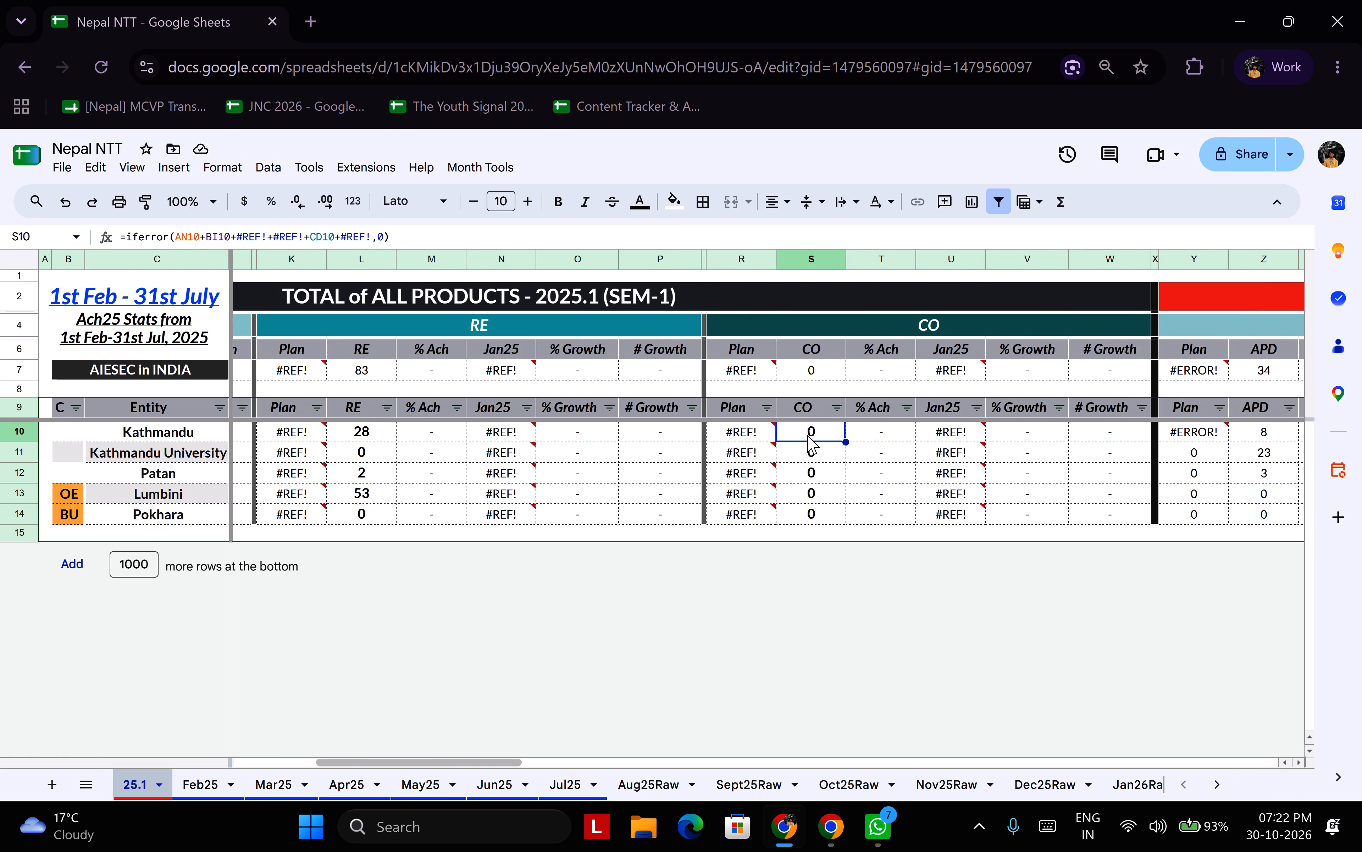
{"action": "left_click", "coordinate": [660, 234], "text": "ctrl"}
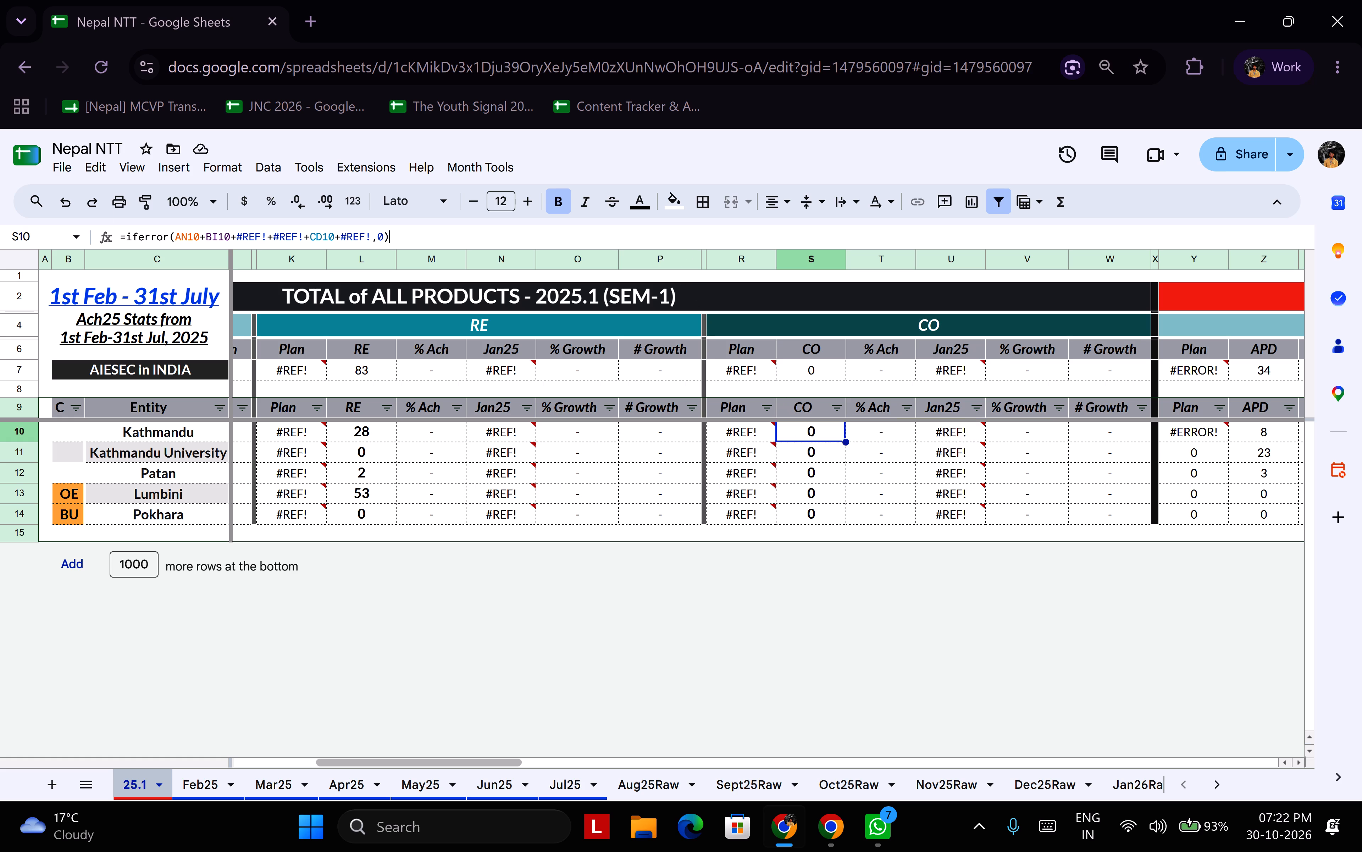
{"action": "key", "text": "ctrl+a"}
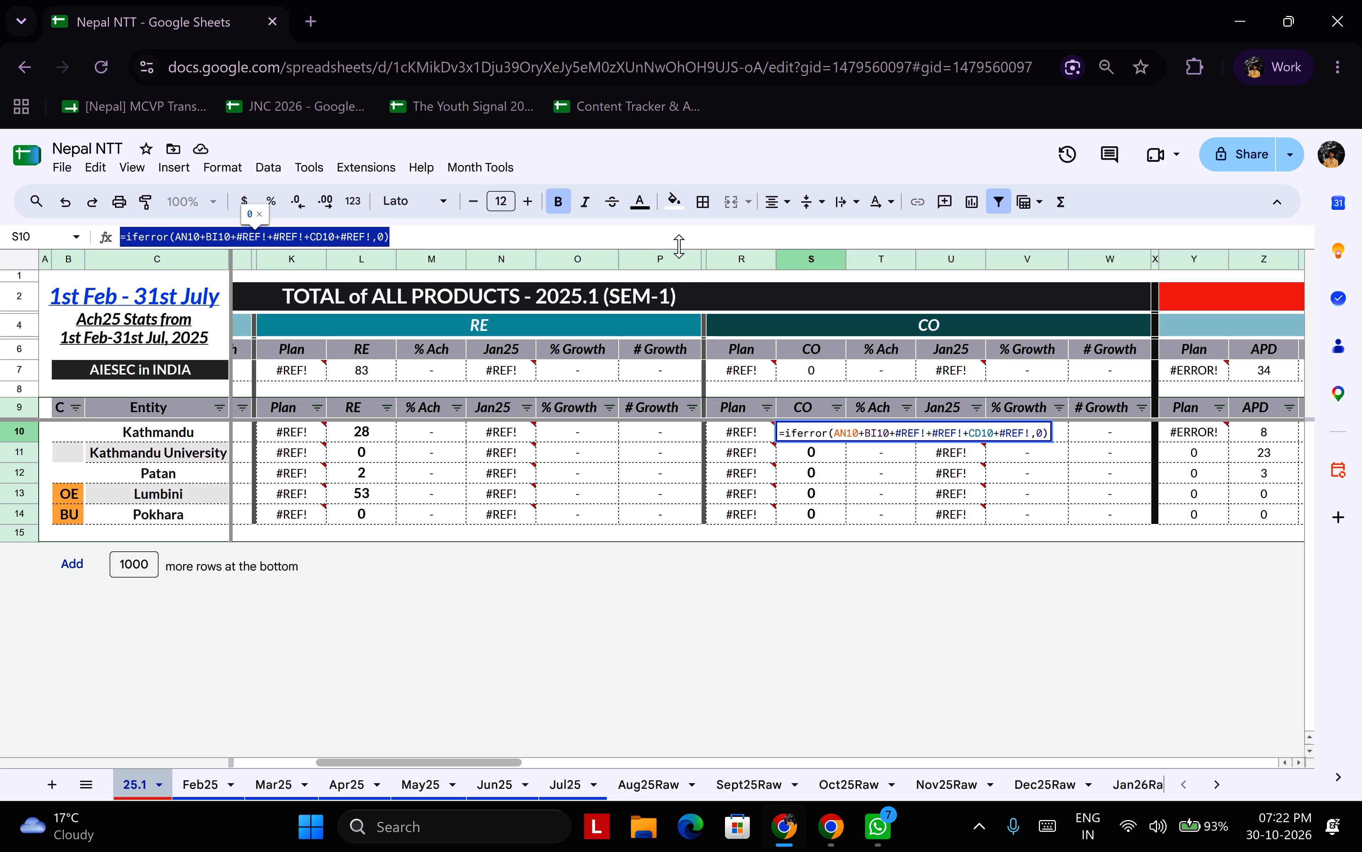
{"action": "key", "text": "equal"}
{"action": "scroll", "coordinate": [690, 455], "scroll_direction": "down", "scroll_amount": 4, "text": "shift"}
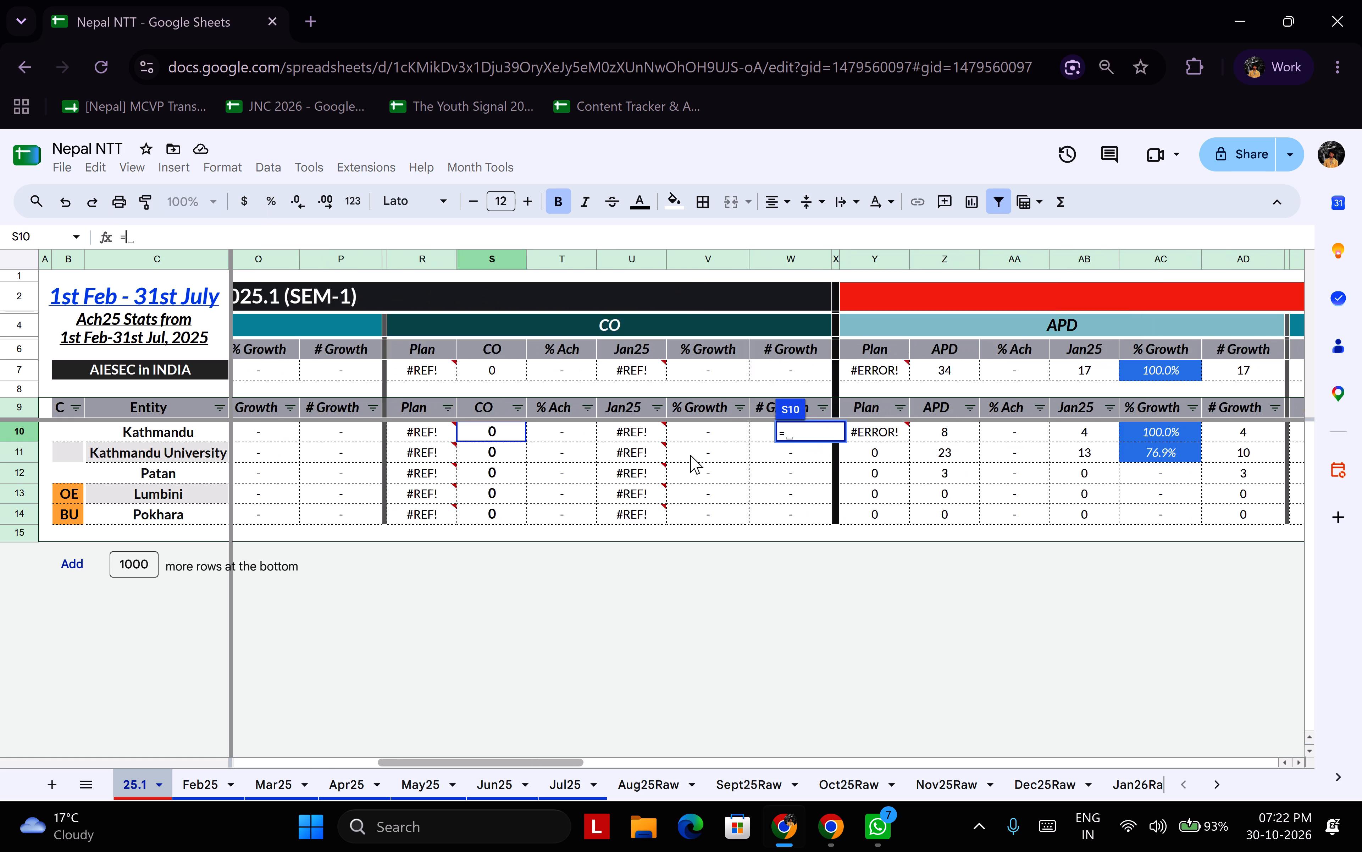
{"action": "scroll", "coordinate": [690, 455], "scroll_direction": "down", "scroll_amount": 2, "text": "shift"}
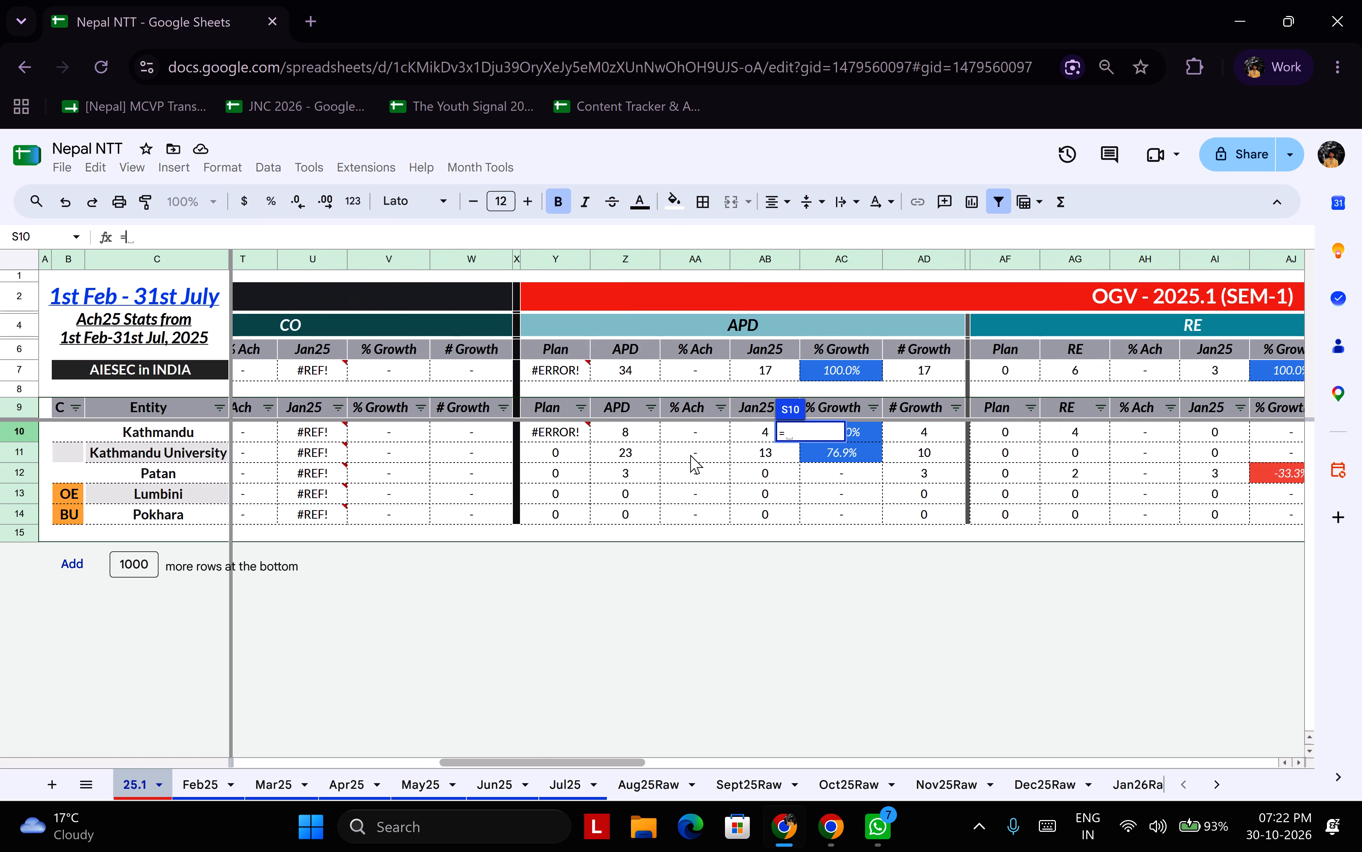
{"action": "scroll", "coordinate": [690, 460], "scroll_direction": "down", "scroll_amount": 9, "text": "shift"}
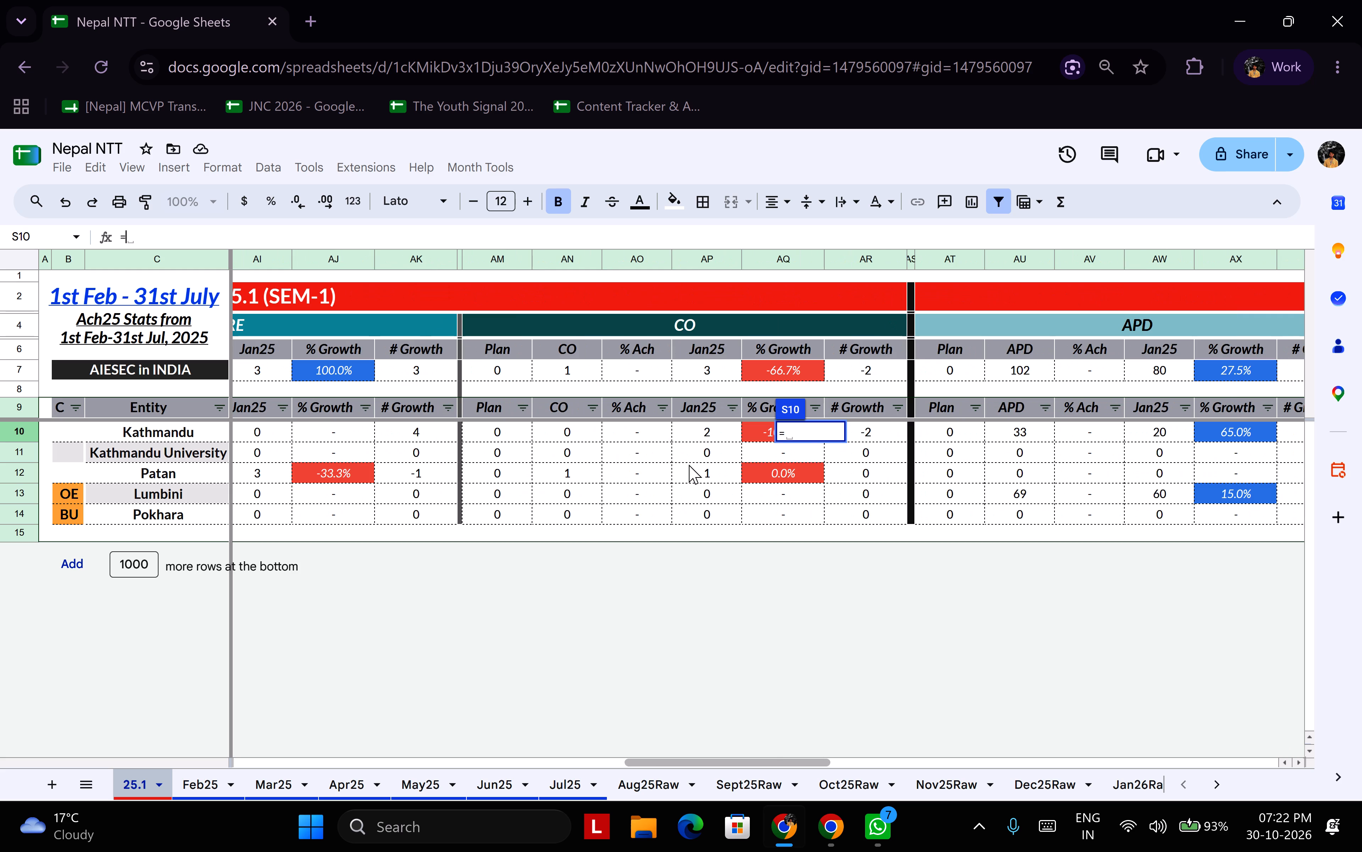
{"action": "left_click", "coordinate": [581, 431], "text": "ctrl"}
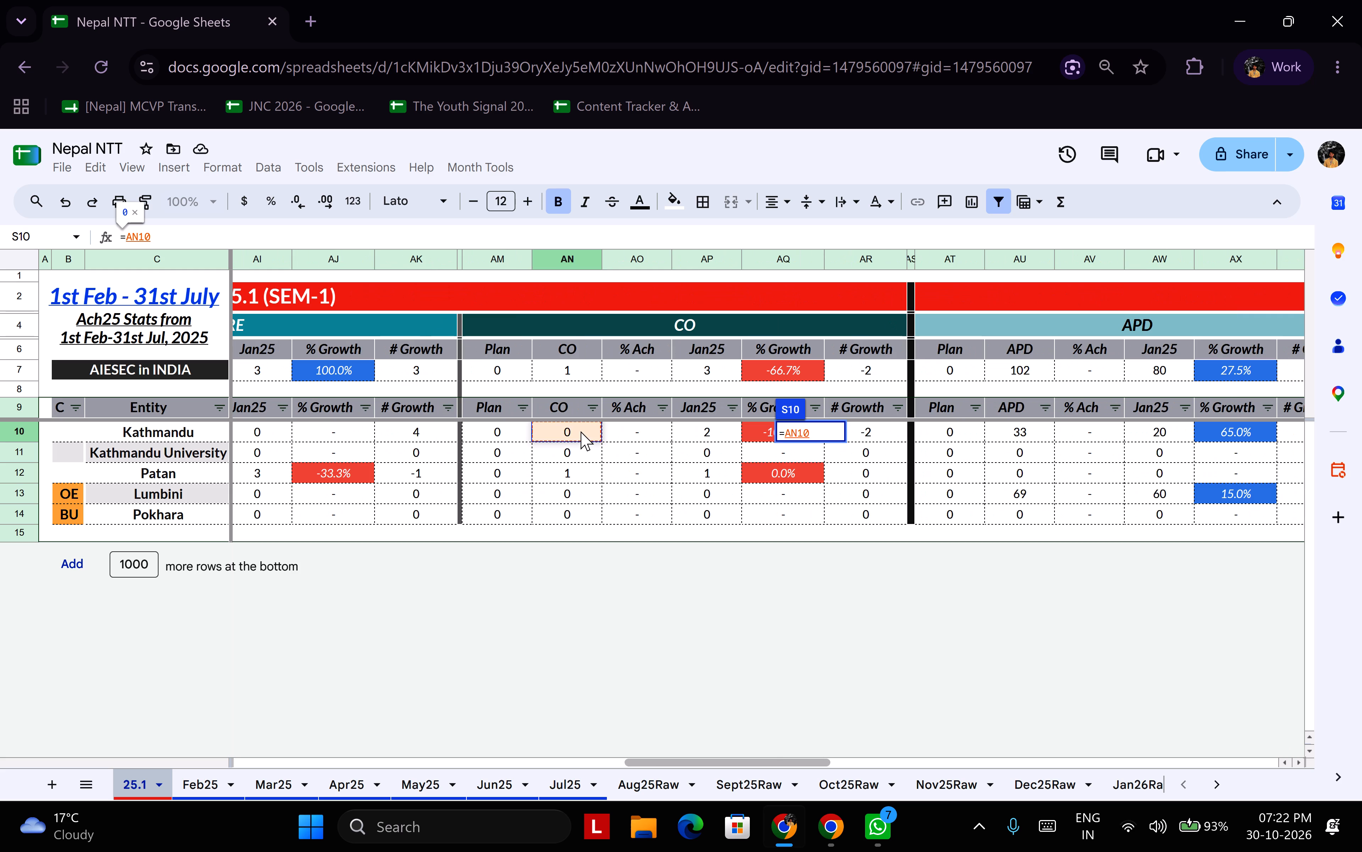
{"action": "key", "text": "shift+plus"}
{"action": "scroll", "coordinate": [601, 518], "scroll_direction": "down", "scroll_amount": 4, "text": "shift"}
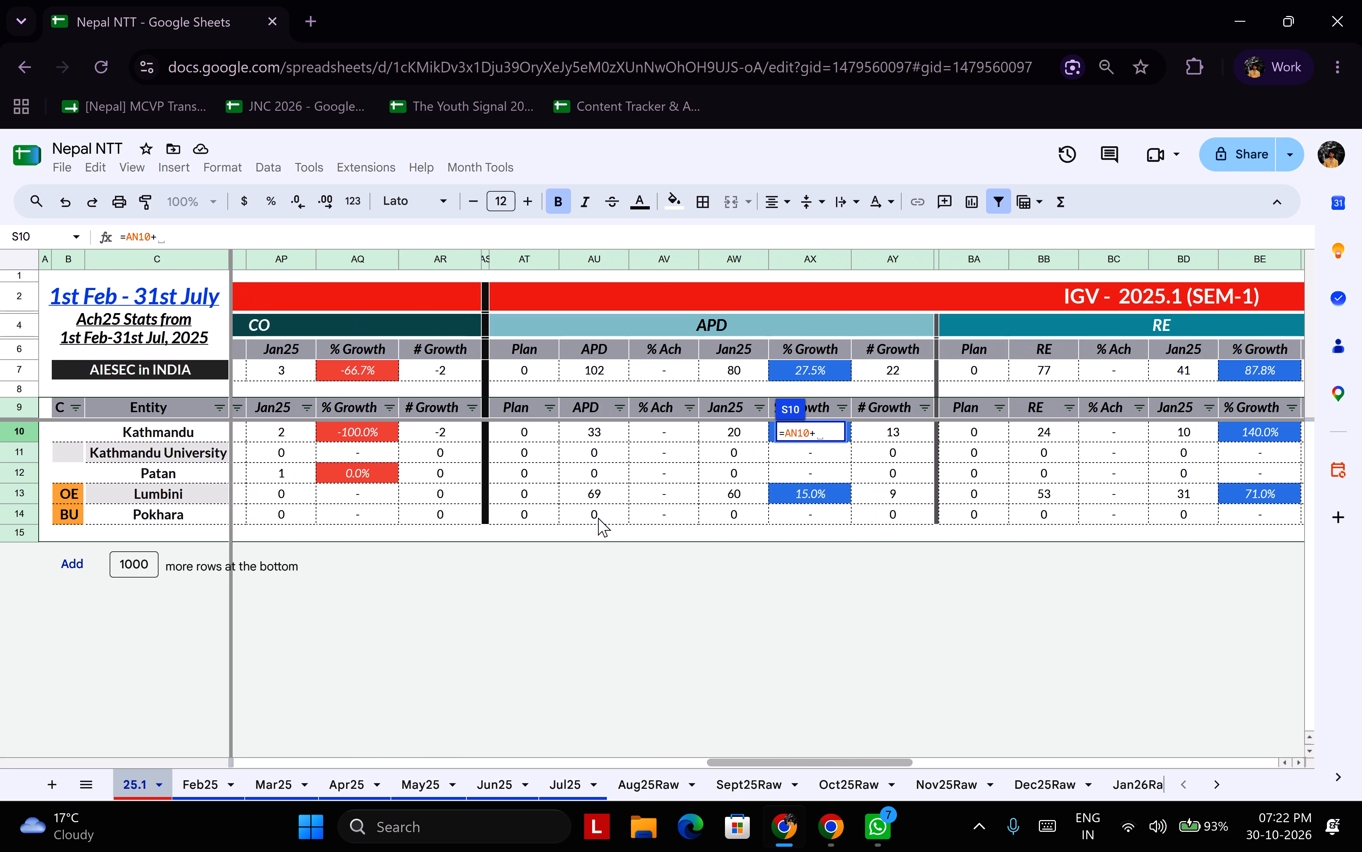
{"action": "scroll", "coordinate": [582, 472], "scroll_direction": "down", "scroll_amount": 6, "text": "shift"}
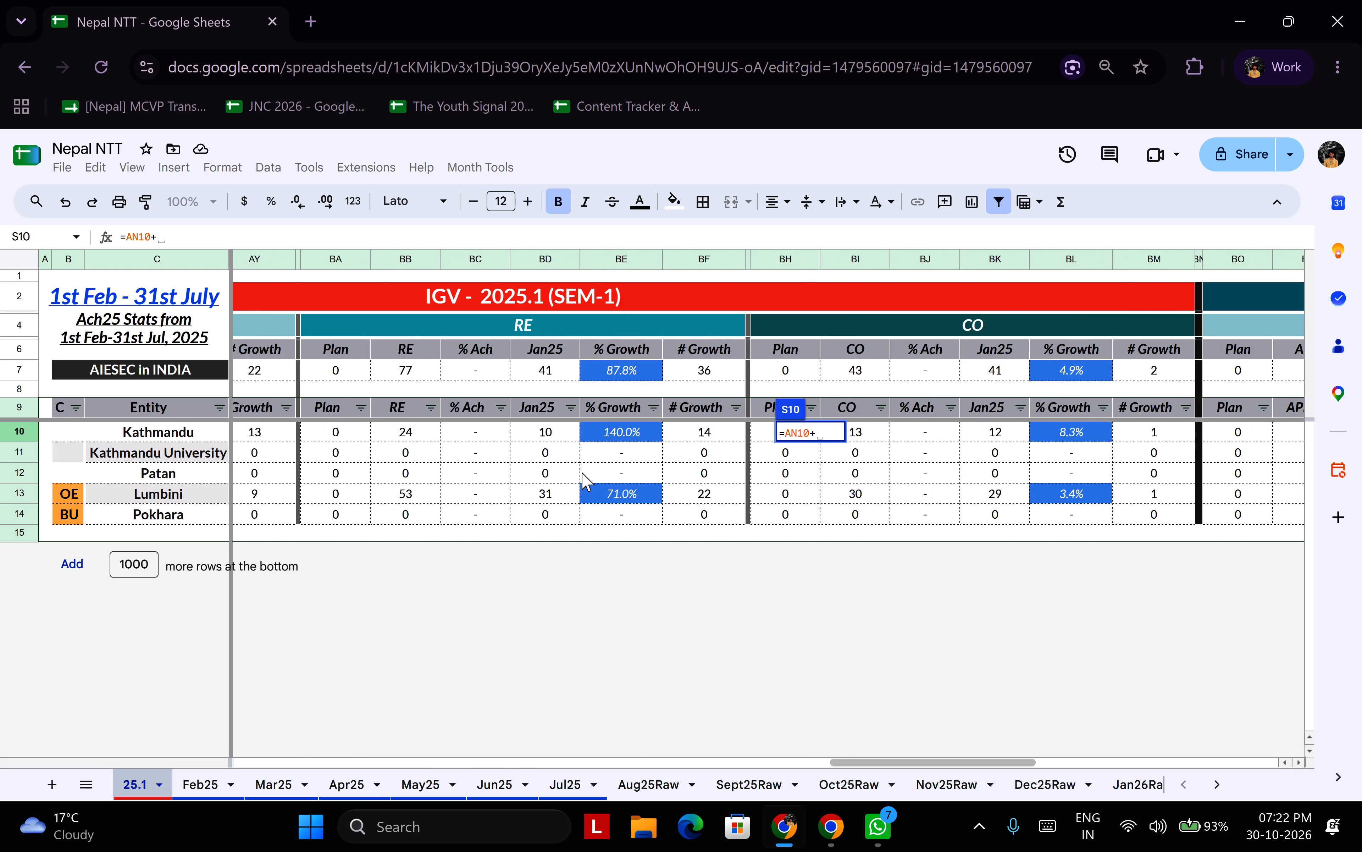
{"action": "scroll", "coordinate": [580, 468], "scroll_direction": "down", "scroll_amount": 1, "text": "shift"}
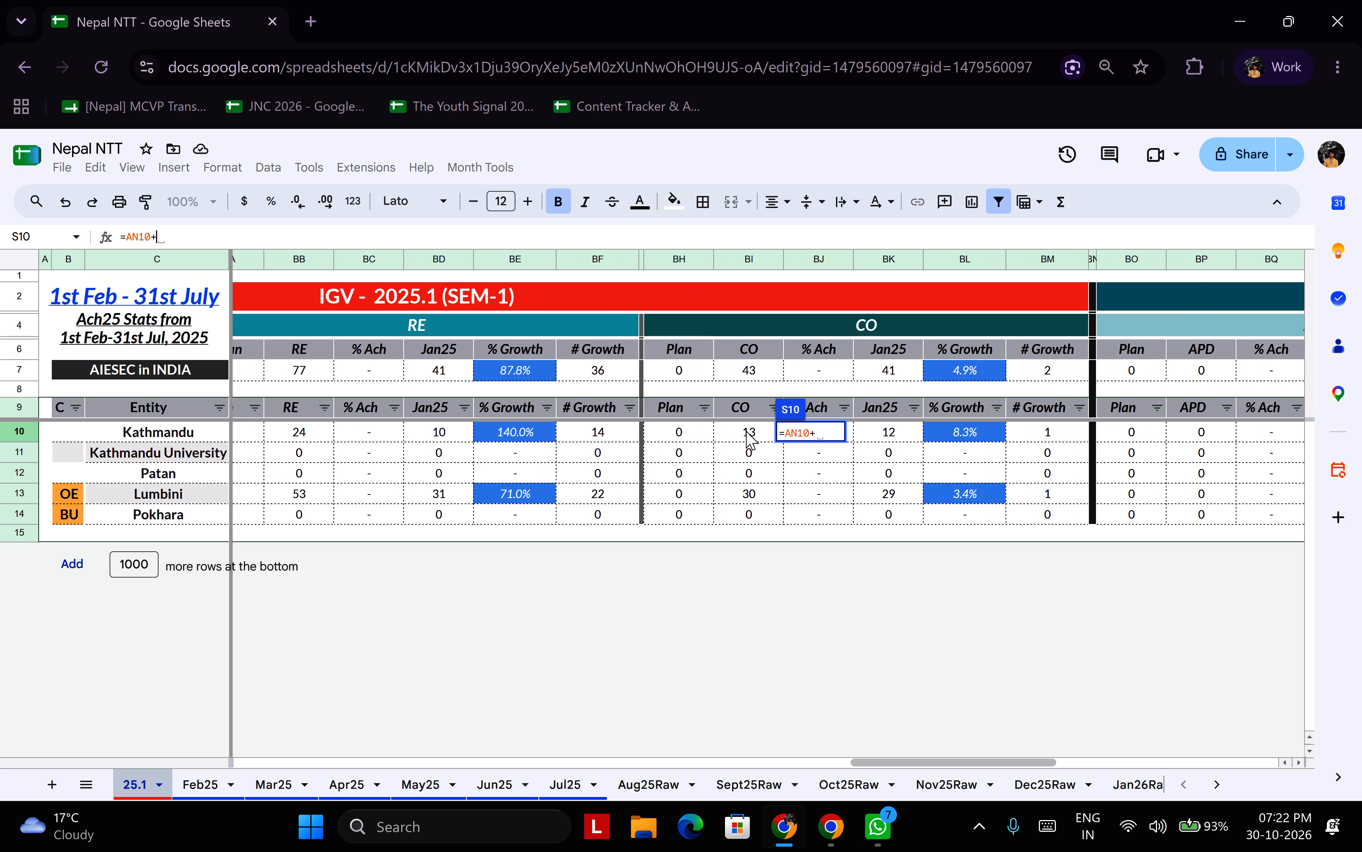
{"action": "left_click", "coordinate": [746, 431], "text": "ctrl"}
{"action": "key", "text": "shift+plus"}
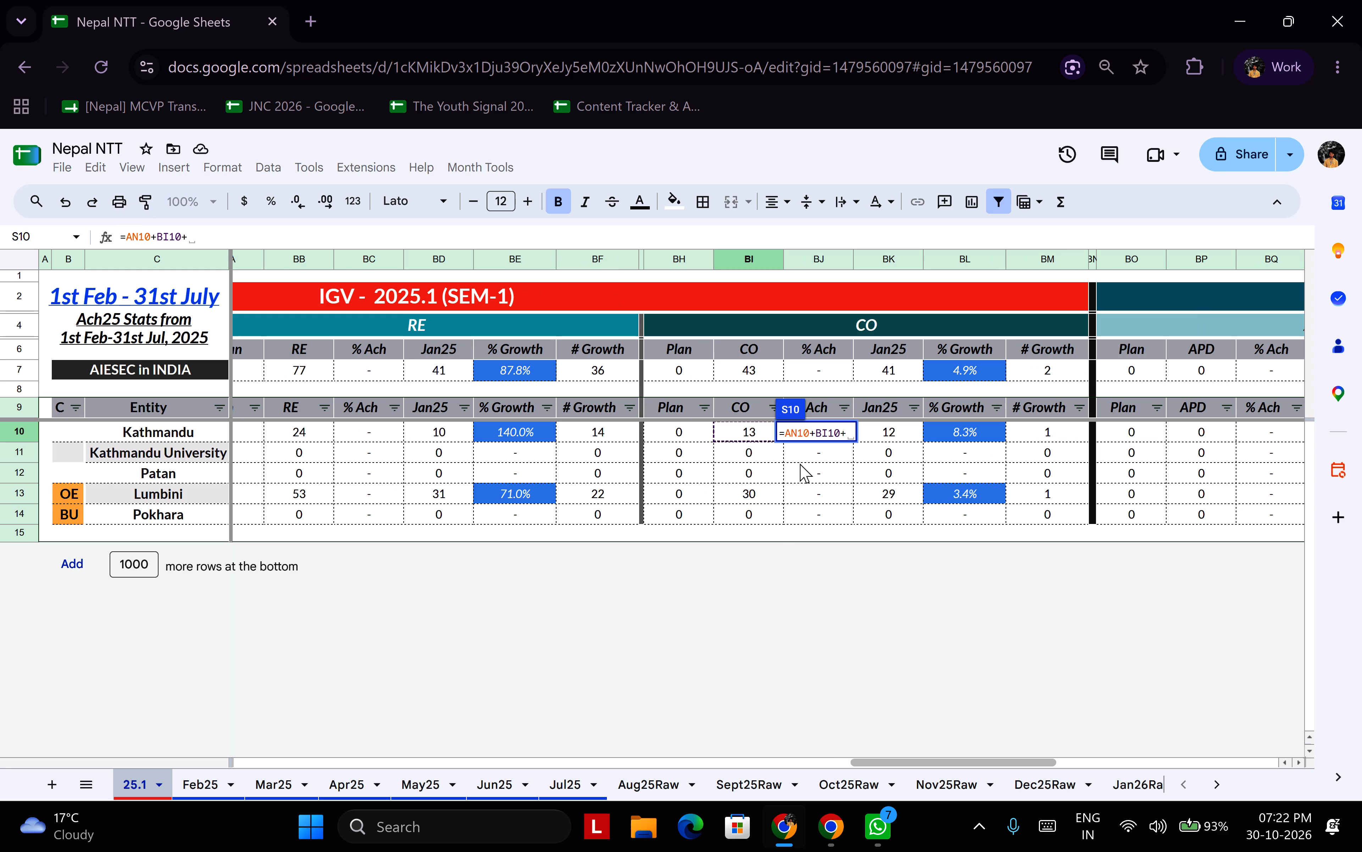
{"action": "scroll", "coordinate": [773, 530], "scroll_direction": "down", "scroll_amount": 14, "text": "shift"}
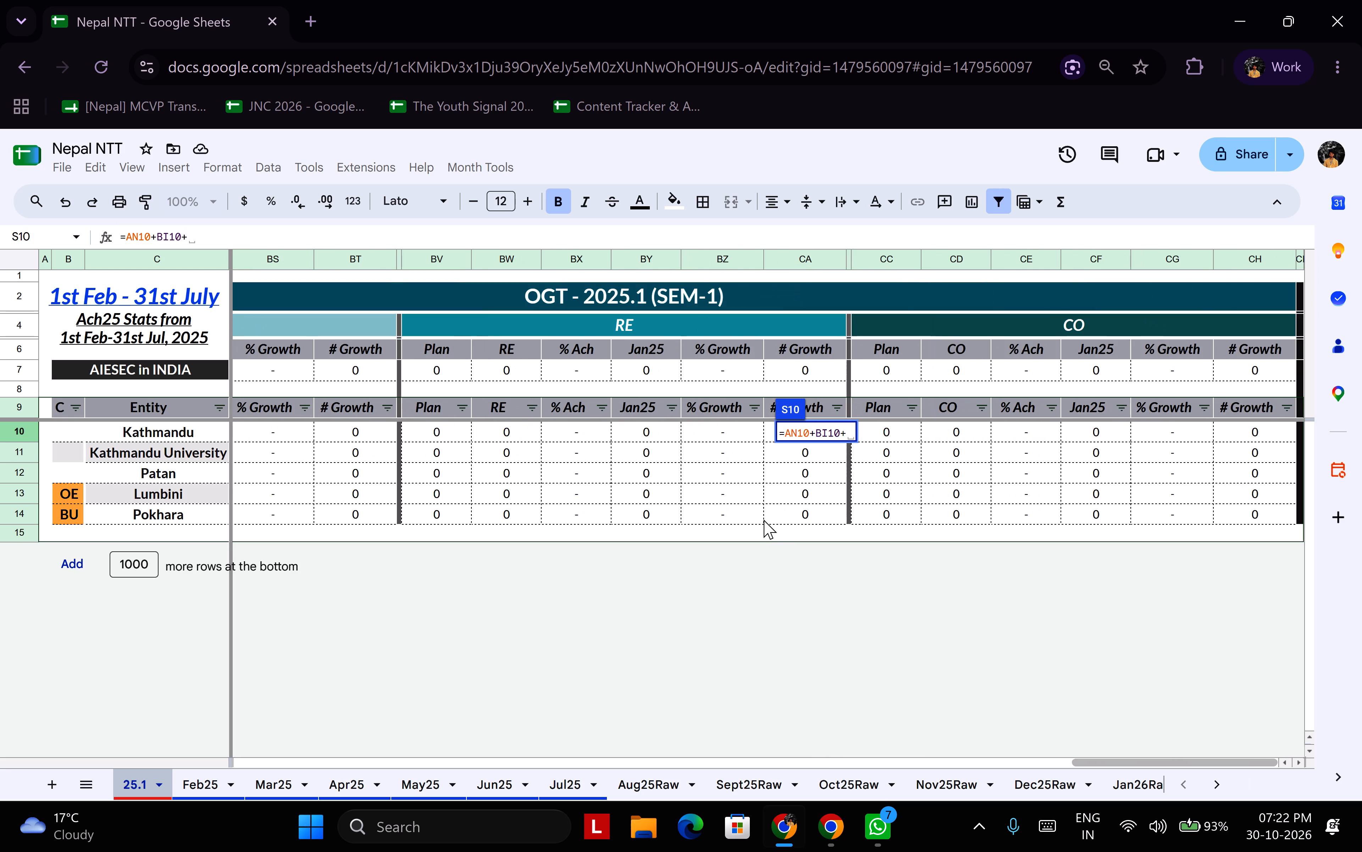
{"action": "left_click", "coordinate": [965, 433], "text": "ctrl"}
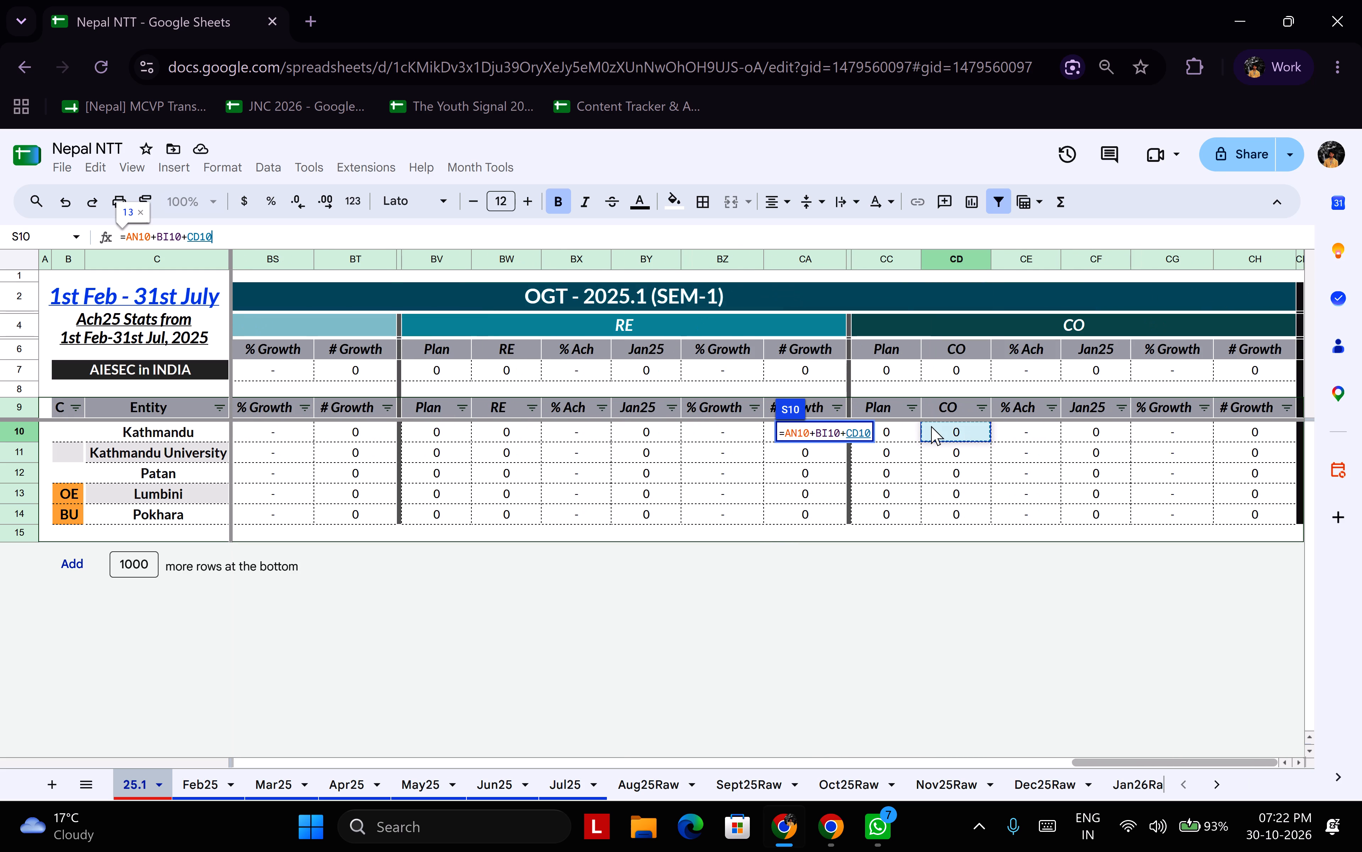
{"action": "key", "text": "Return"}
Fill the S10 CO total formula down through S14 for the remaining entities.
{"action": "scroll", "coordinate": [532, 439], "scroll_direction": "up", "scroll_amount": 3, "text": "shift"}
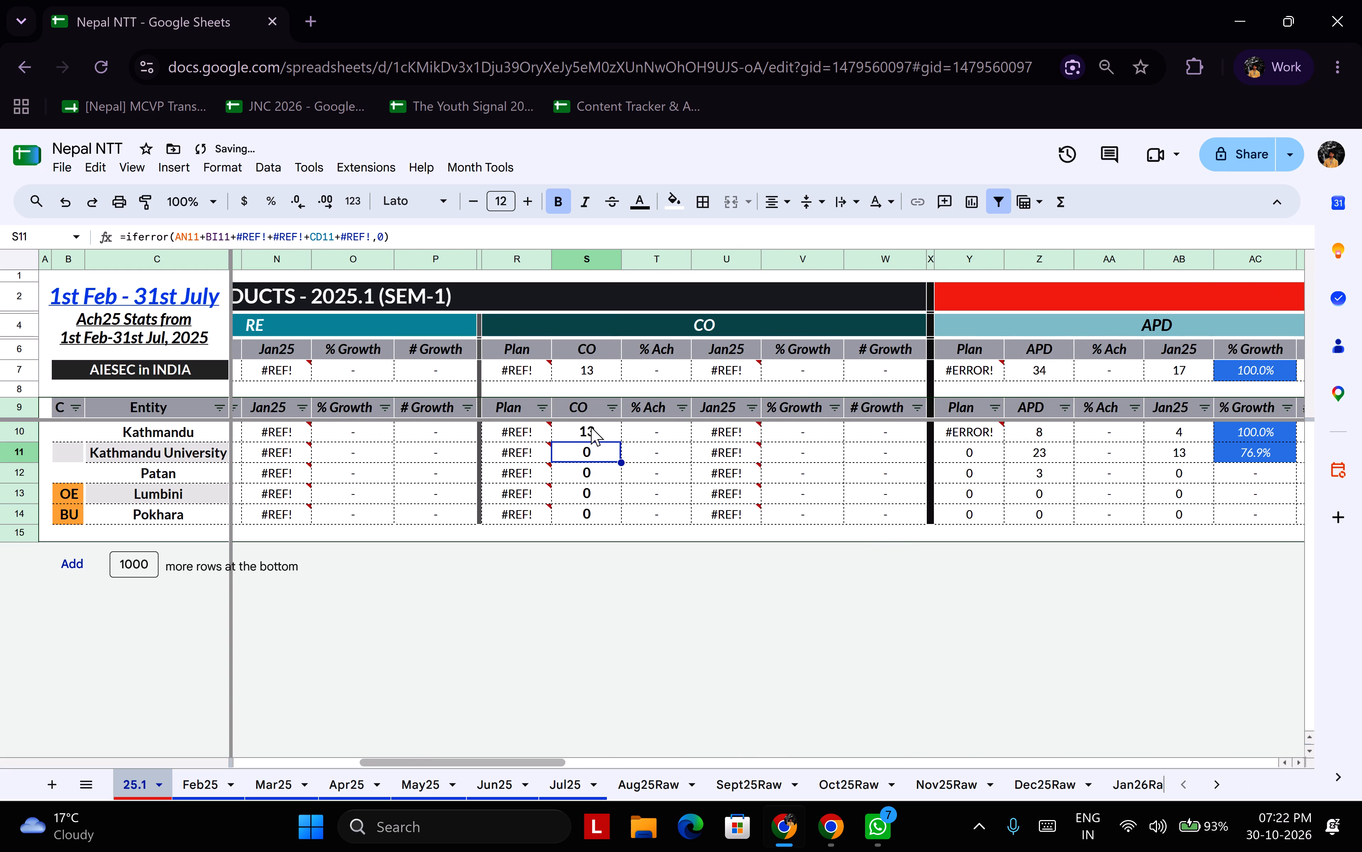
{"action": "left_click", "coordinate": [591, 426]}
{"action": "left_click_drag", "start_coordinate": [622, 440], "coordinate": [622, 522]}
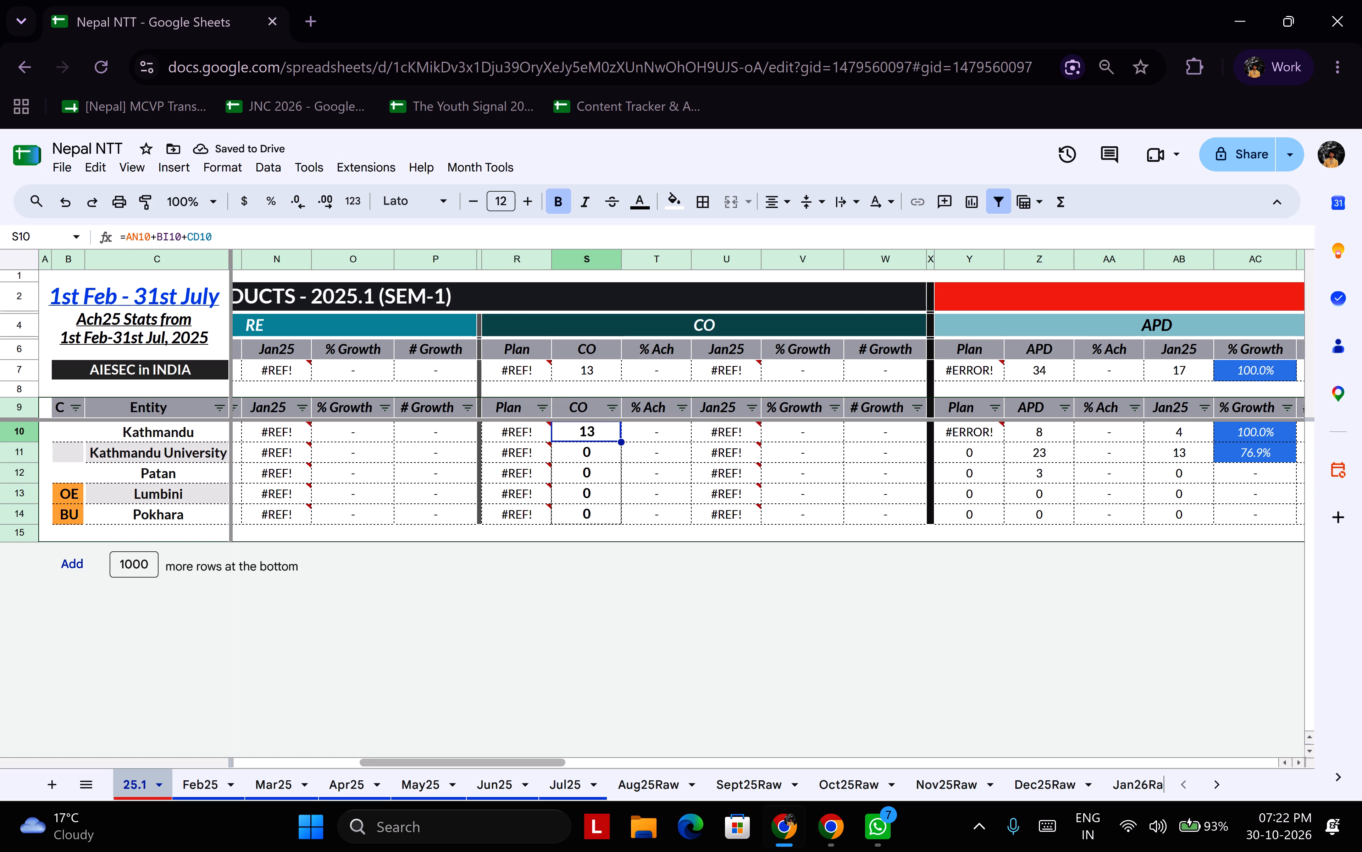
Inspect Kathmandu's Jan25 APD total formula in G10 of 25.1, and go to the Feb25 sheet's total block for comparison.
{"action": "scroll", "coordinate": [631, 480], "scroll_direction": "up", "scroll_amount": 10, "text": "shift"}
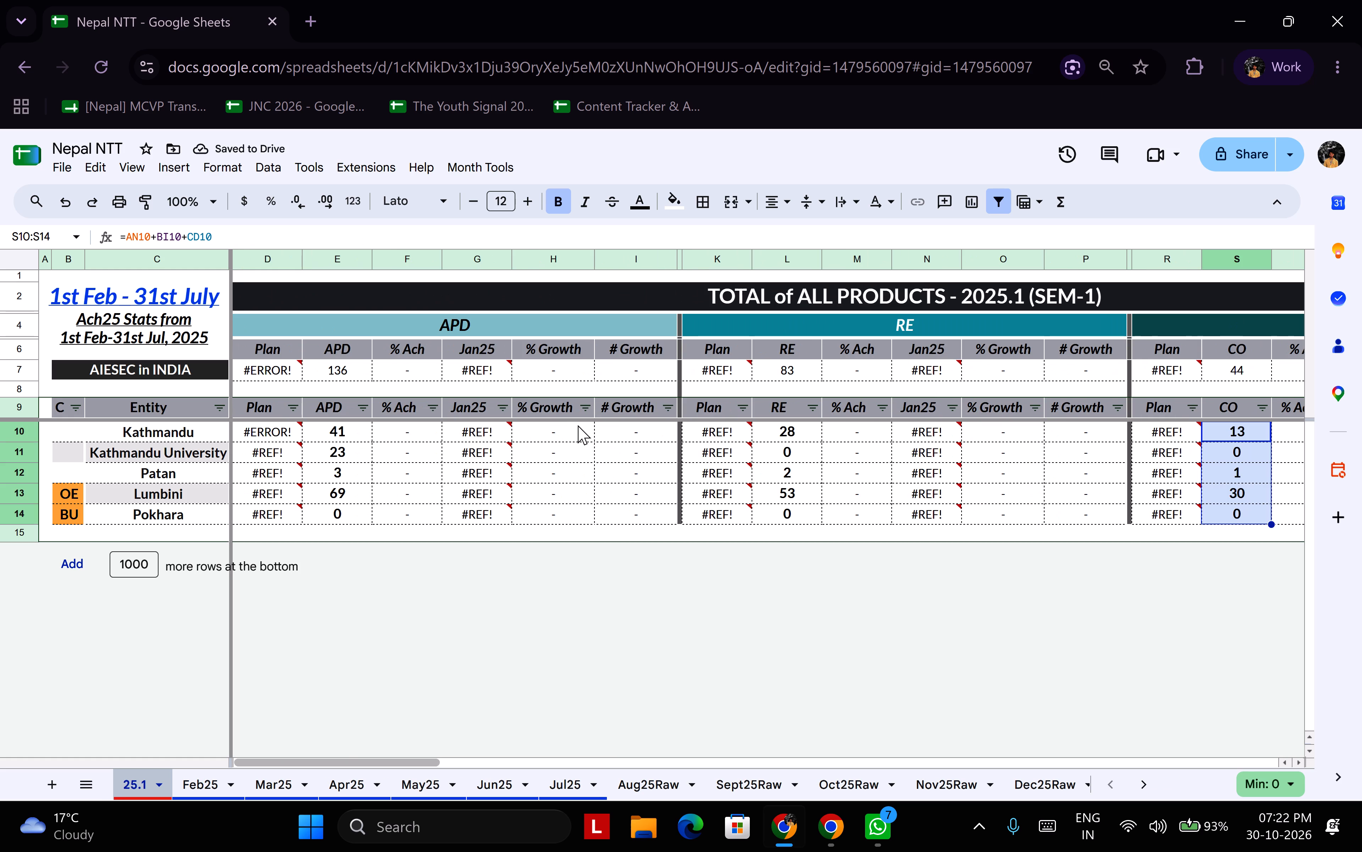
{"action": "left_click", "coordinate": [490, 434]}
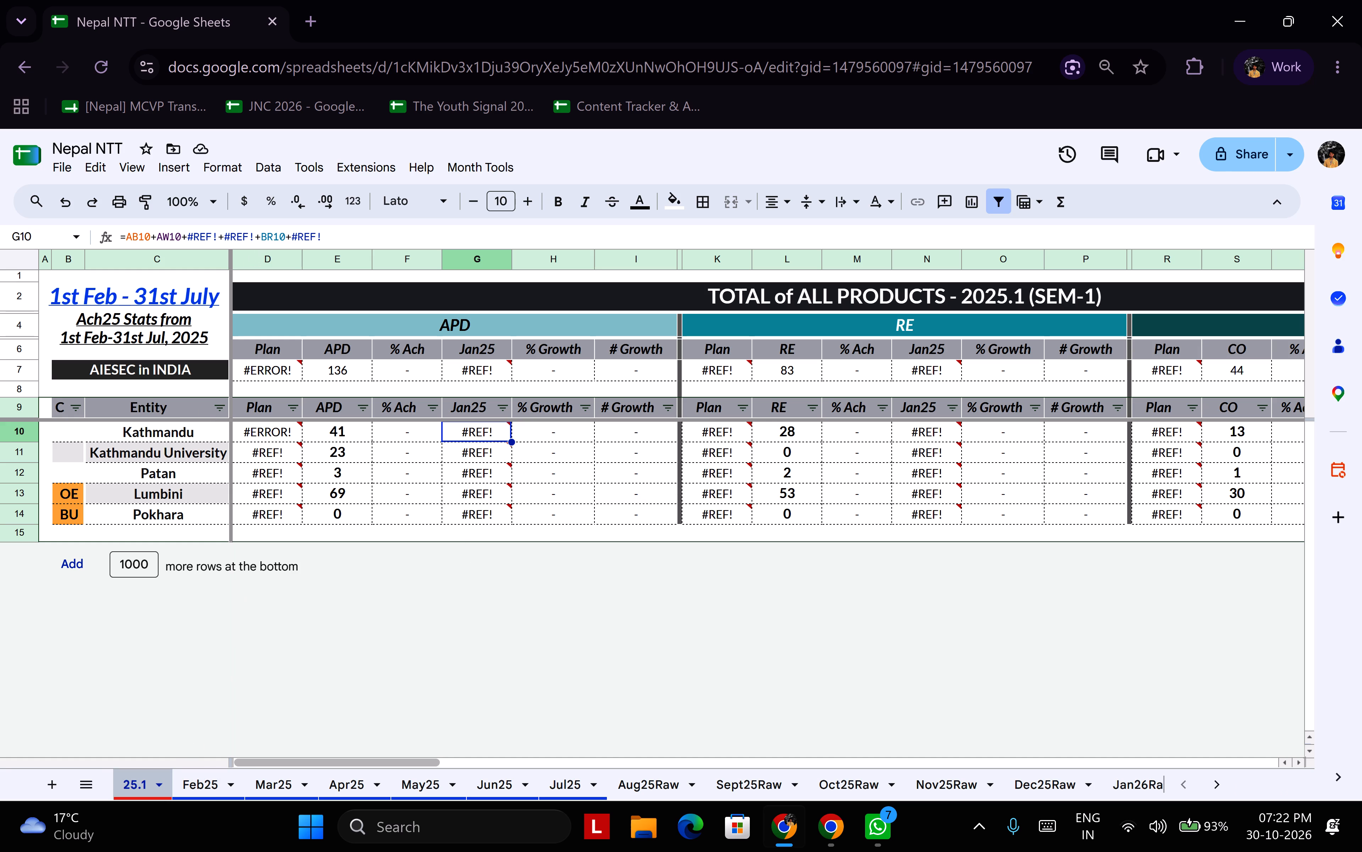
{"action": "left_click", "coordinate": [188, 784]}
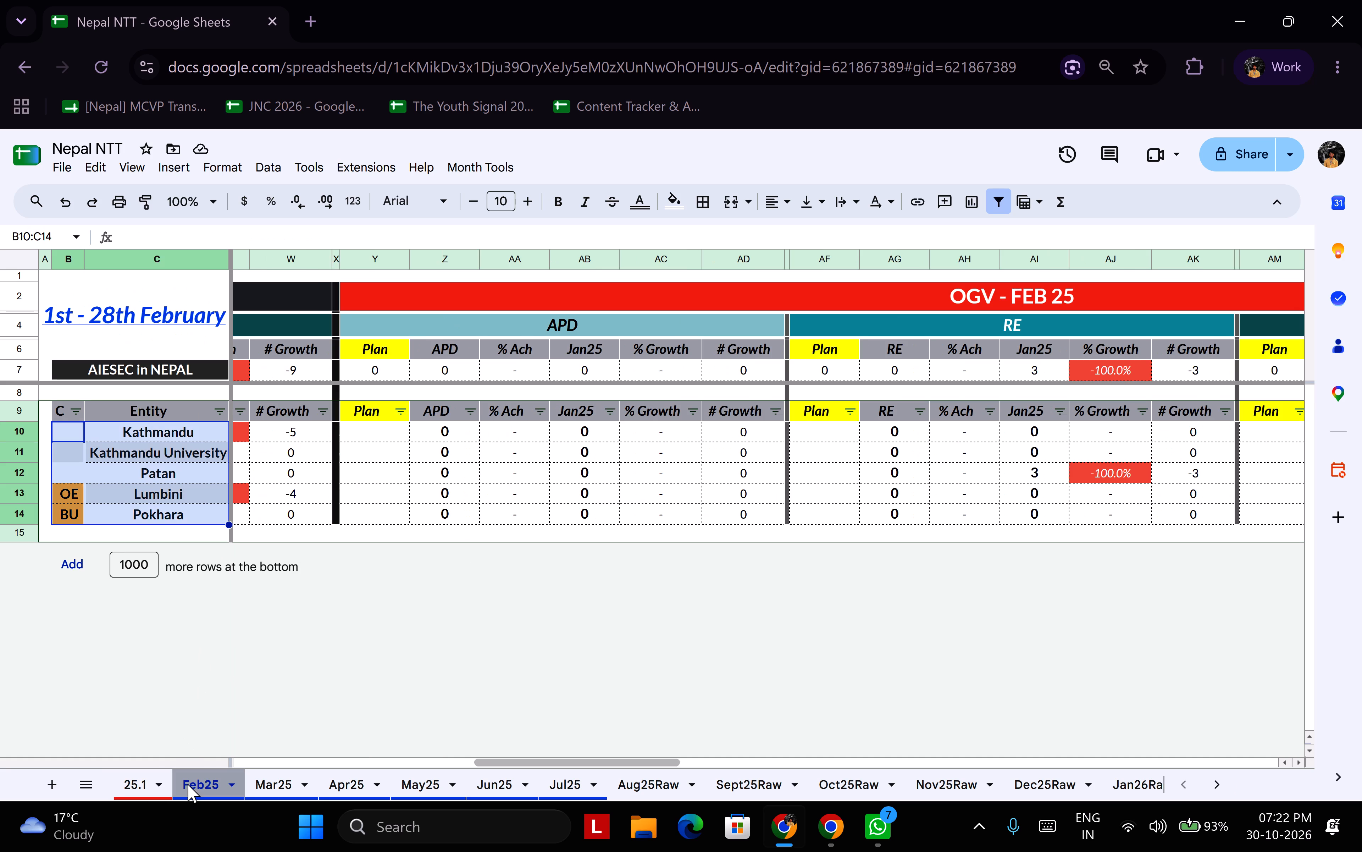
{"action": "left_click_drag", "start_coordinate": [591, 764], "coordinate": [418, 751]}
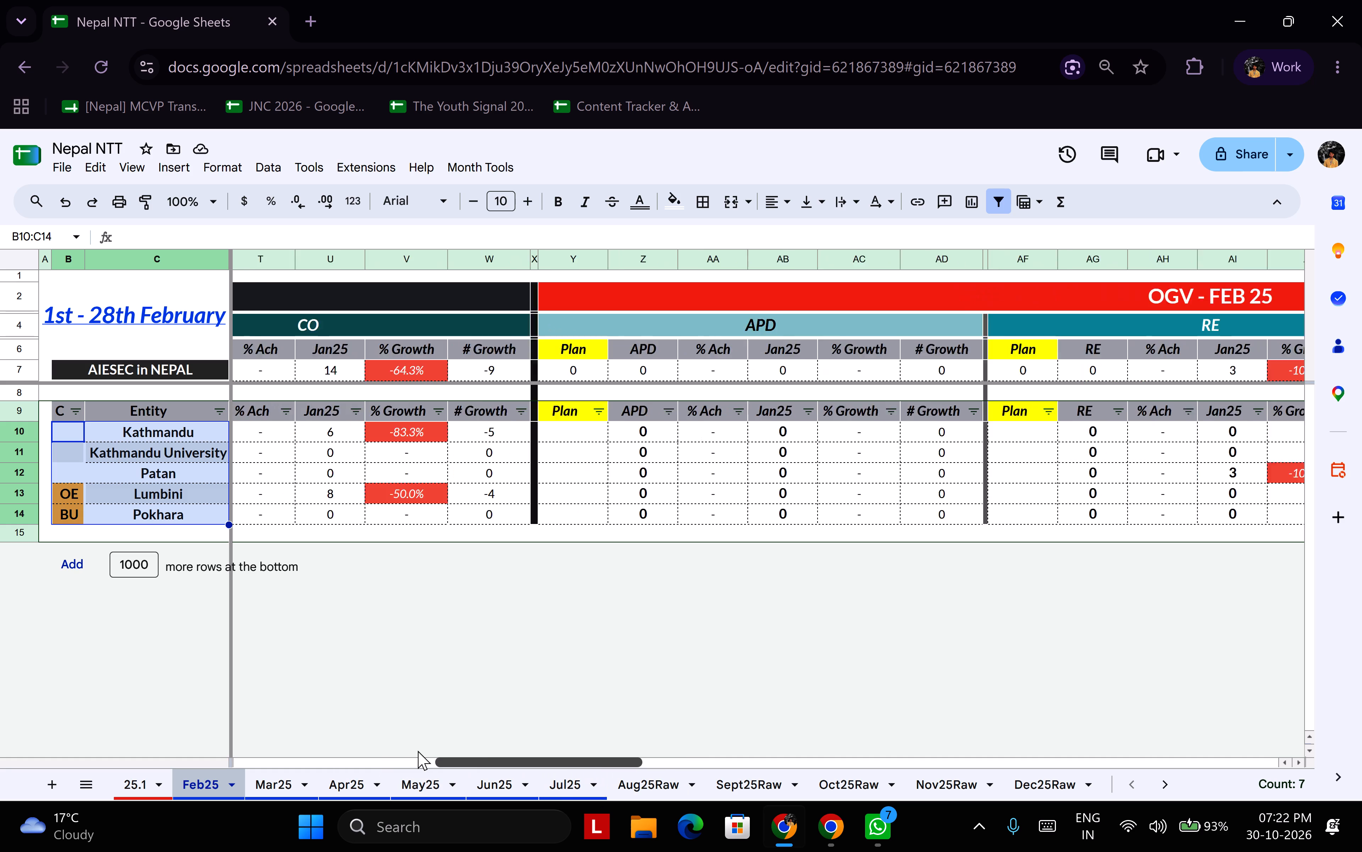
Examine the Jan25 and growth columns of the APD, RE and CO total blocks on Feb25 and 25.1, and 25.1's OGV APD block.
{"action": "left_click_drag", "start_coordinate": [418, 751], "coordinate": [184, 749]}
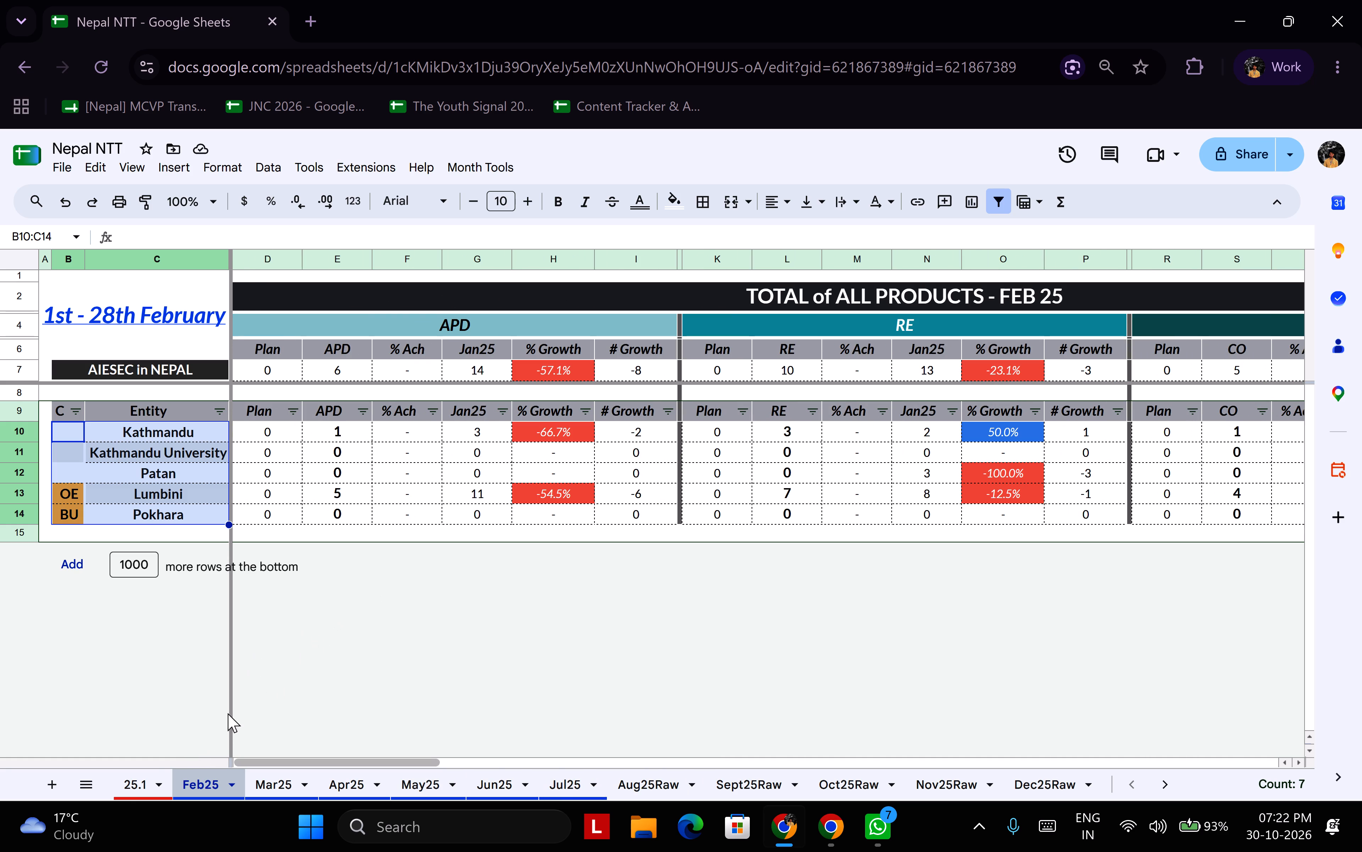
{"action": "left_click", "coordinate": [121, 779]}
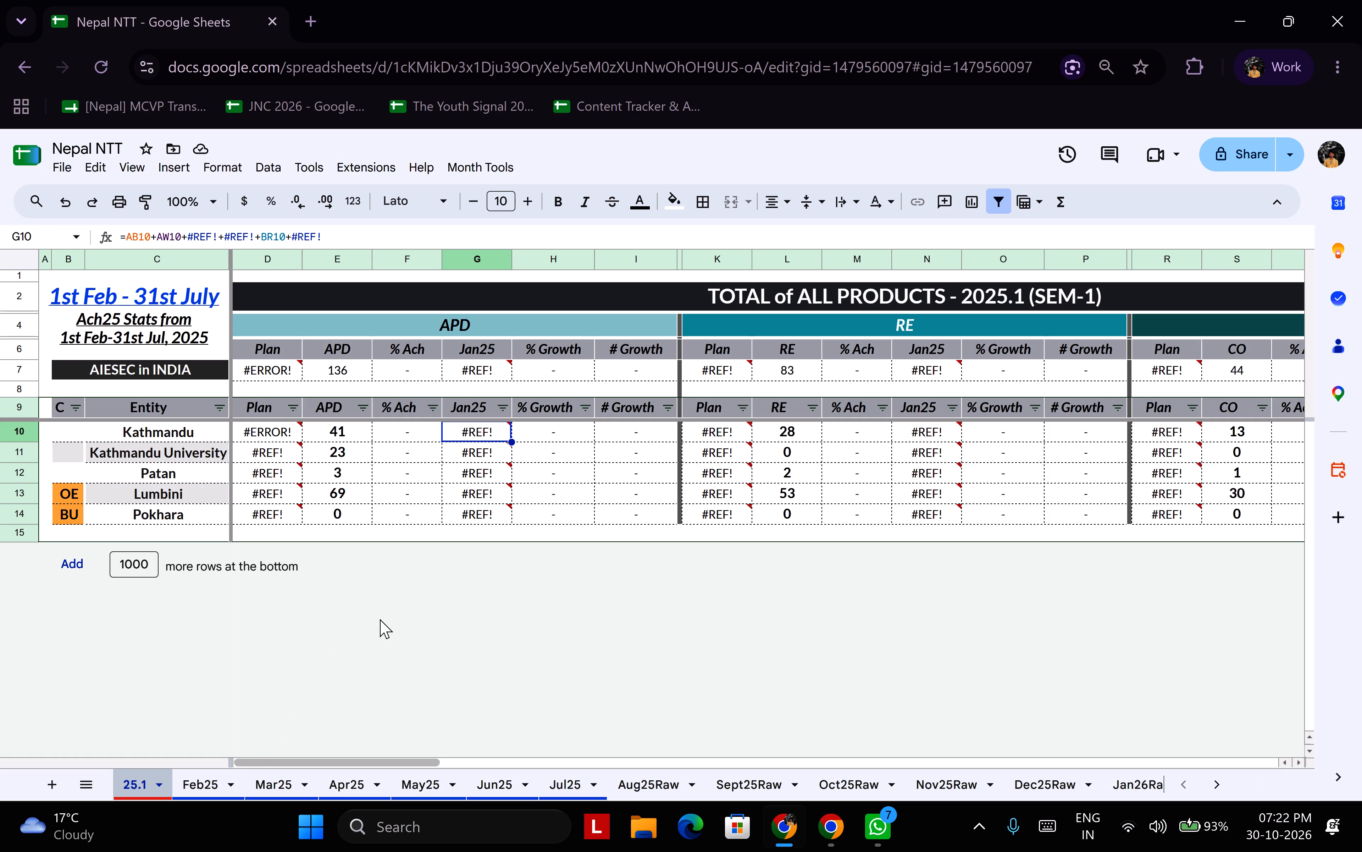
{"action": "left_click_drag", "start_coordinate": [395, 762], "coordinate": [439, 768]}
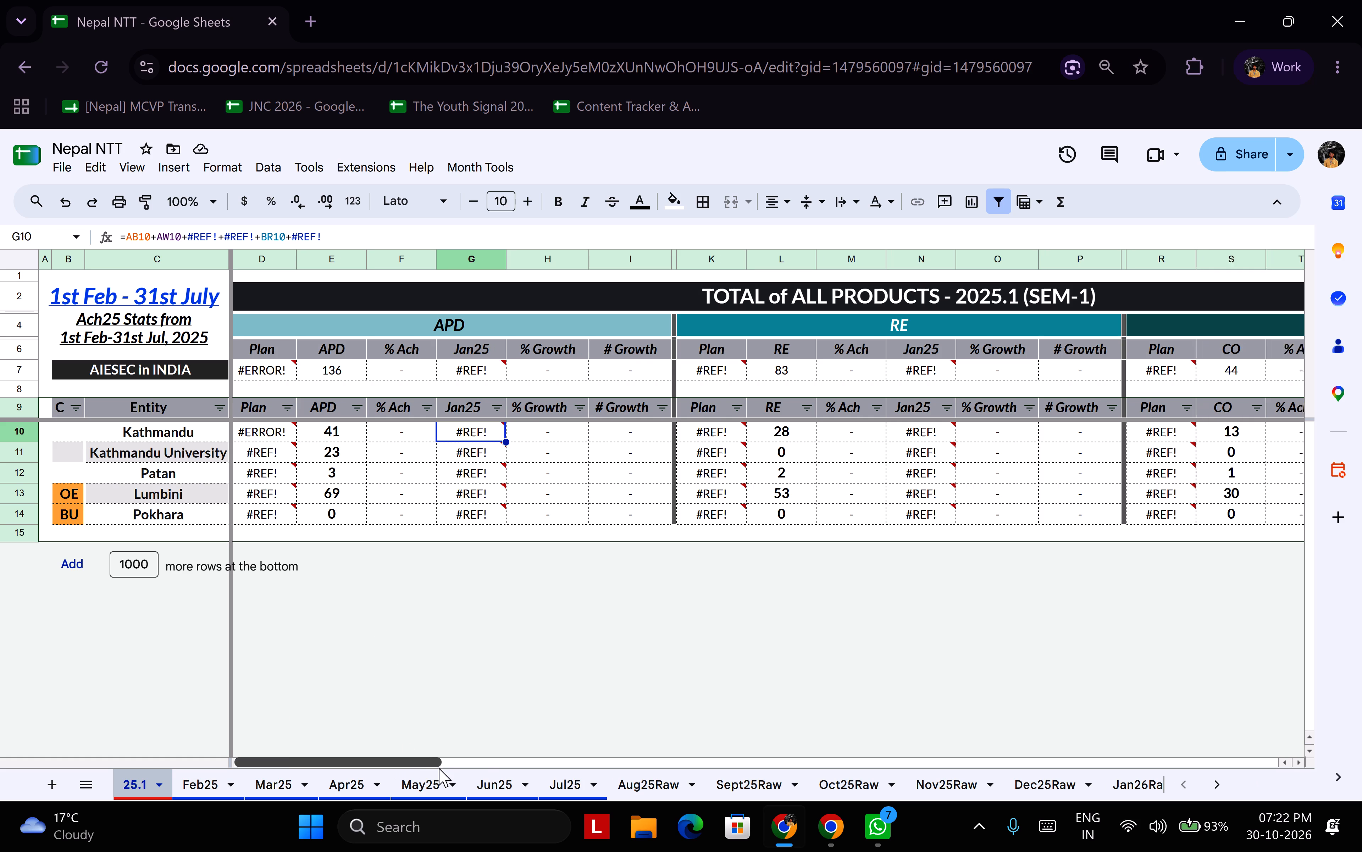
{"action": "left_click_drag", "start_coordinate": [439, 768], "coordinate": [564, 768]}
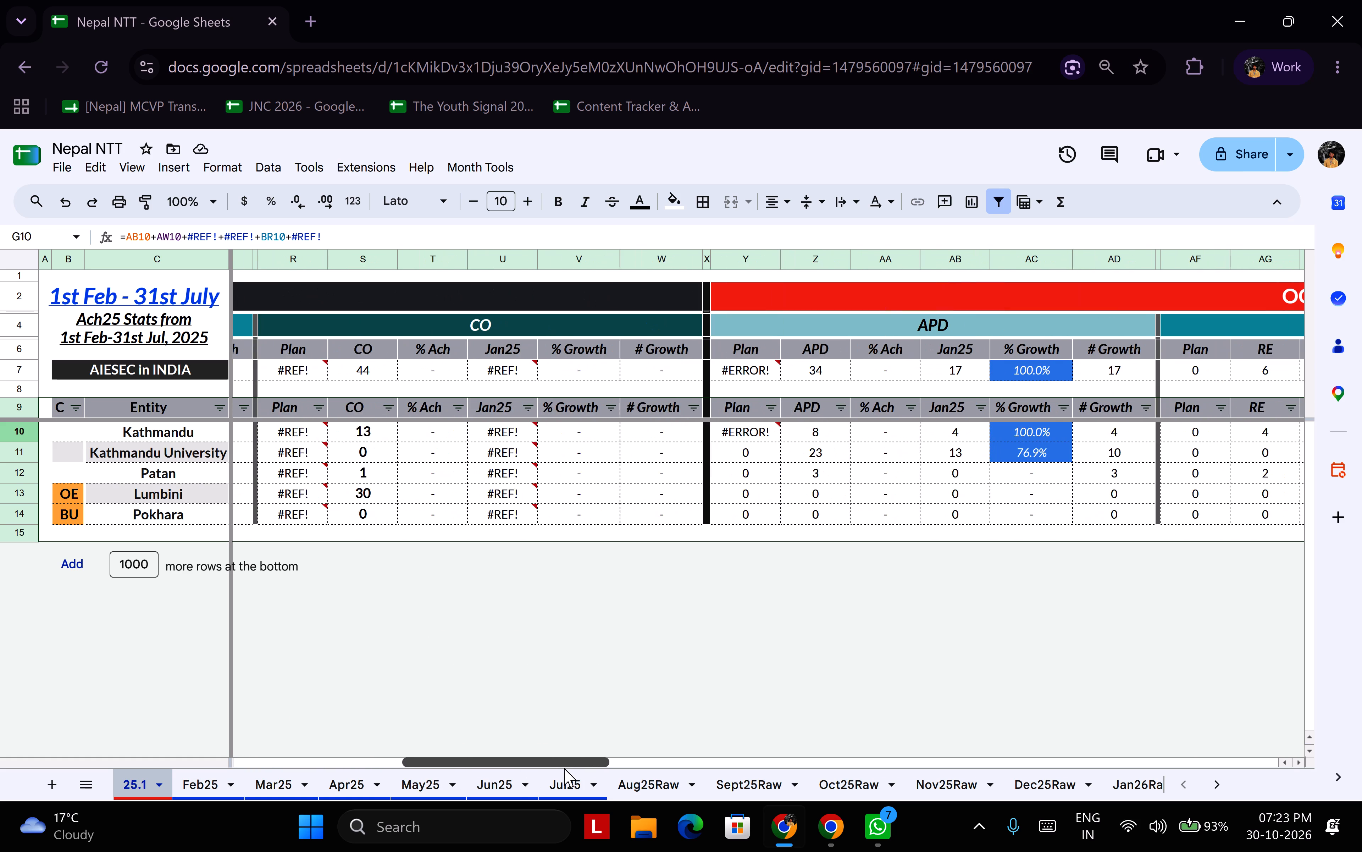
{"action": "left_click_drag", "start_coordinate": [564, 768], "coordinate": [576, 768]}
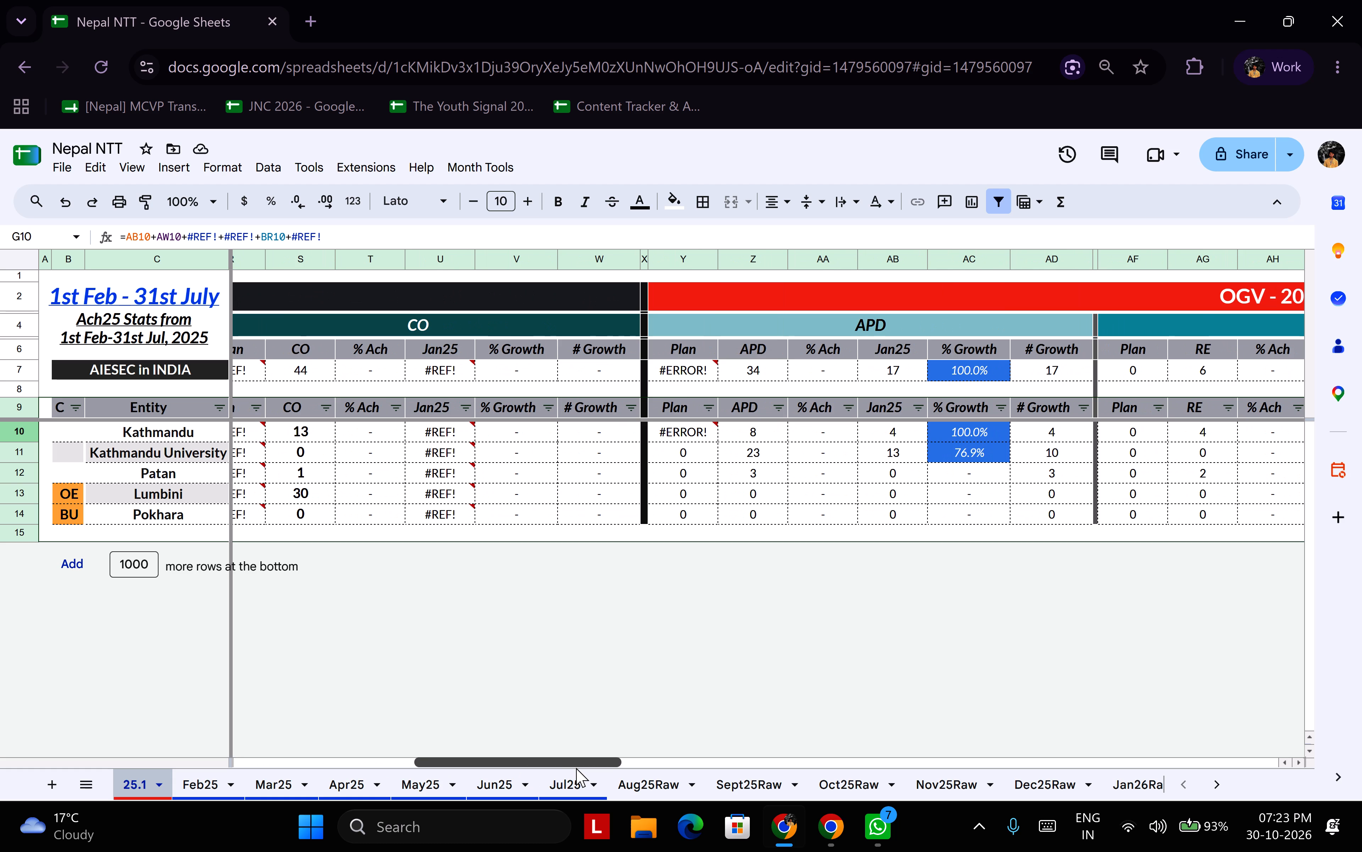
{"action": "left_click_drag", "start_coordinate": [576, 768], "coordinate": [521, 752]}
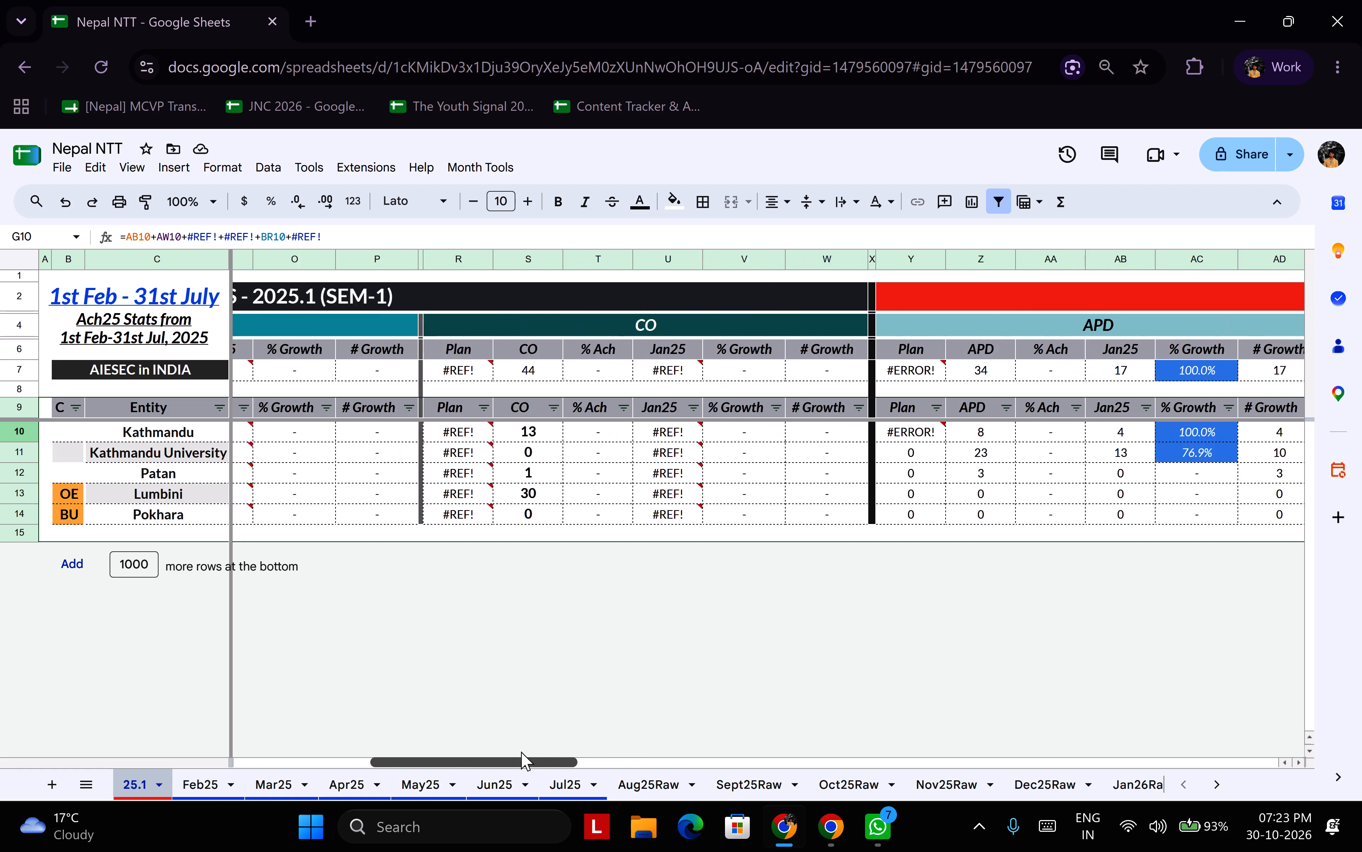
{"action": "left_click_drag", "start_coordinate": [521, 752], "coordinate": [487, 738]}
{"action": "left_click_drag", "start_coordinate": [455, 764], "coordinate": [285, 762]}
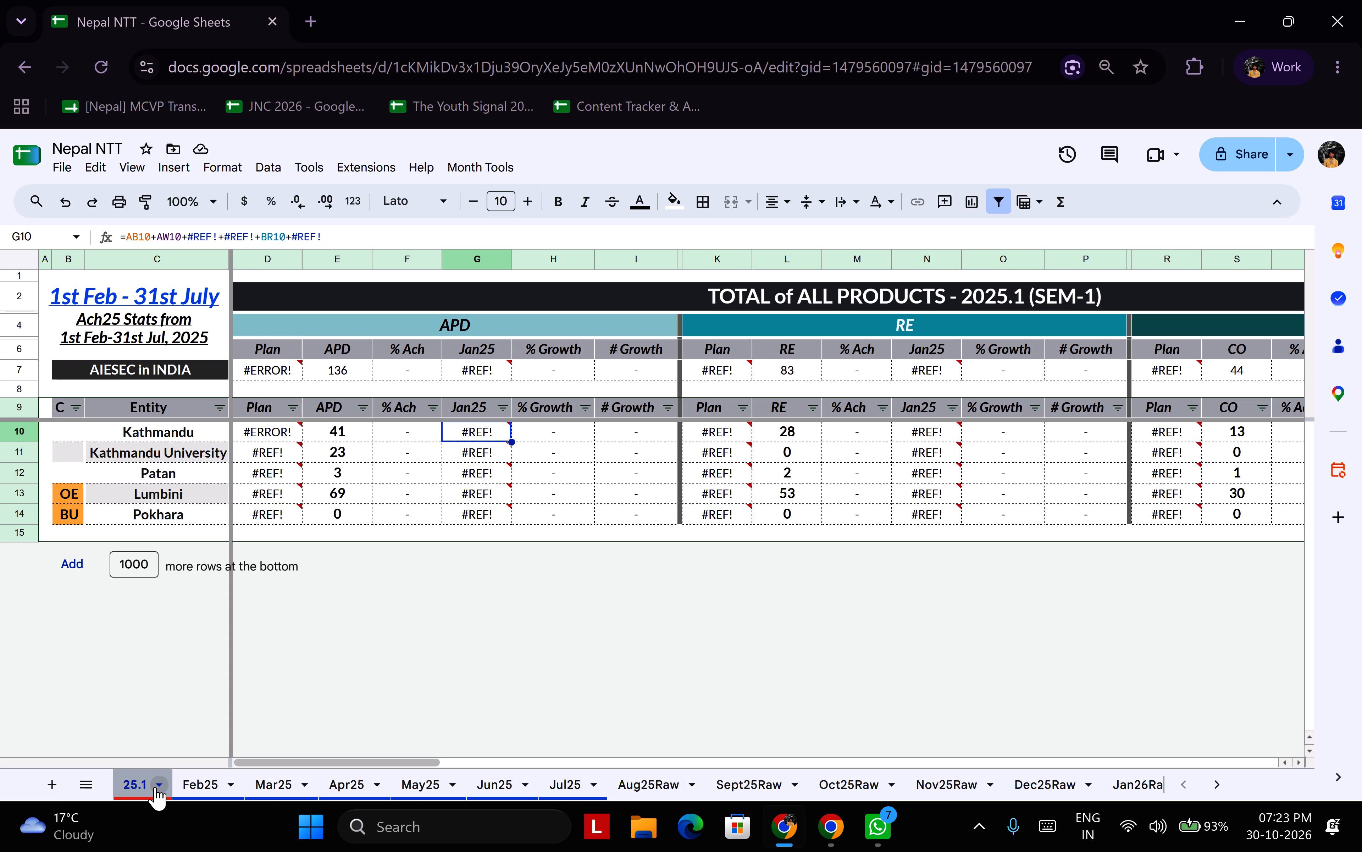
{"action": "left_click", "coordinate": [315, 717]}
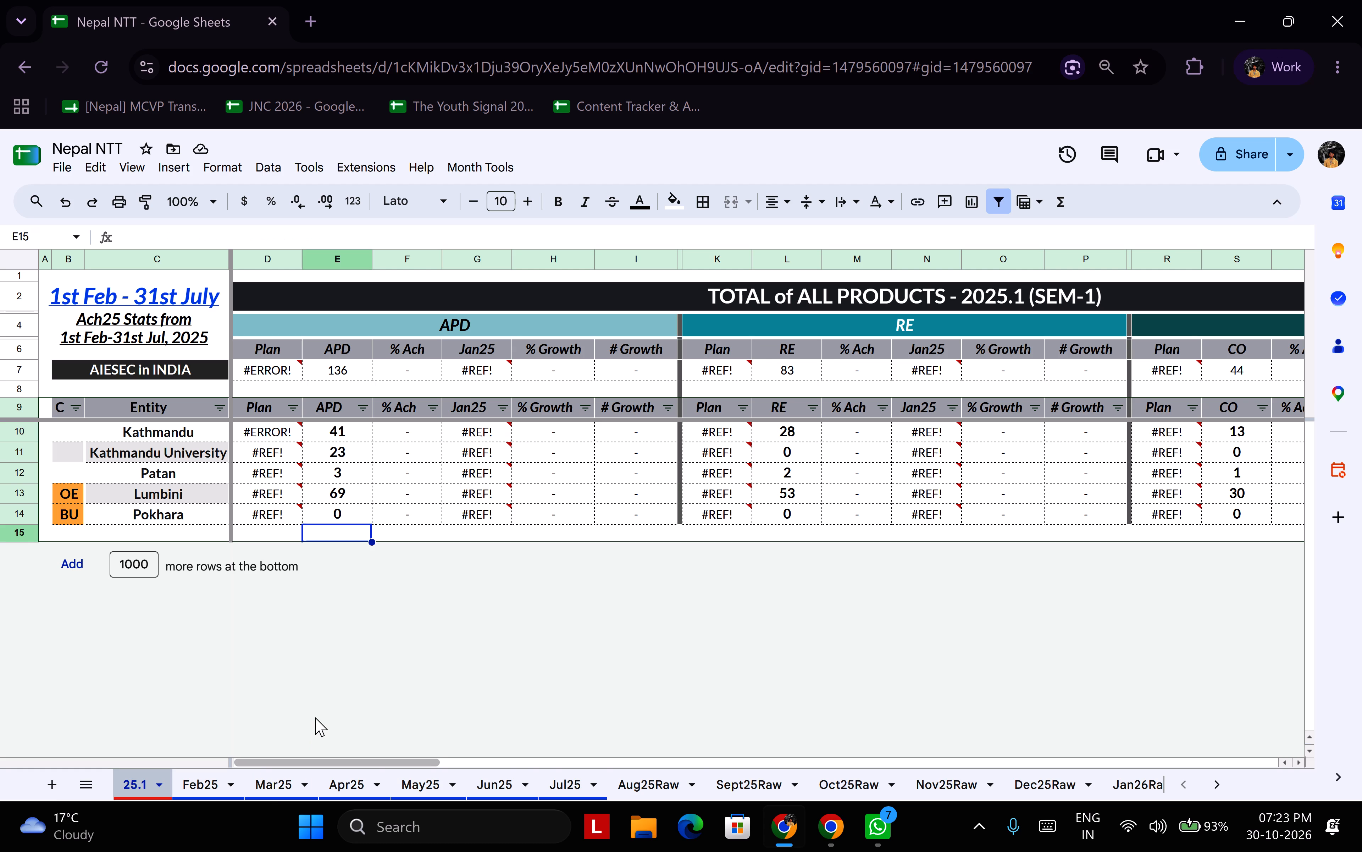